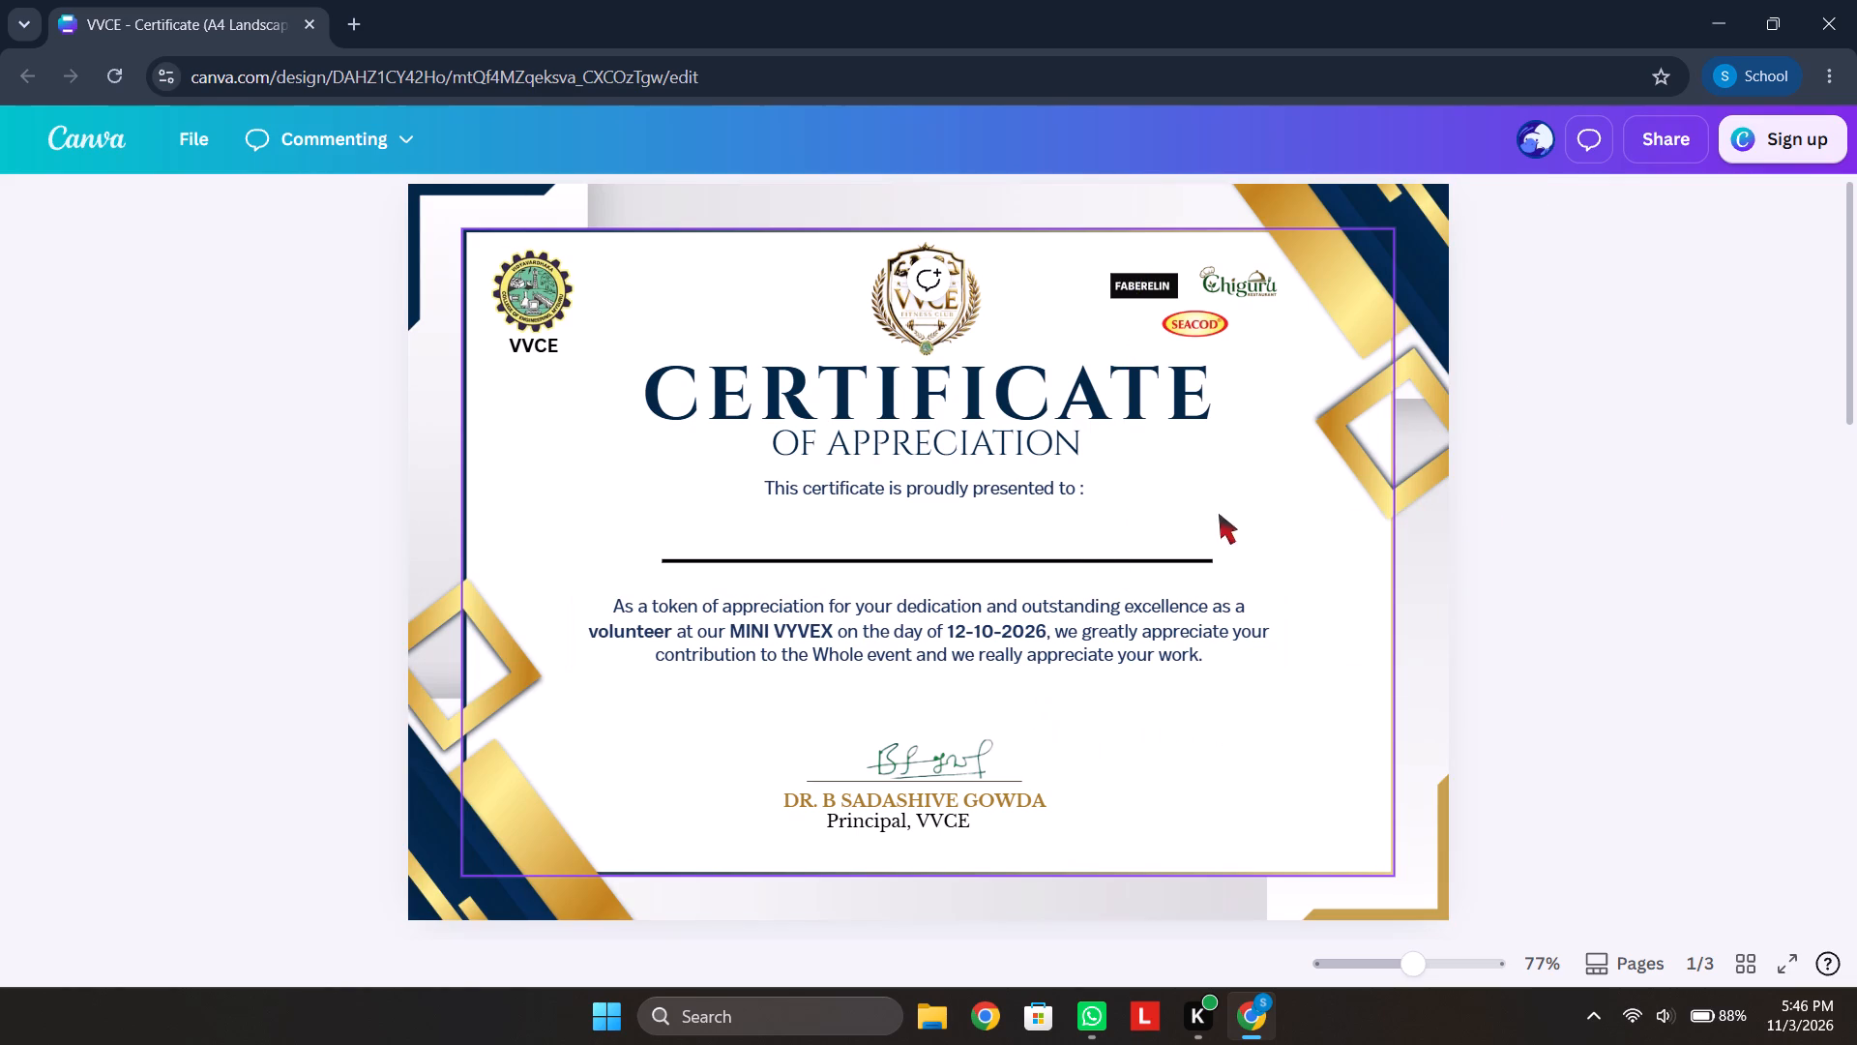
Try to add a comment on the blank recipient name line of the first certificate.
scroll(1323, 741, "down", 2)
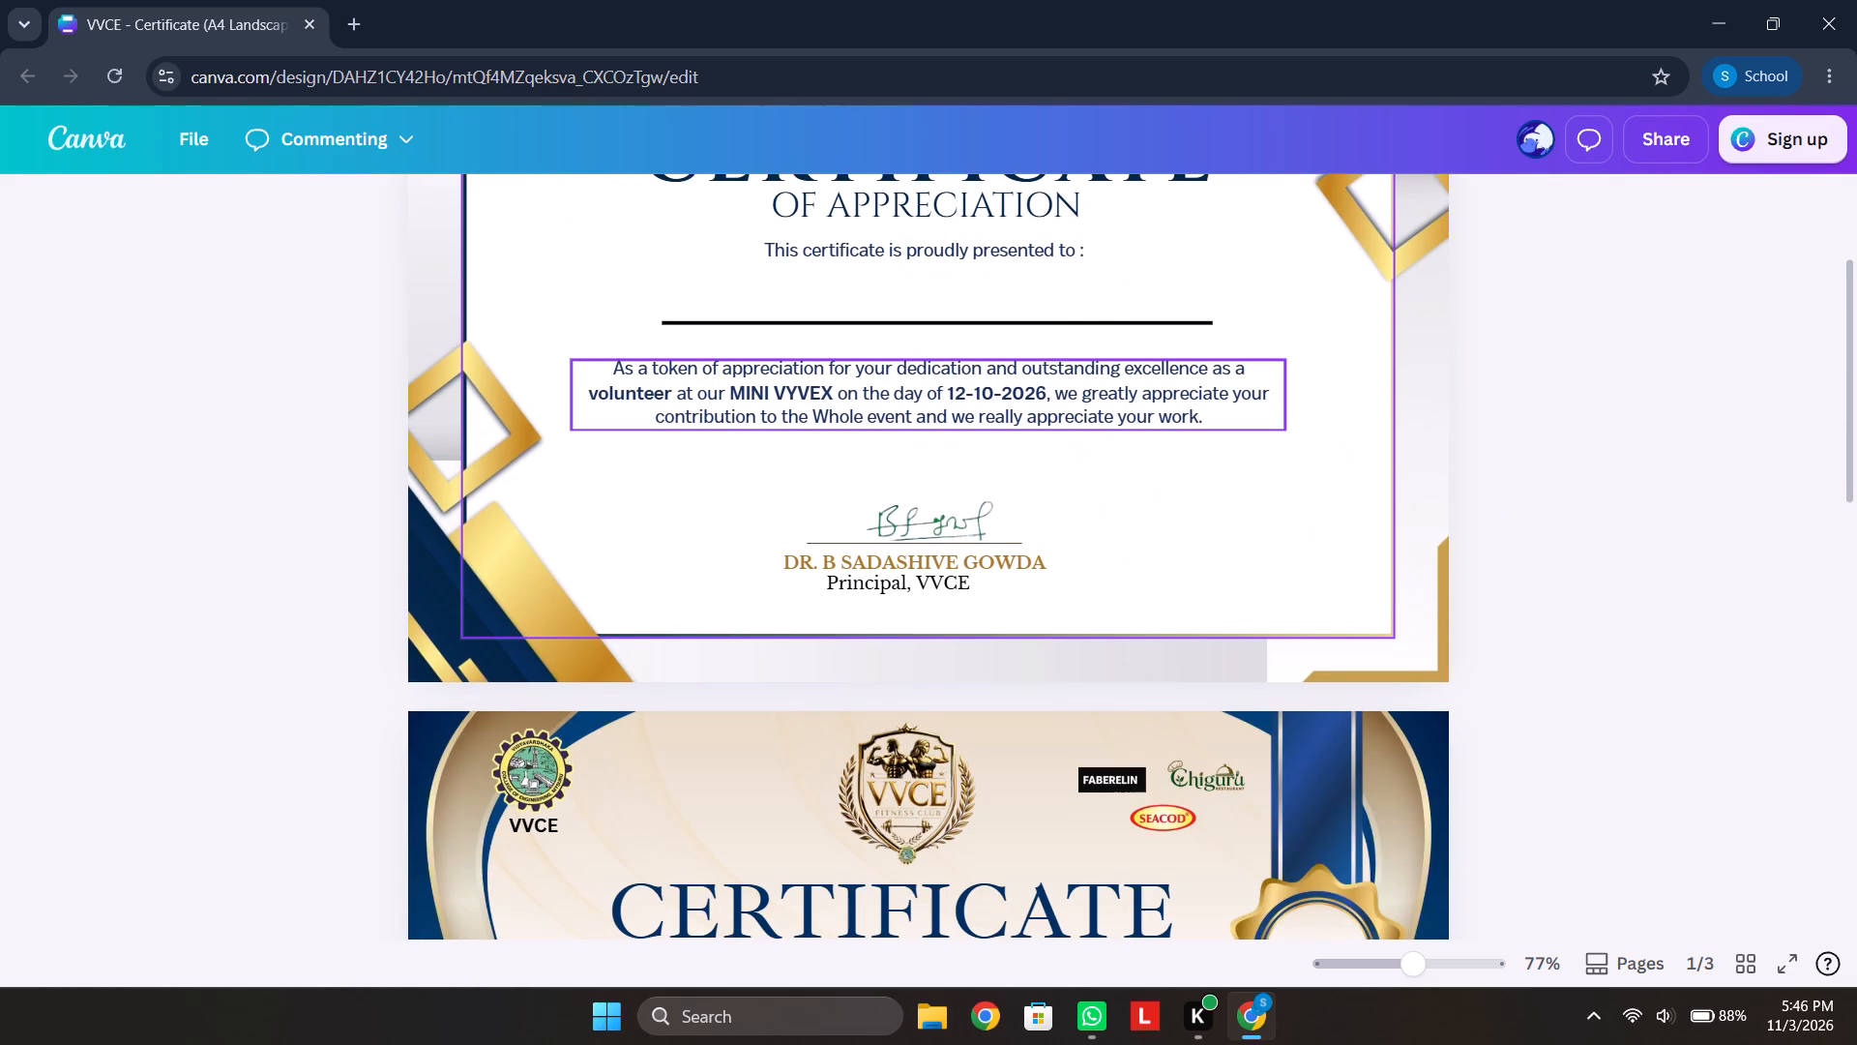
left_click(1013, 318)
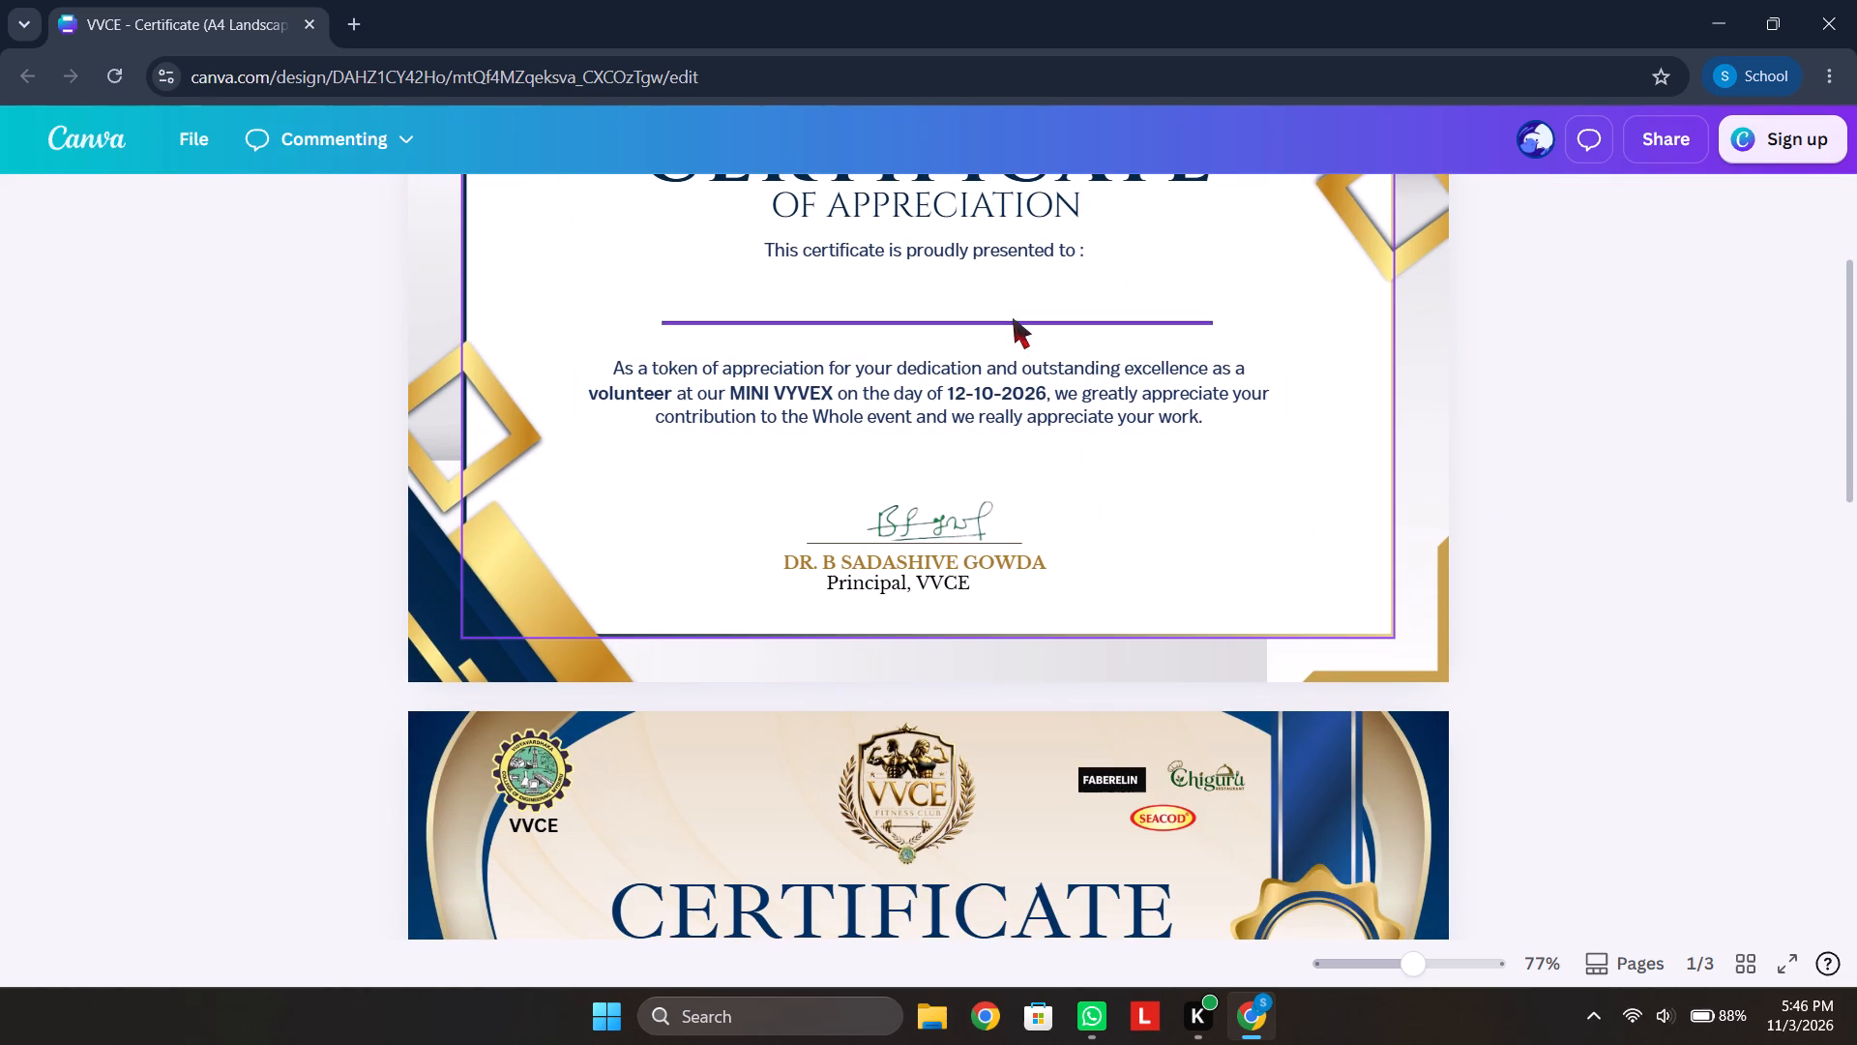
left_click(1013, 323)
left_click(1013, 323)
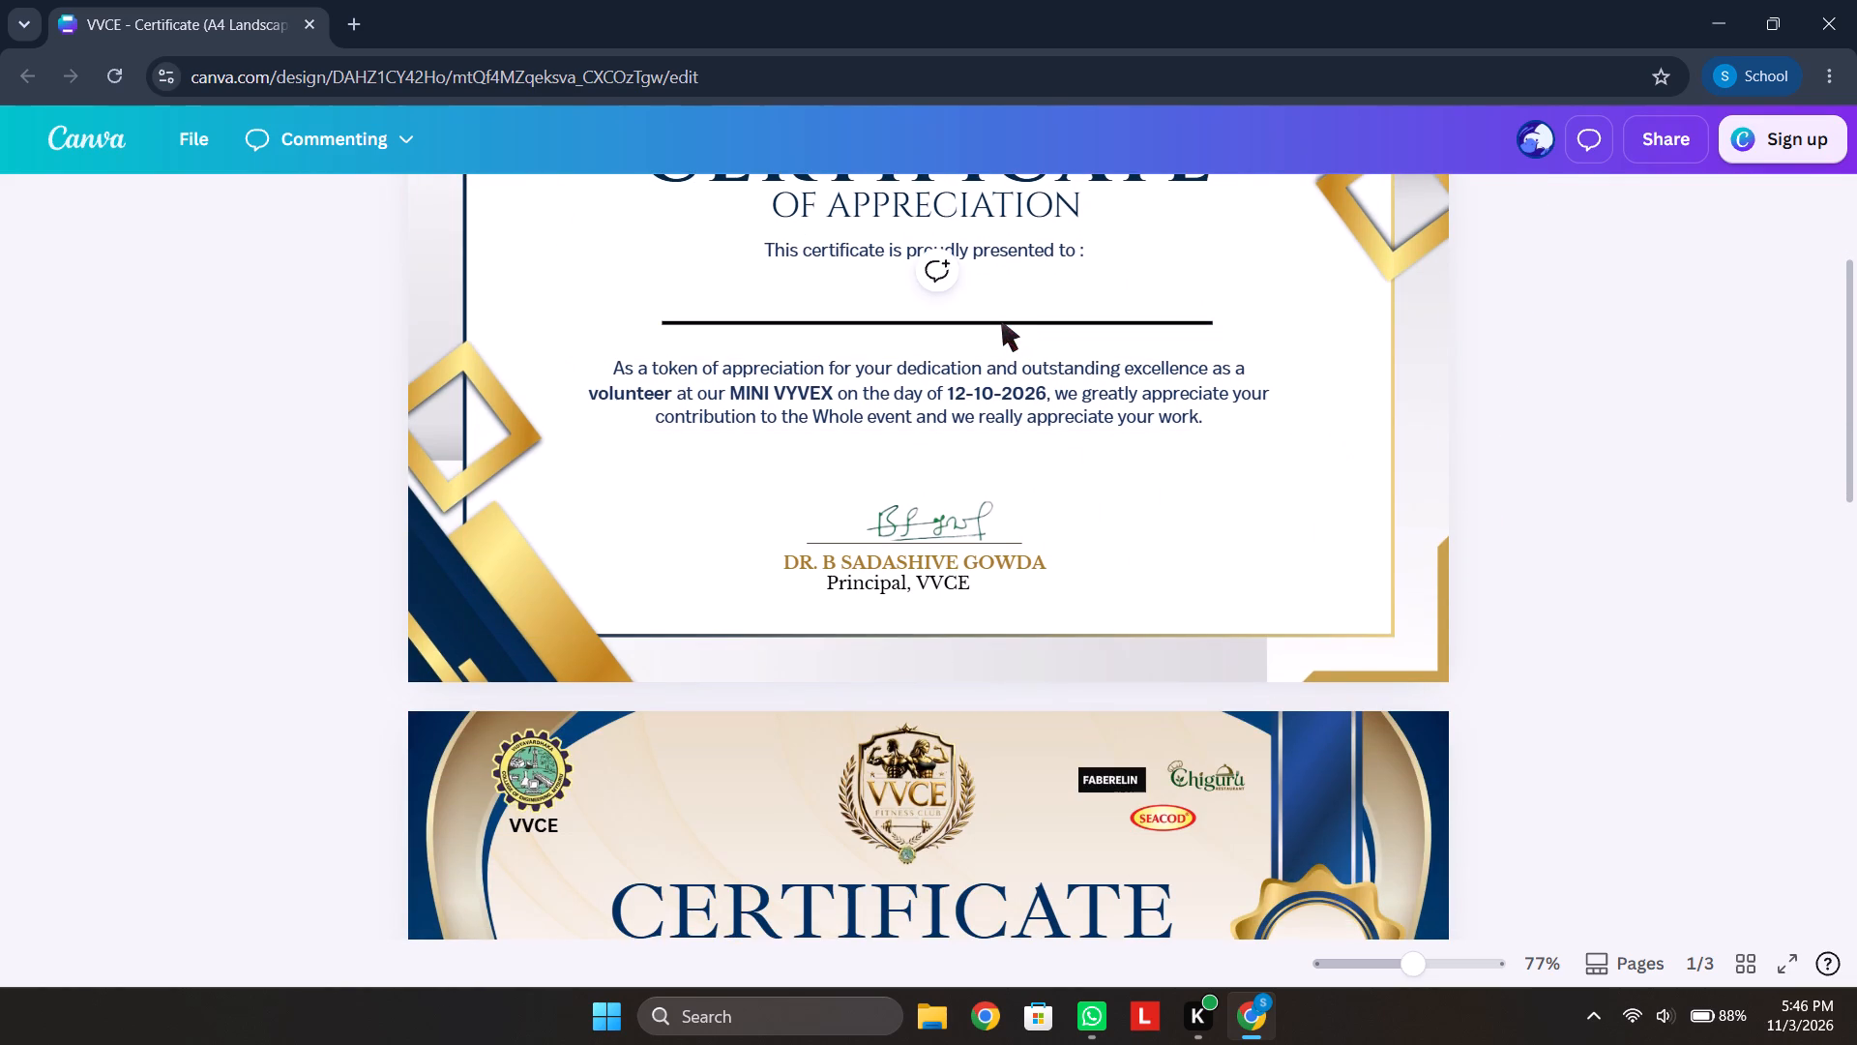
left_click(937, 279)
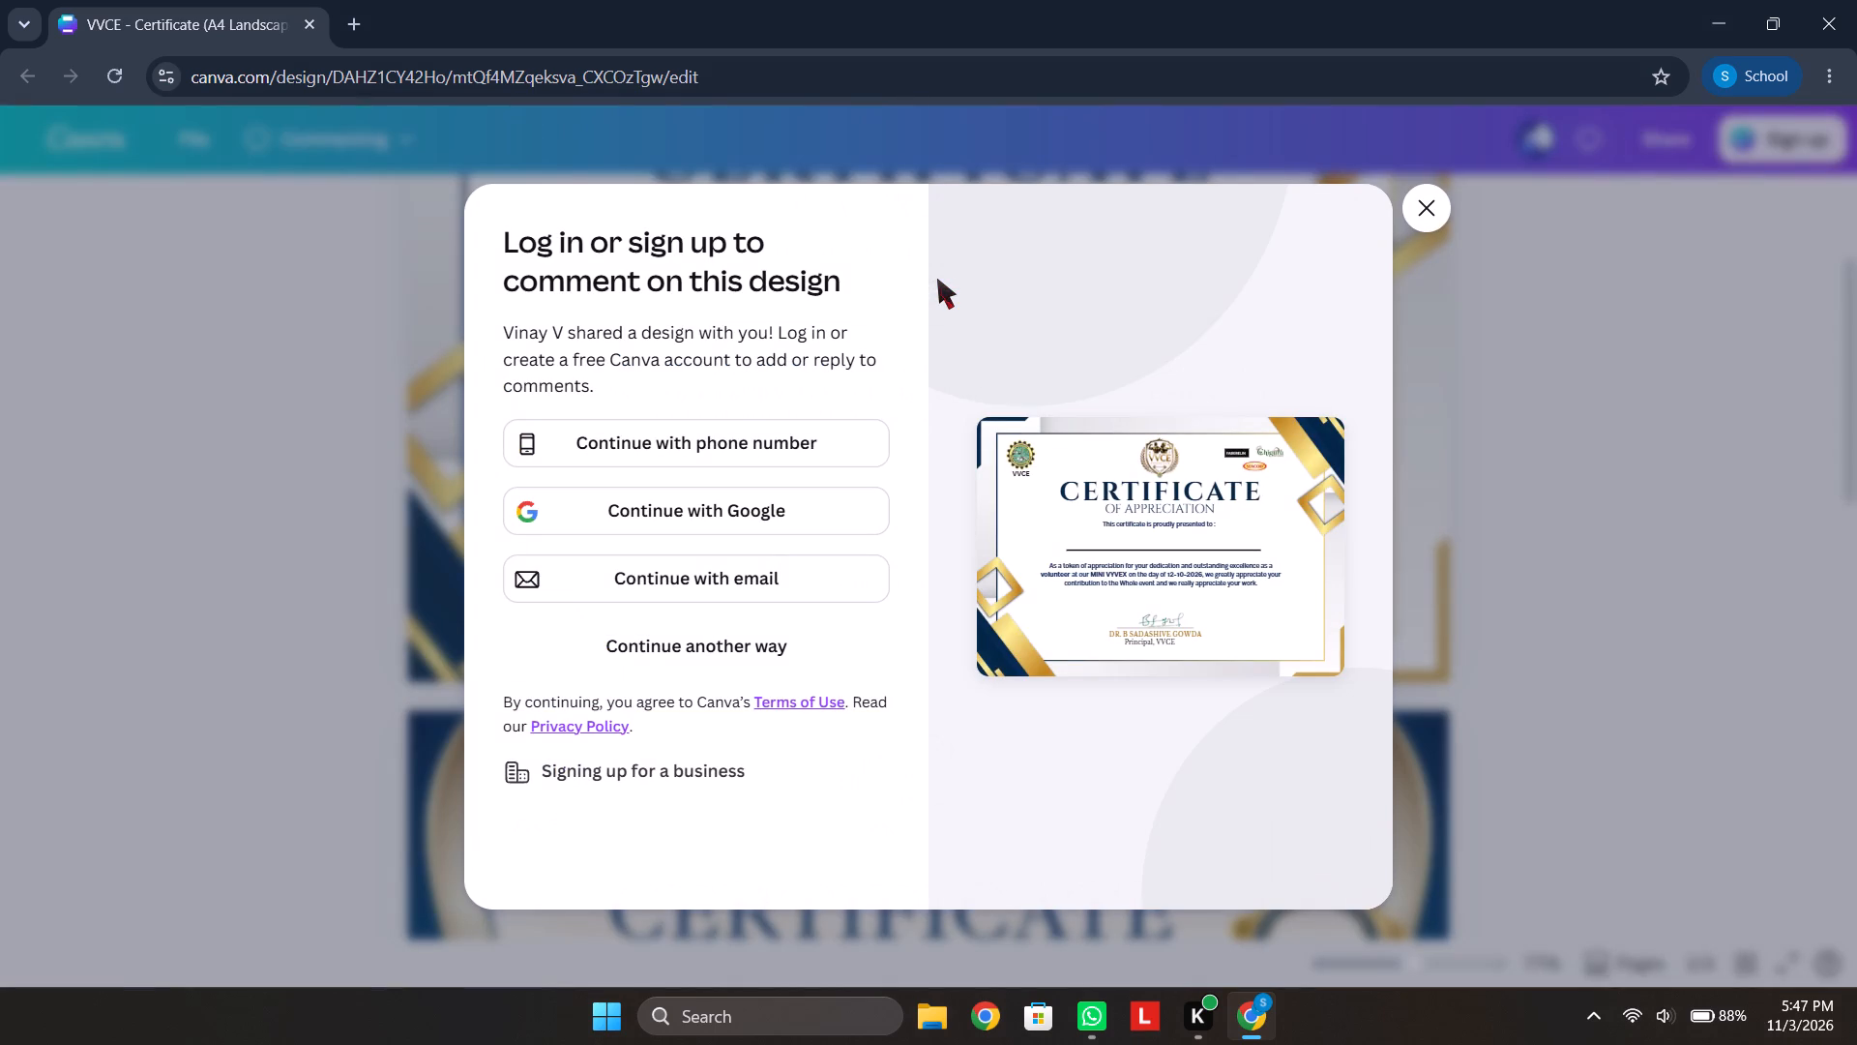
Review the full list of other ways to log in or sign up, then dismiss the login prompt.
left_click(694, 660)
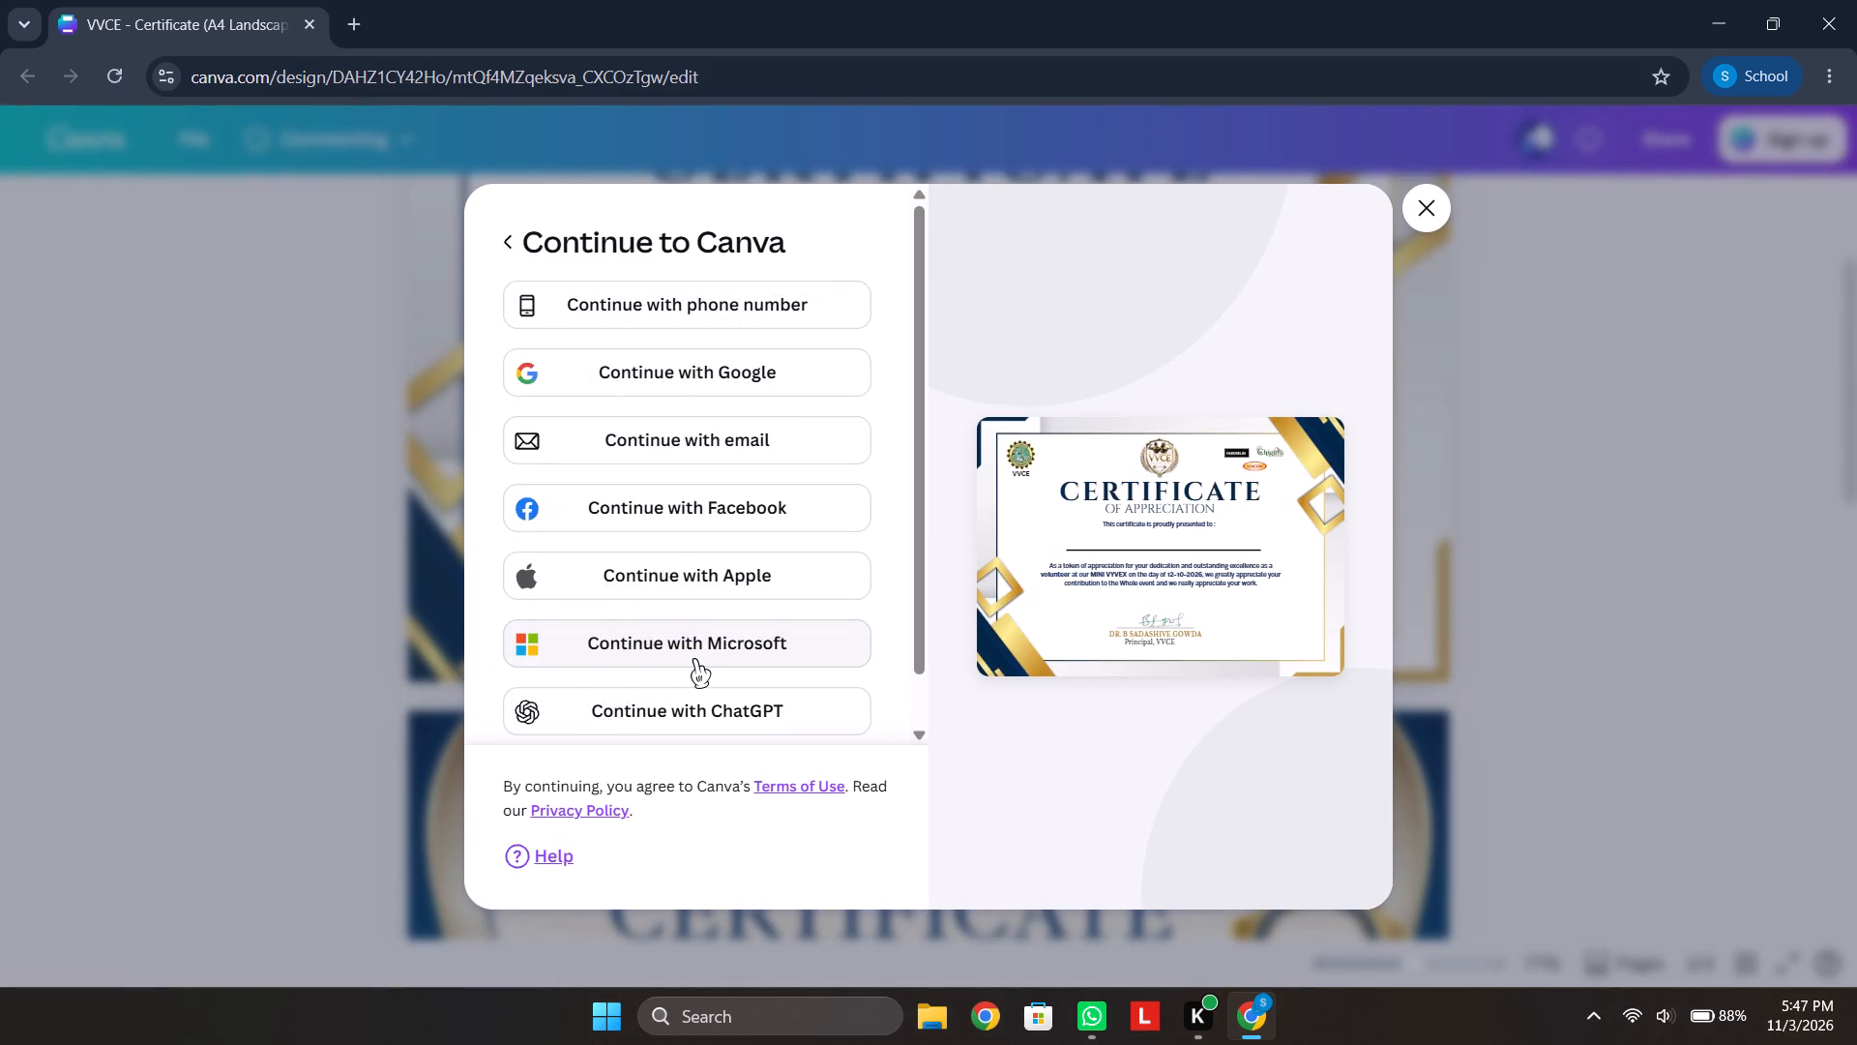
scroll(694, 660, "down", 3)
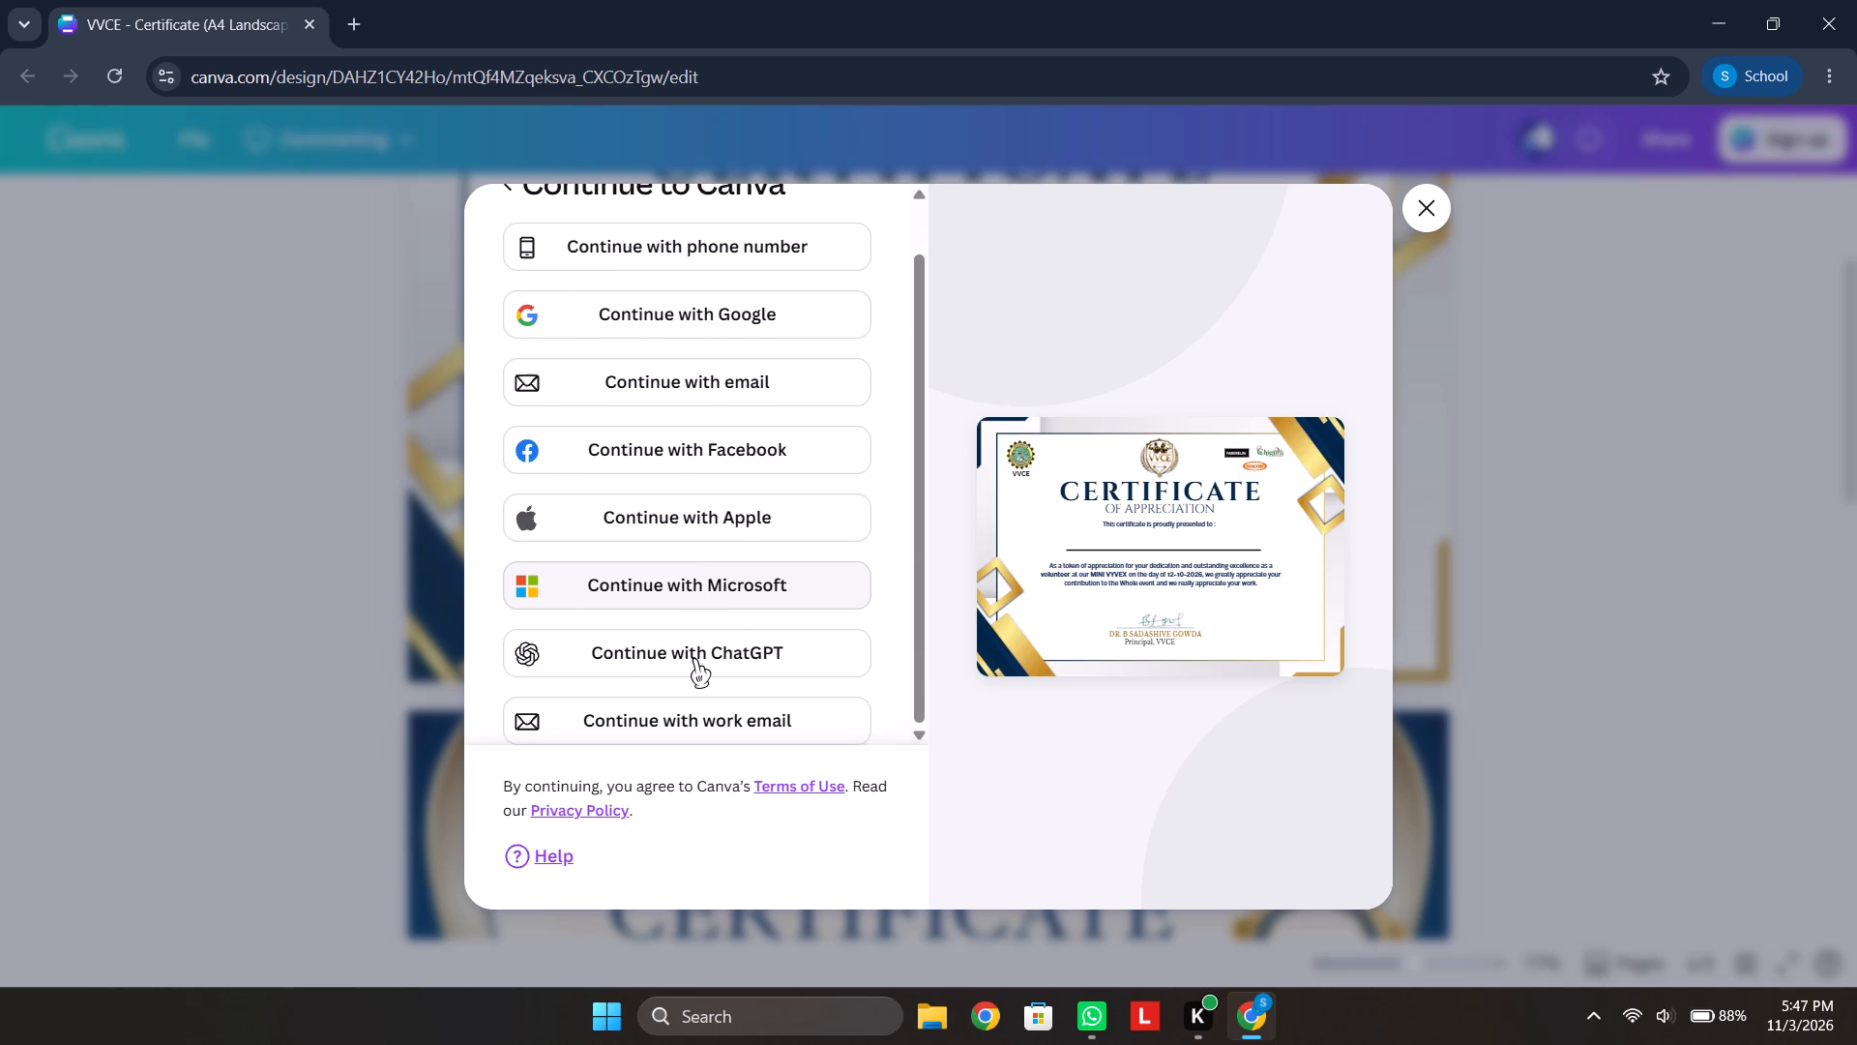
scroll(694, 660, "down", 3)
scroll(694, 660, "up", 7)
scroll(694, 660, "down", 3)
scroll(694, 660, "up", 5)
left_click(1408, 197)
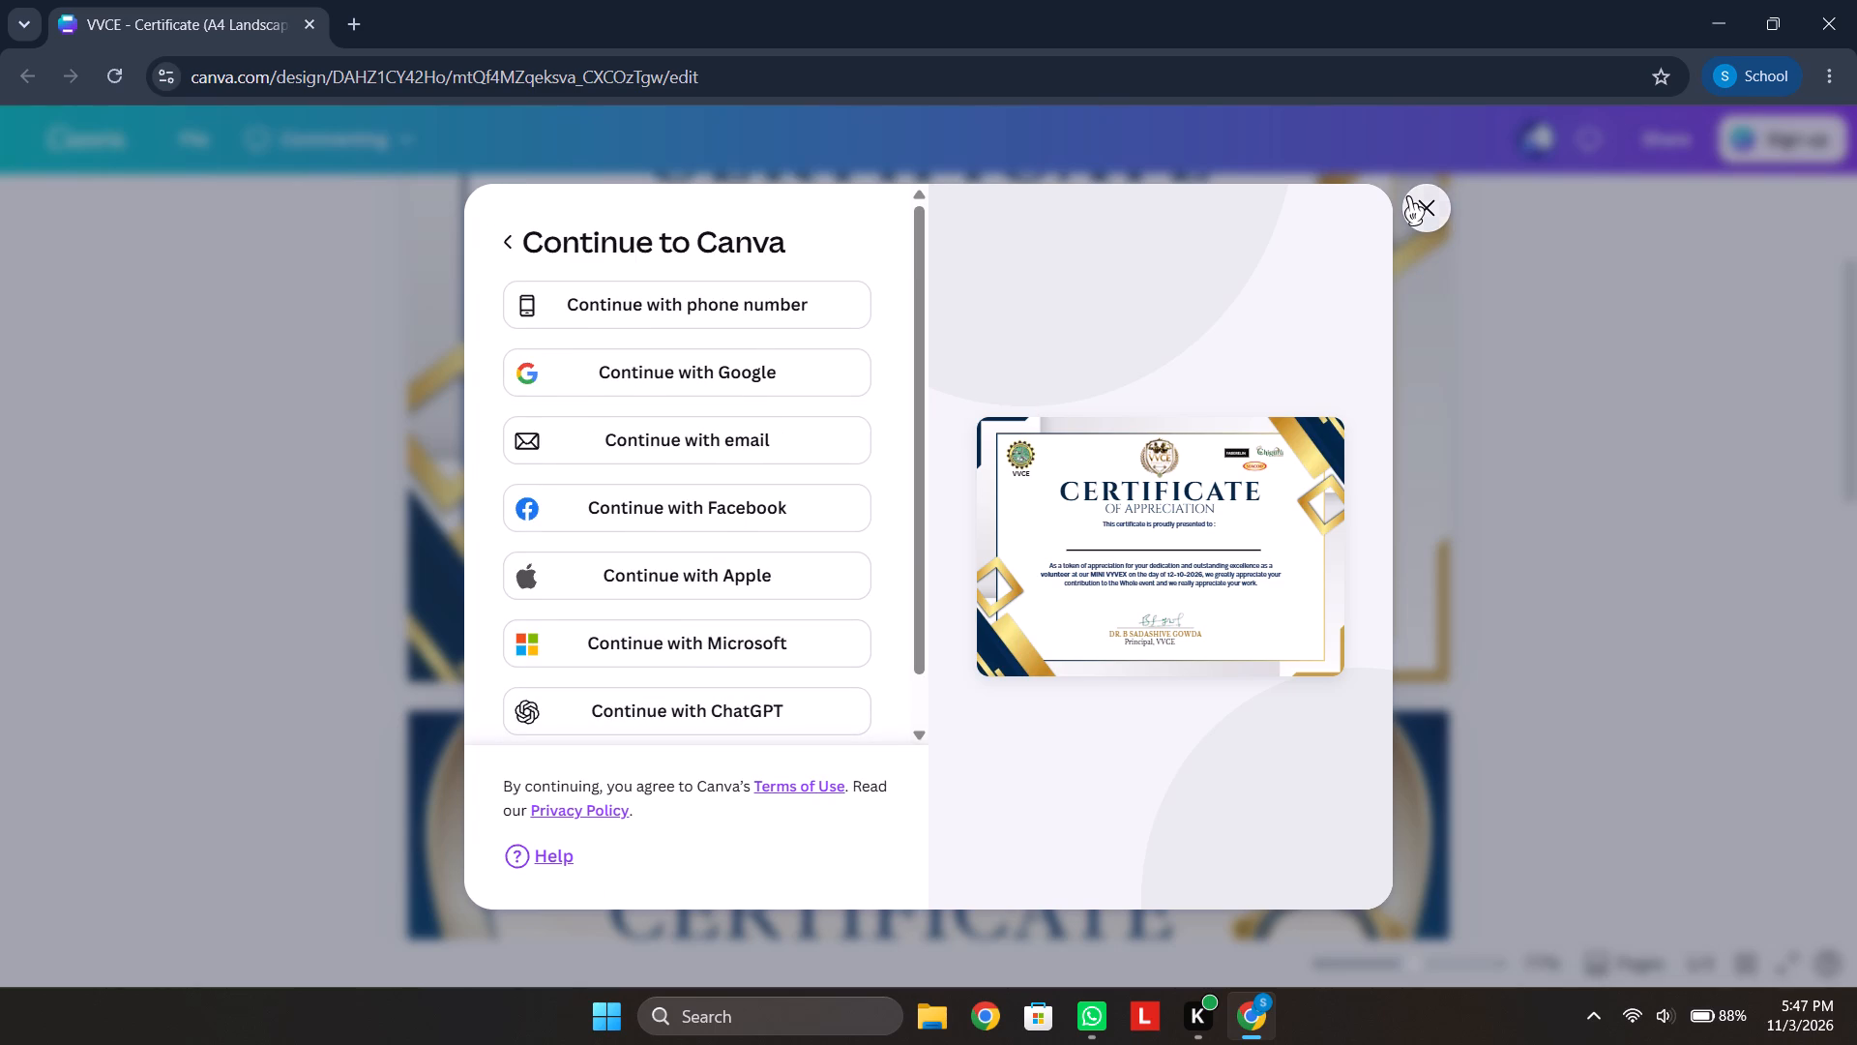
Retry adding a comment on the blank recipient name line of the first certificate.
left_click(909, 322)
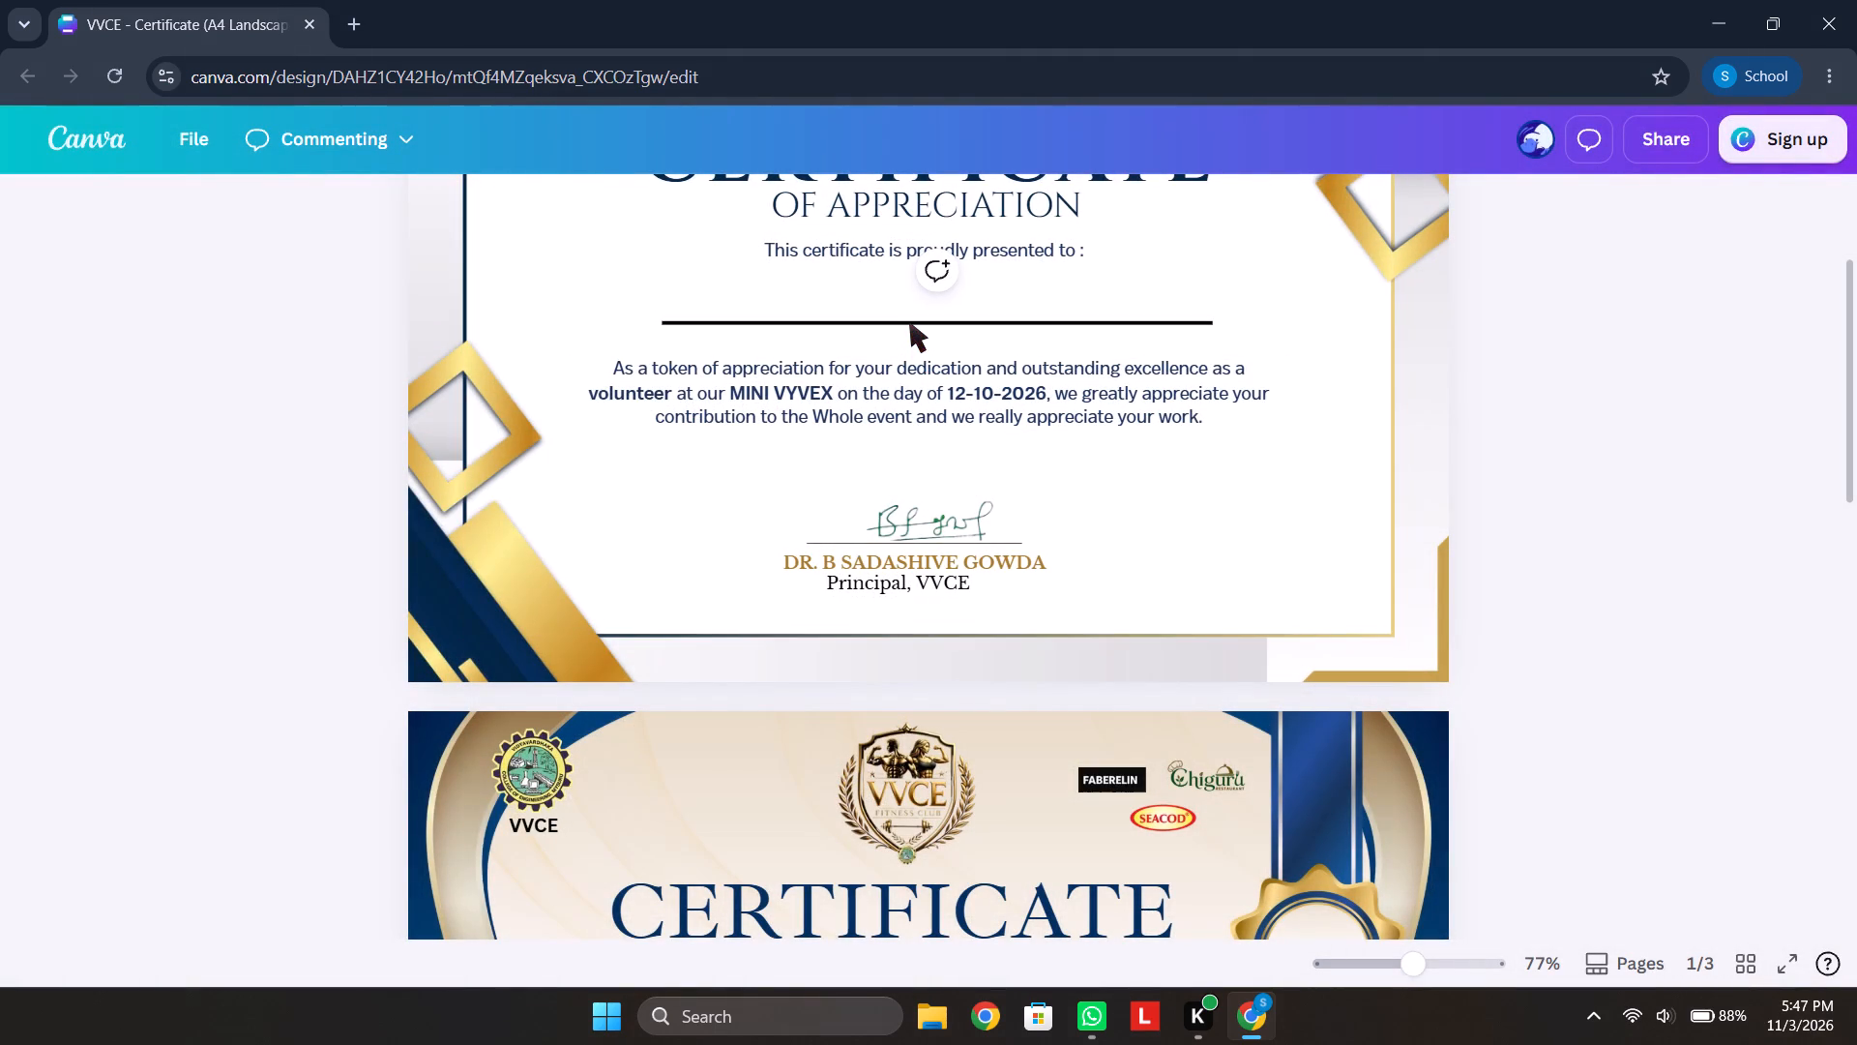
left_click_drag(909, 322, 931, 272)
left_click(931, 272)
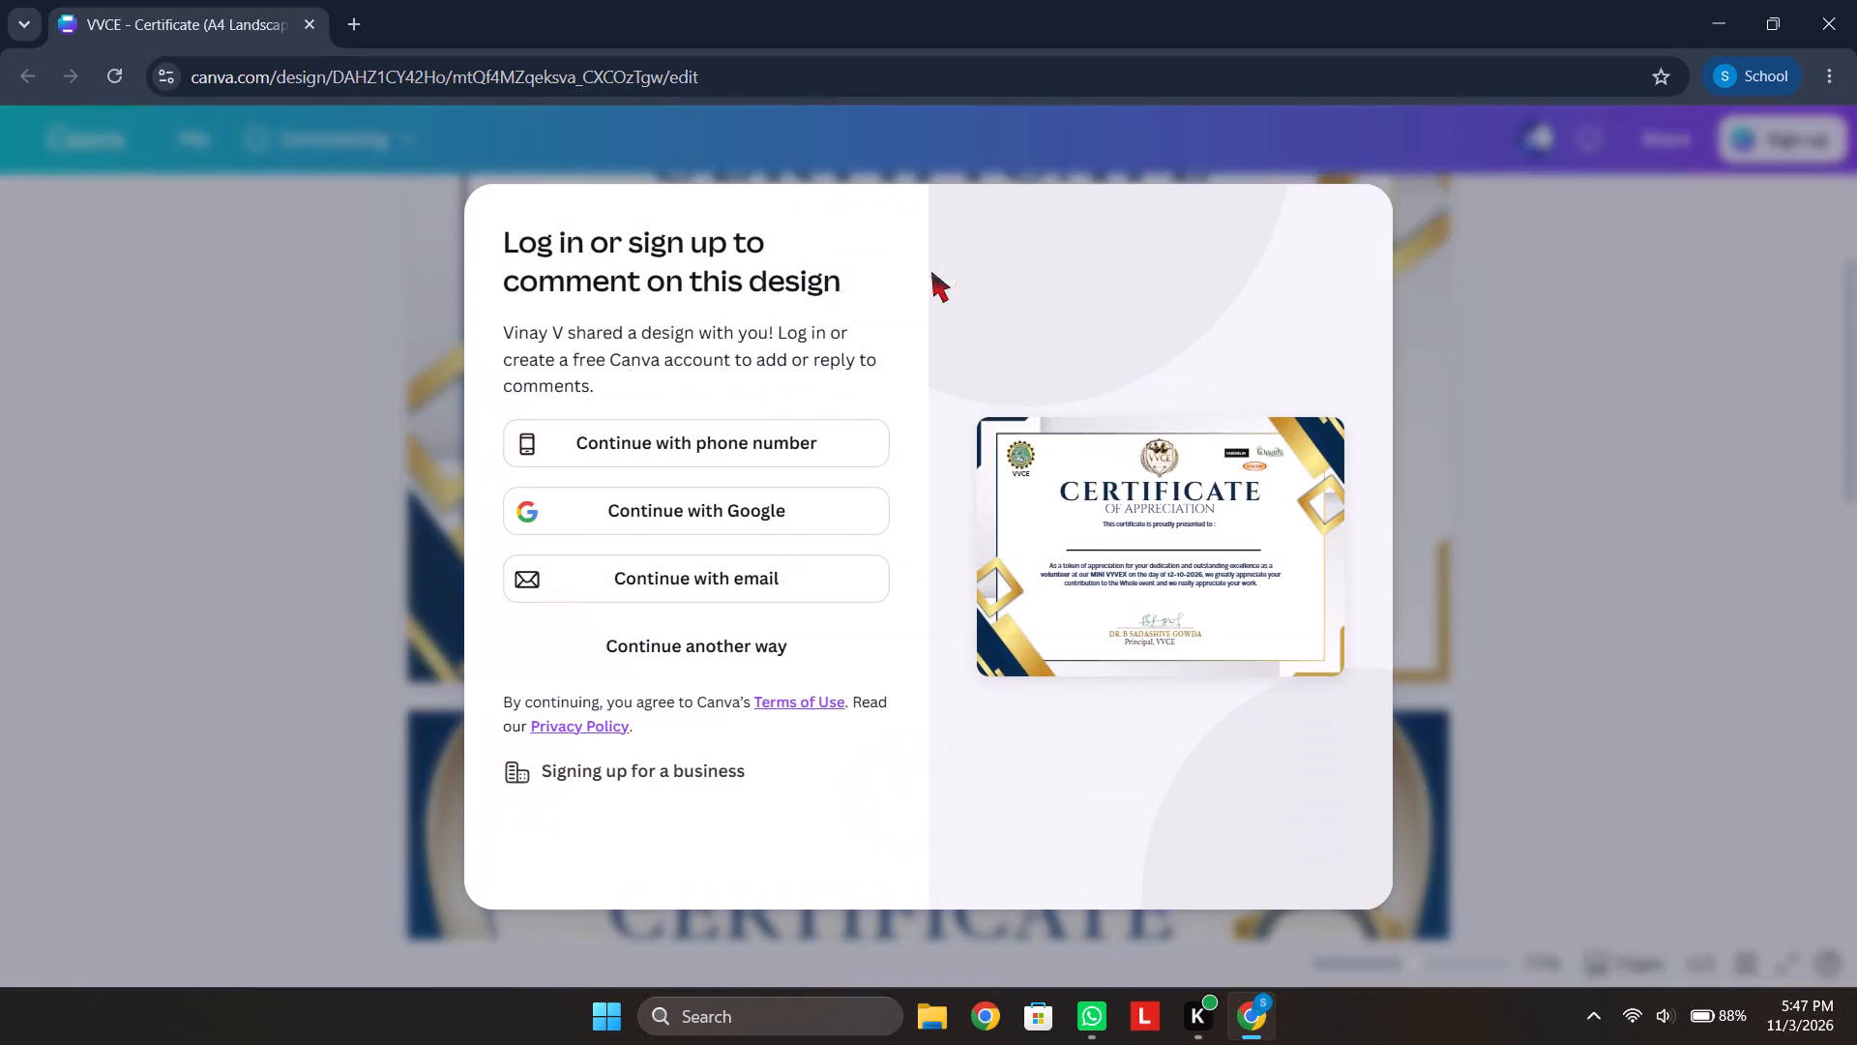
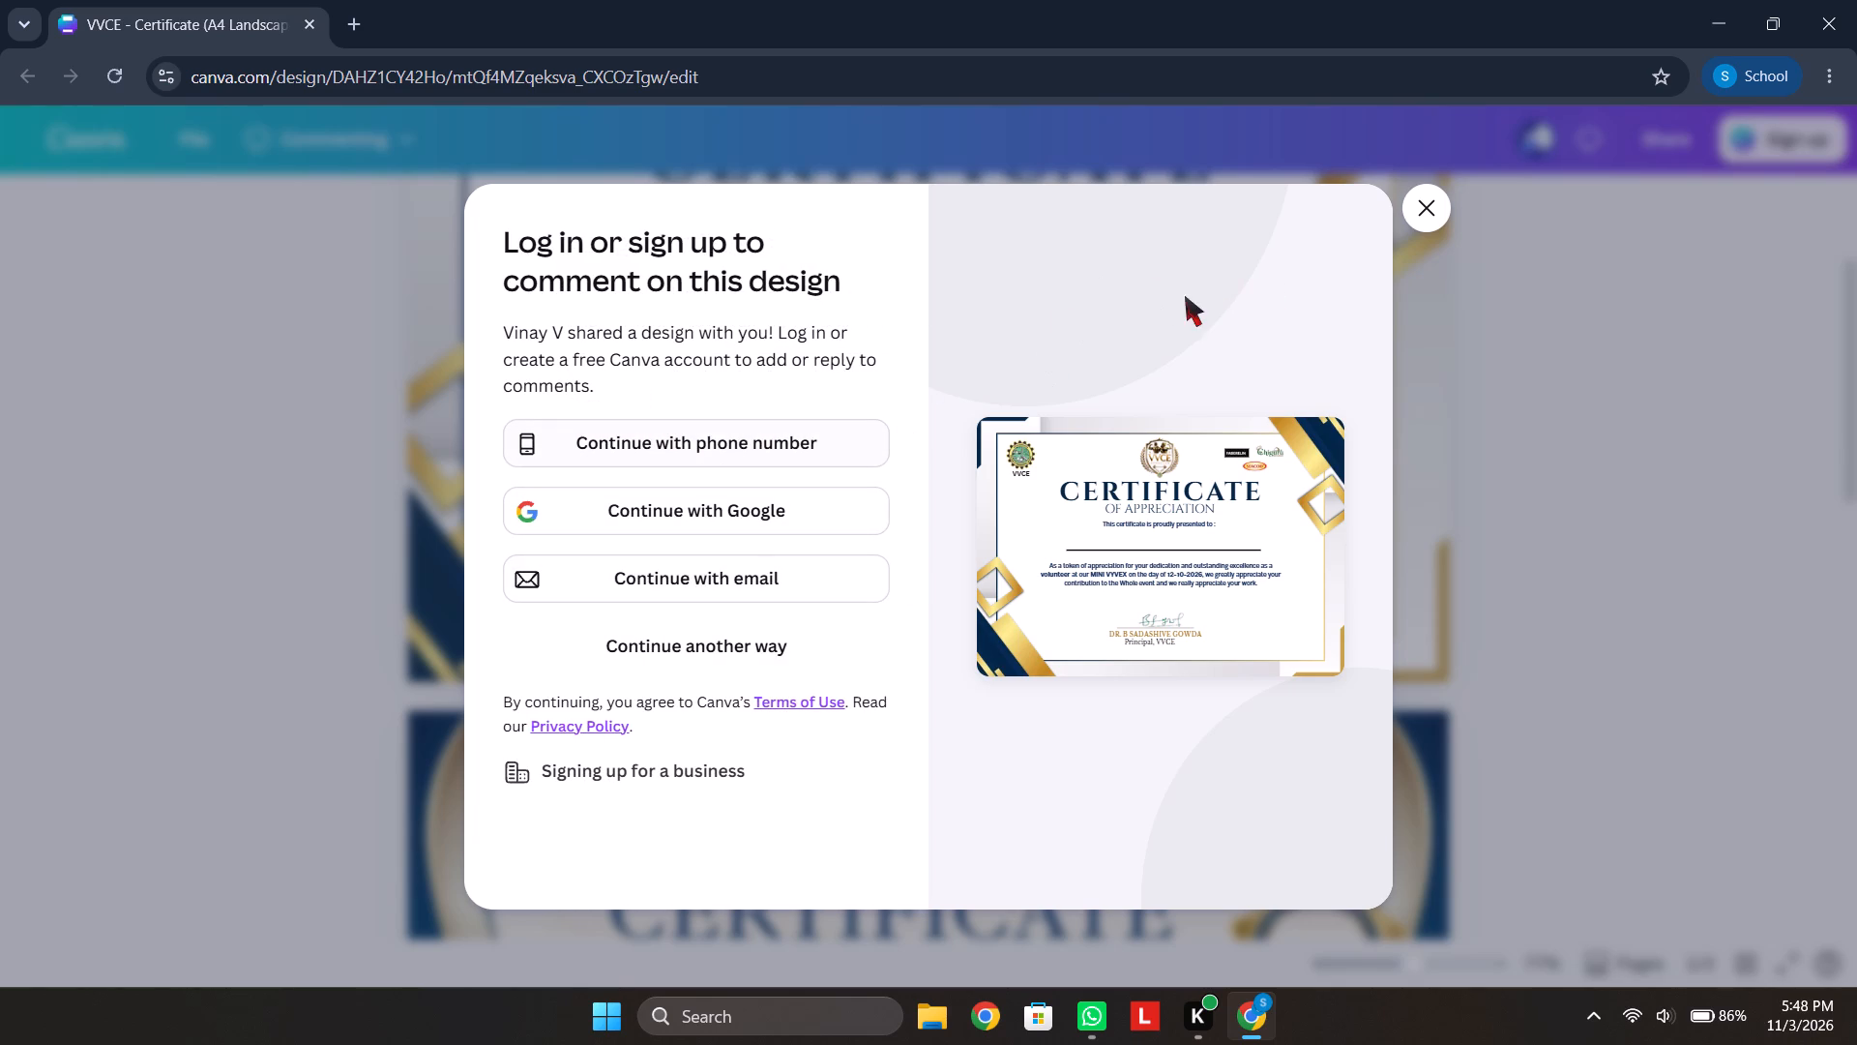
Dismiss the login prompt for commenting and start signing up for a Canva account from the shared design.
left_click(1431, 207)
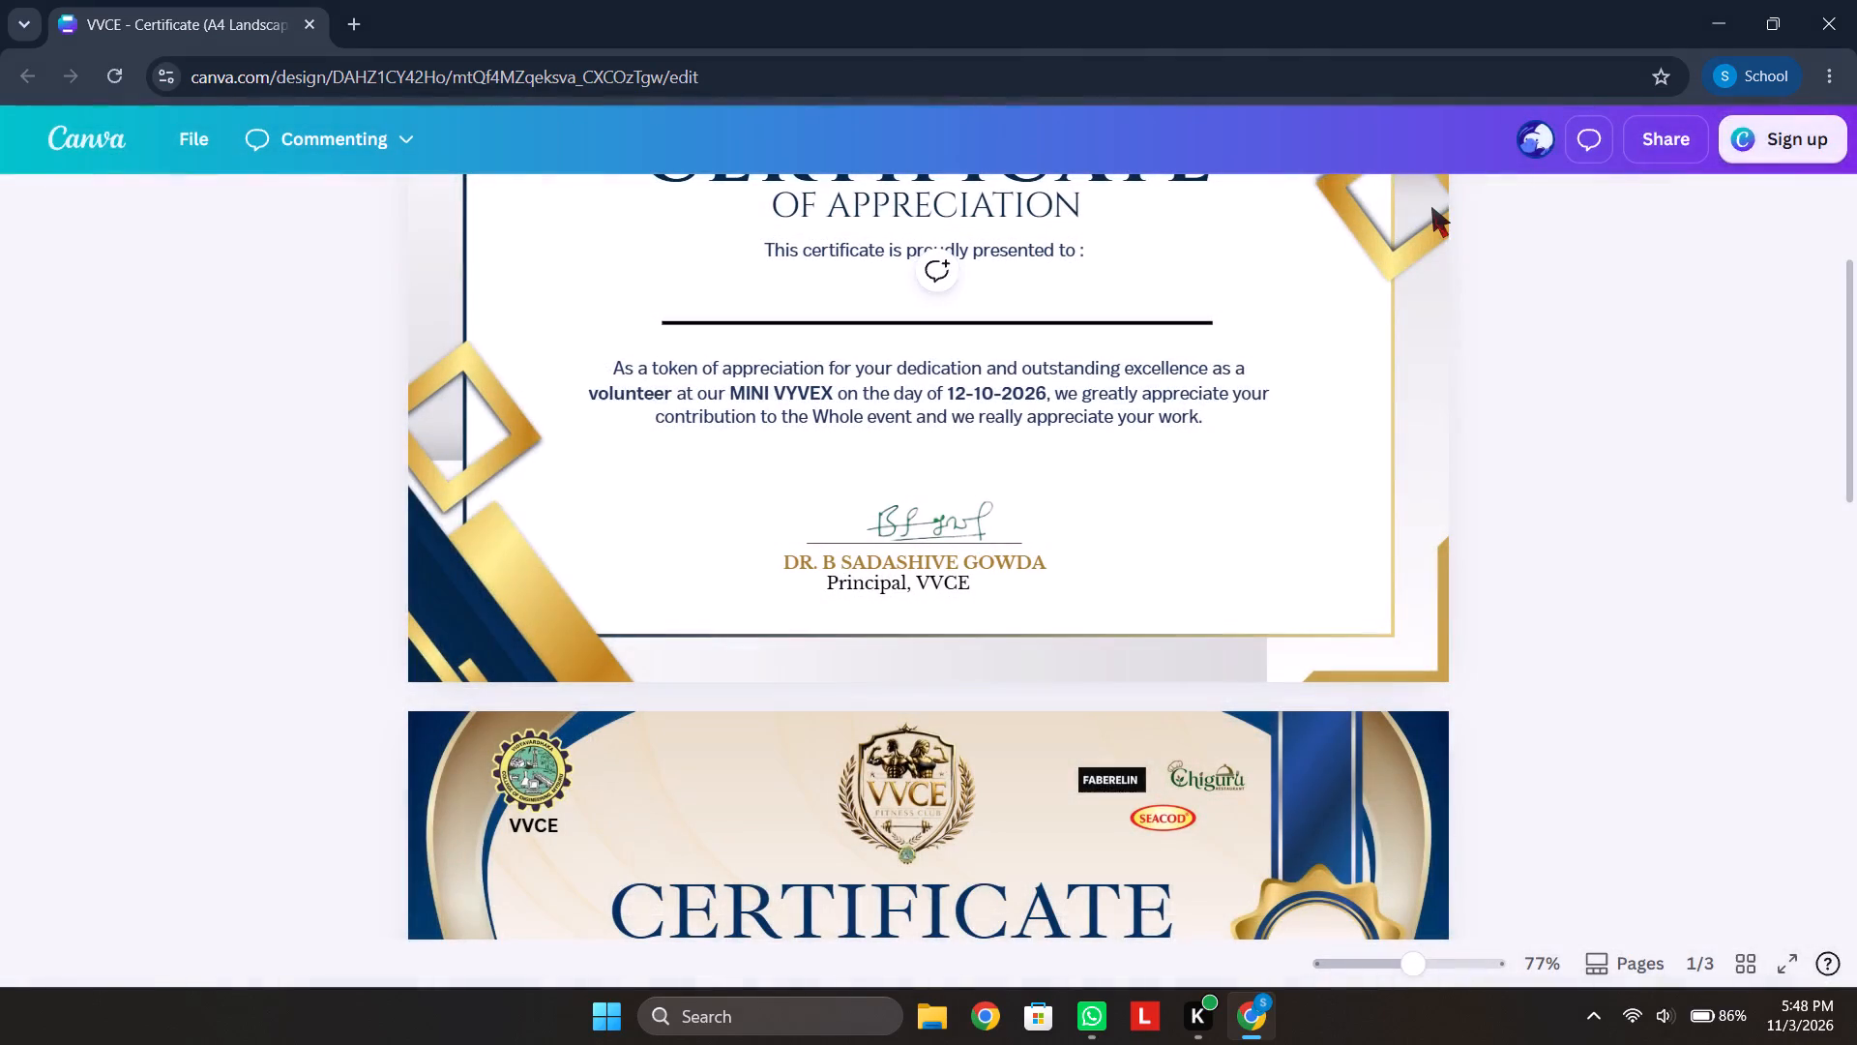
left_click(1765, 120)
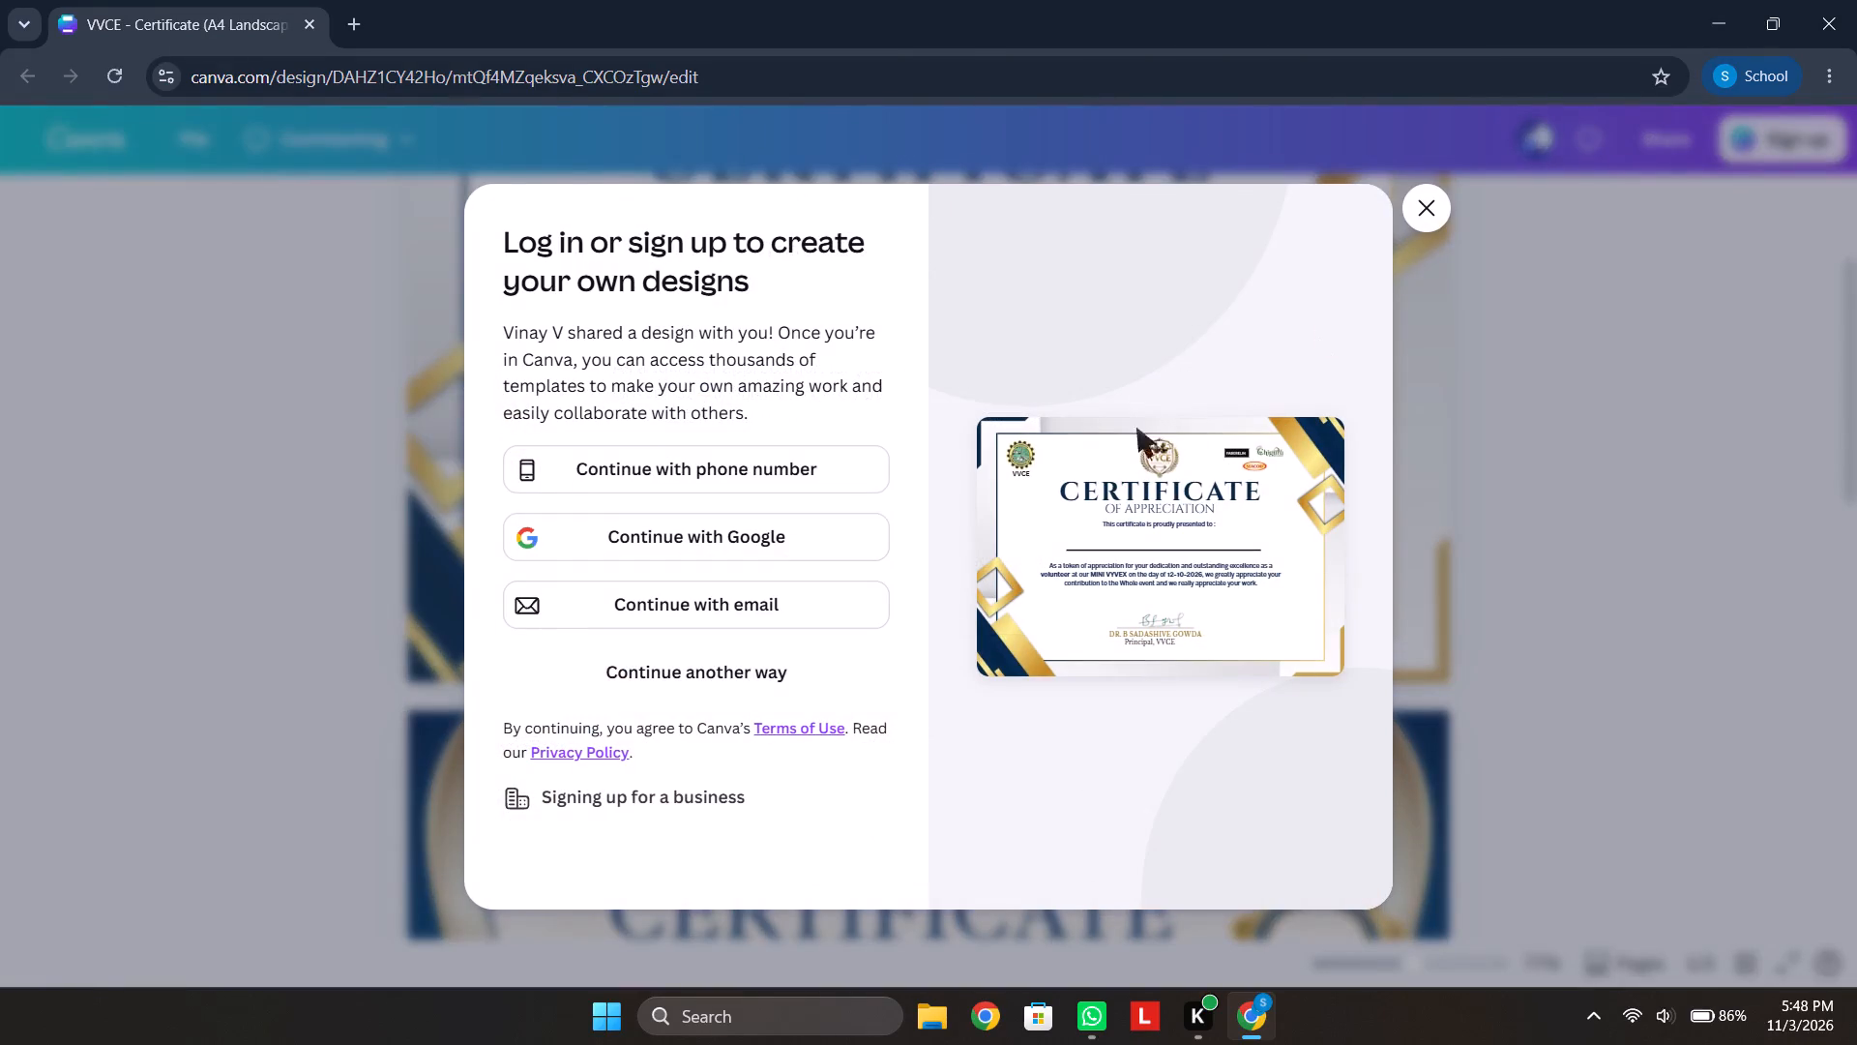
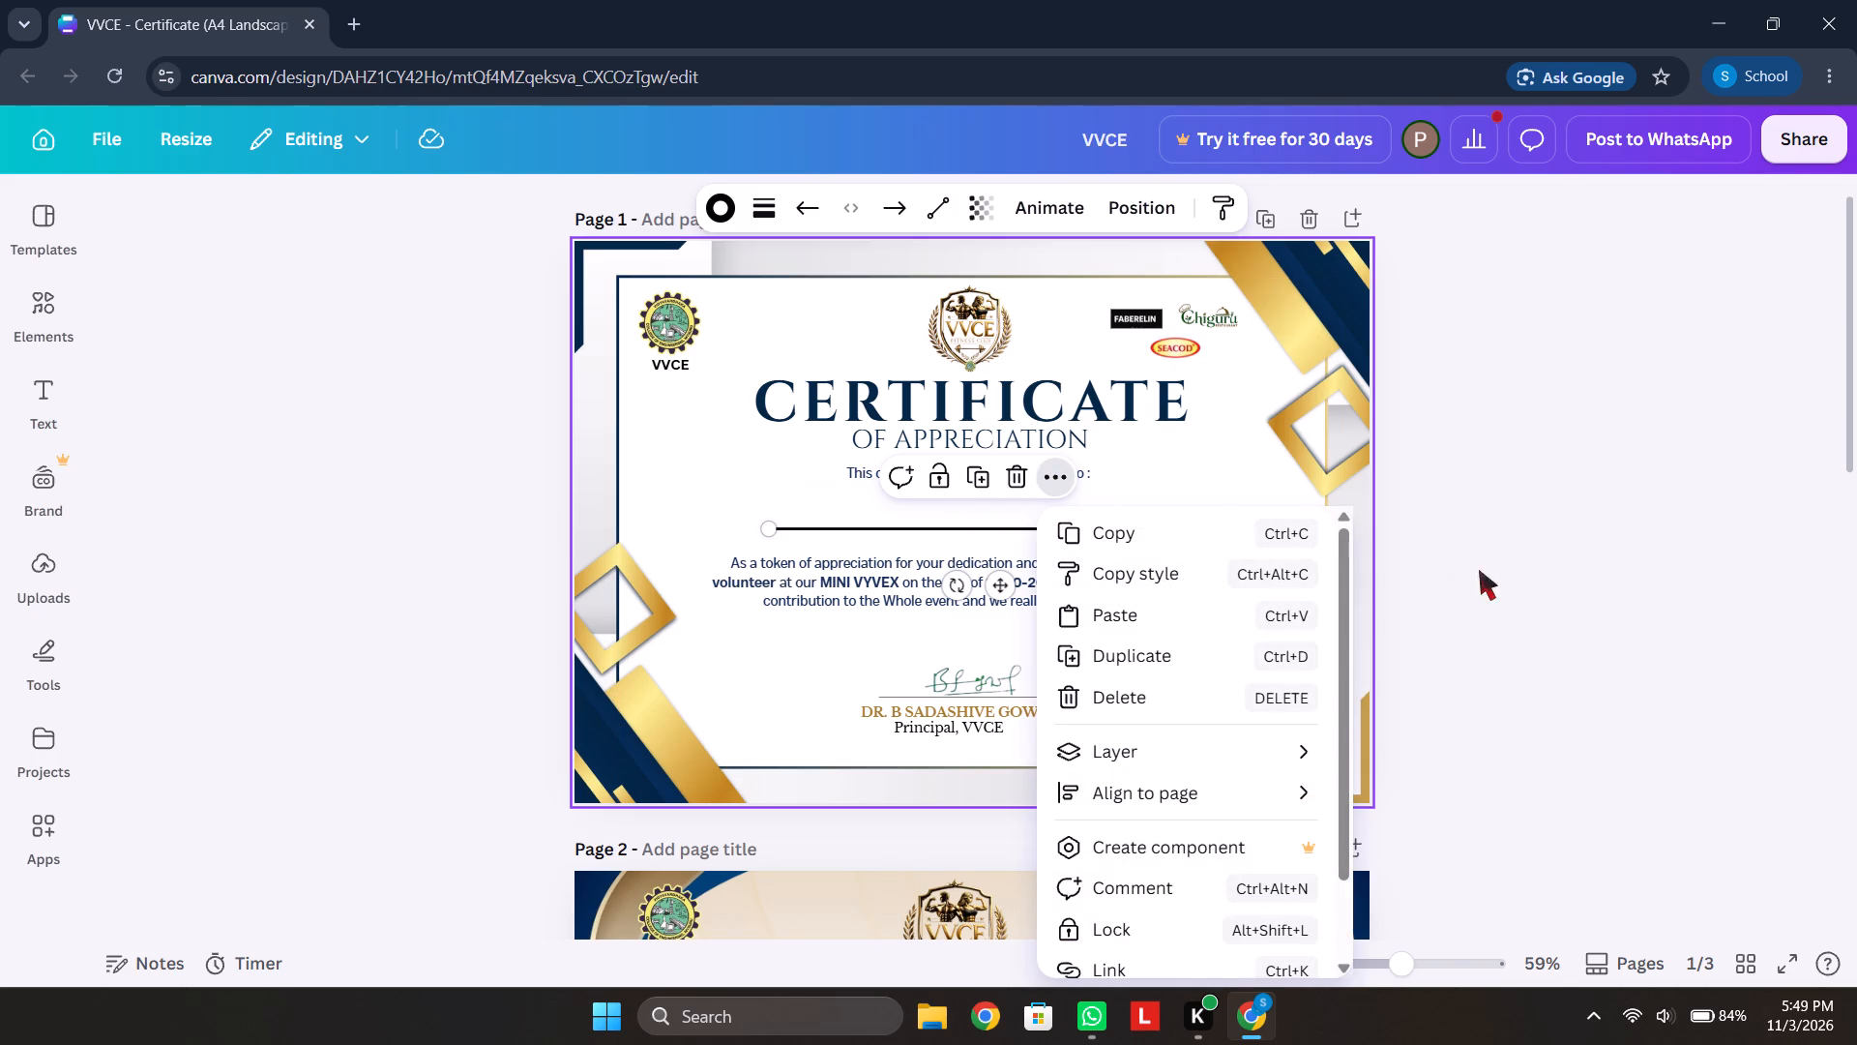
Deselect the recipient line on page 1 and bring up the options for adding text to the certificate.
left_click(1508, 583)
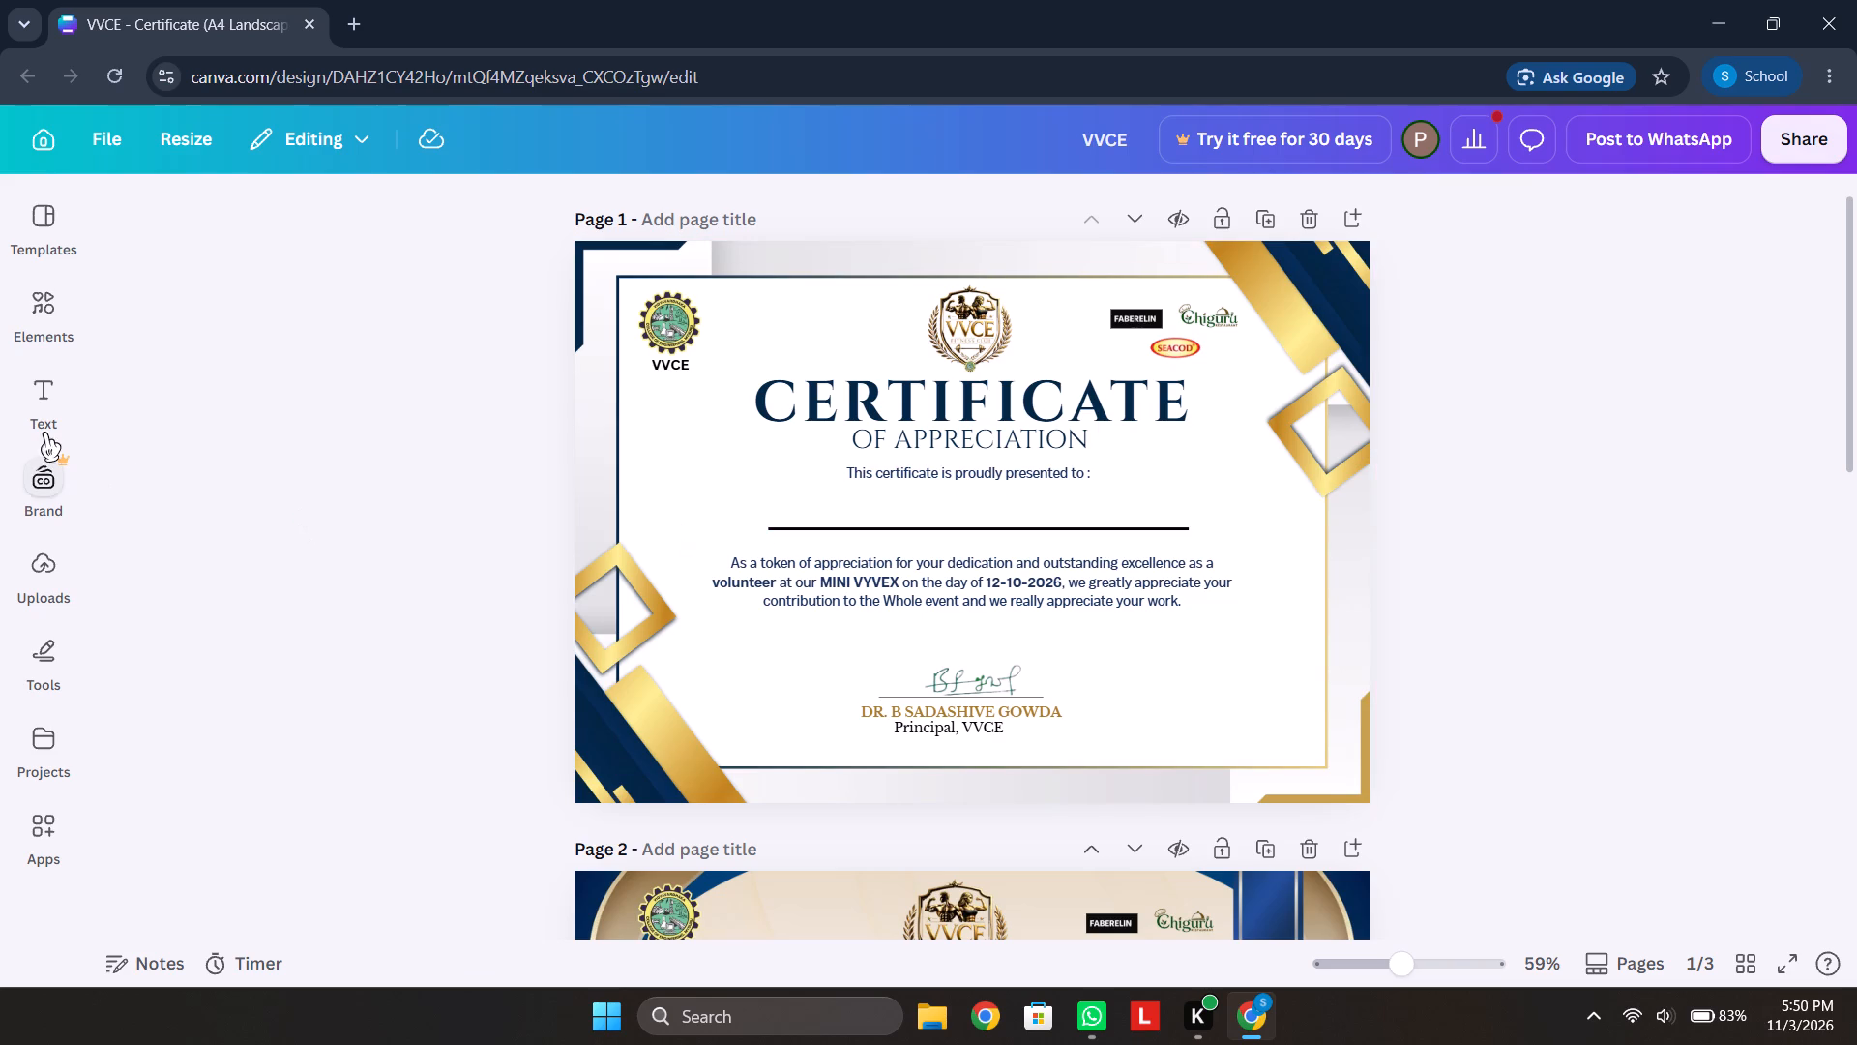
left_click(38, 403)
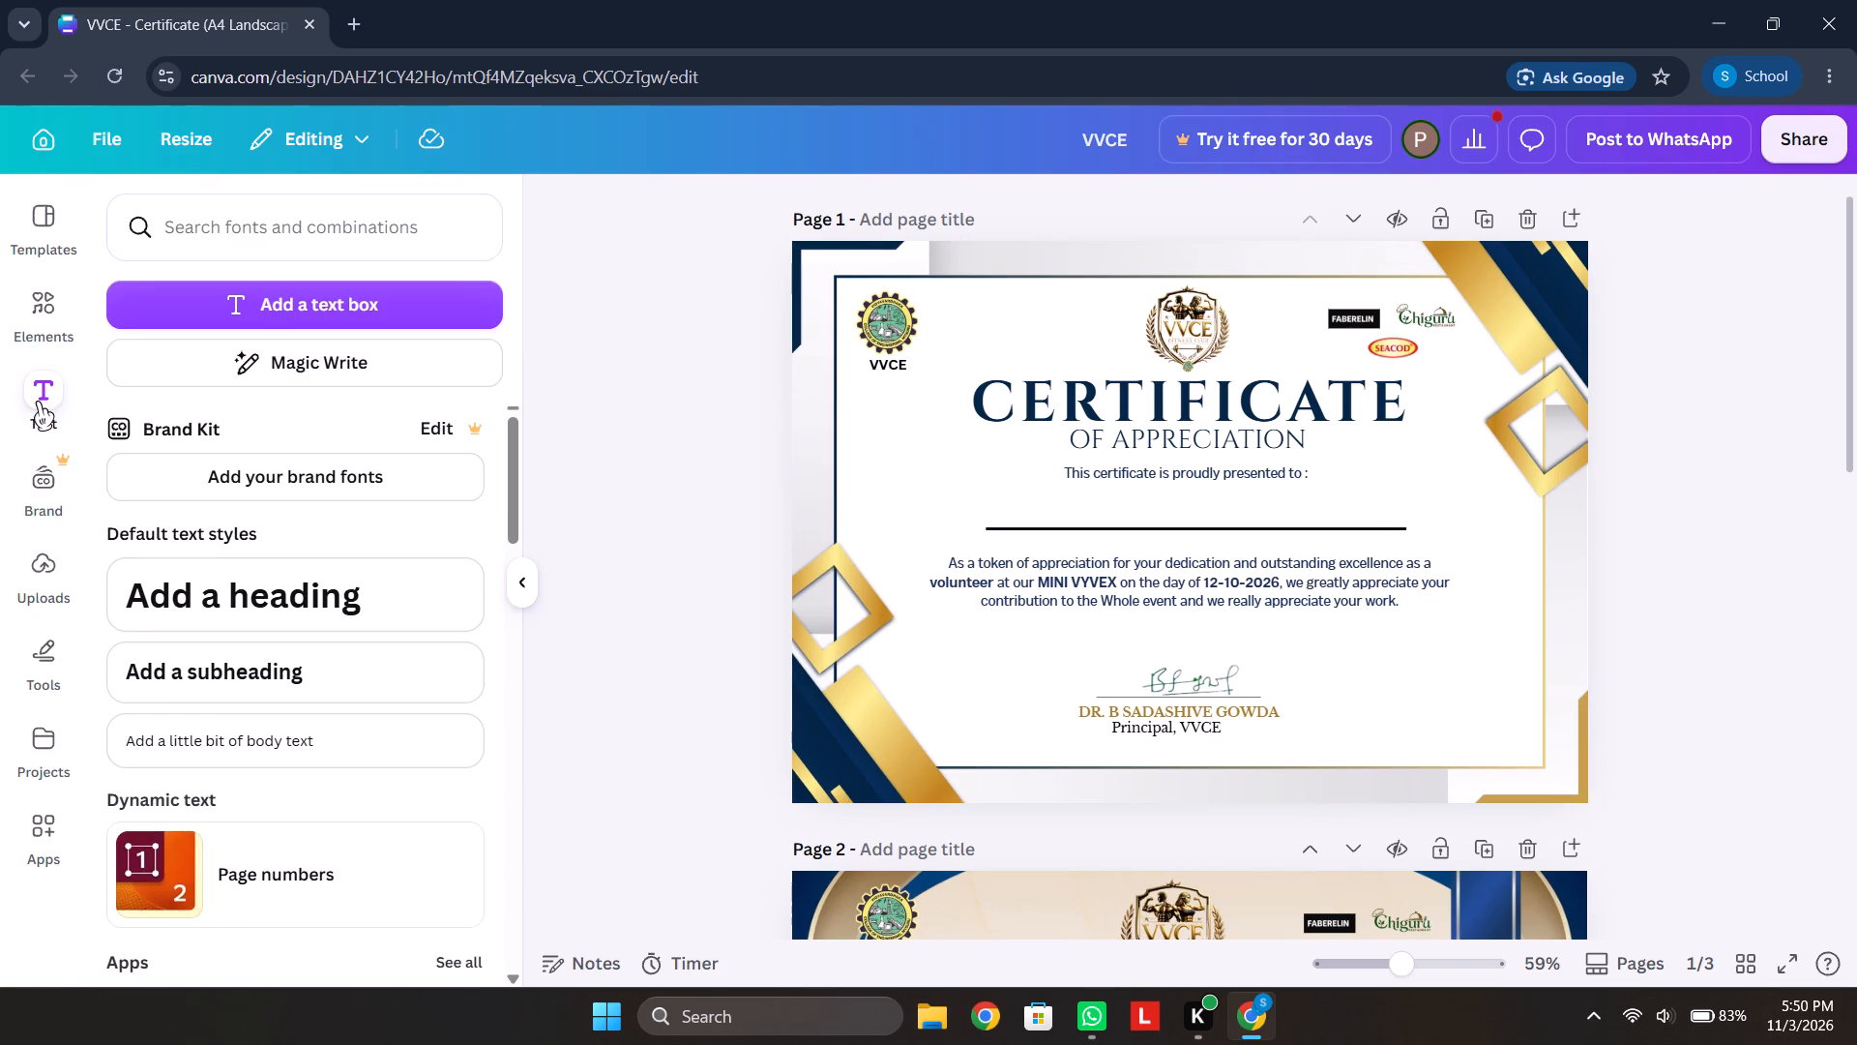
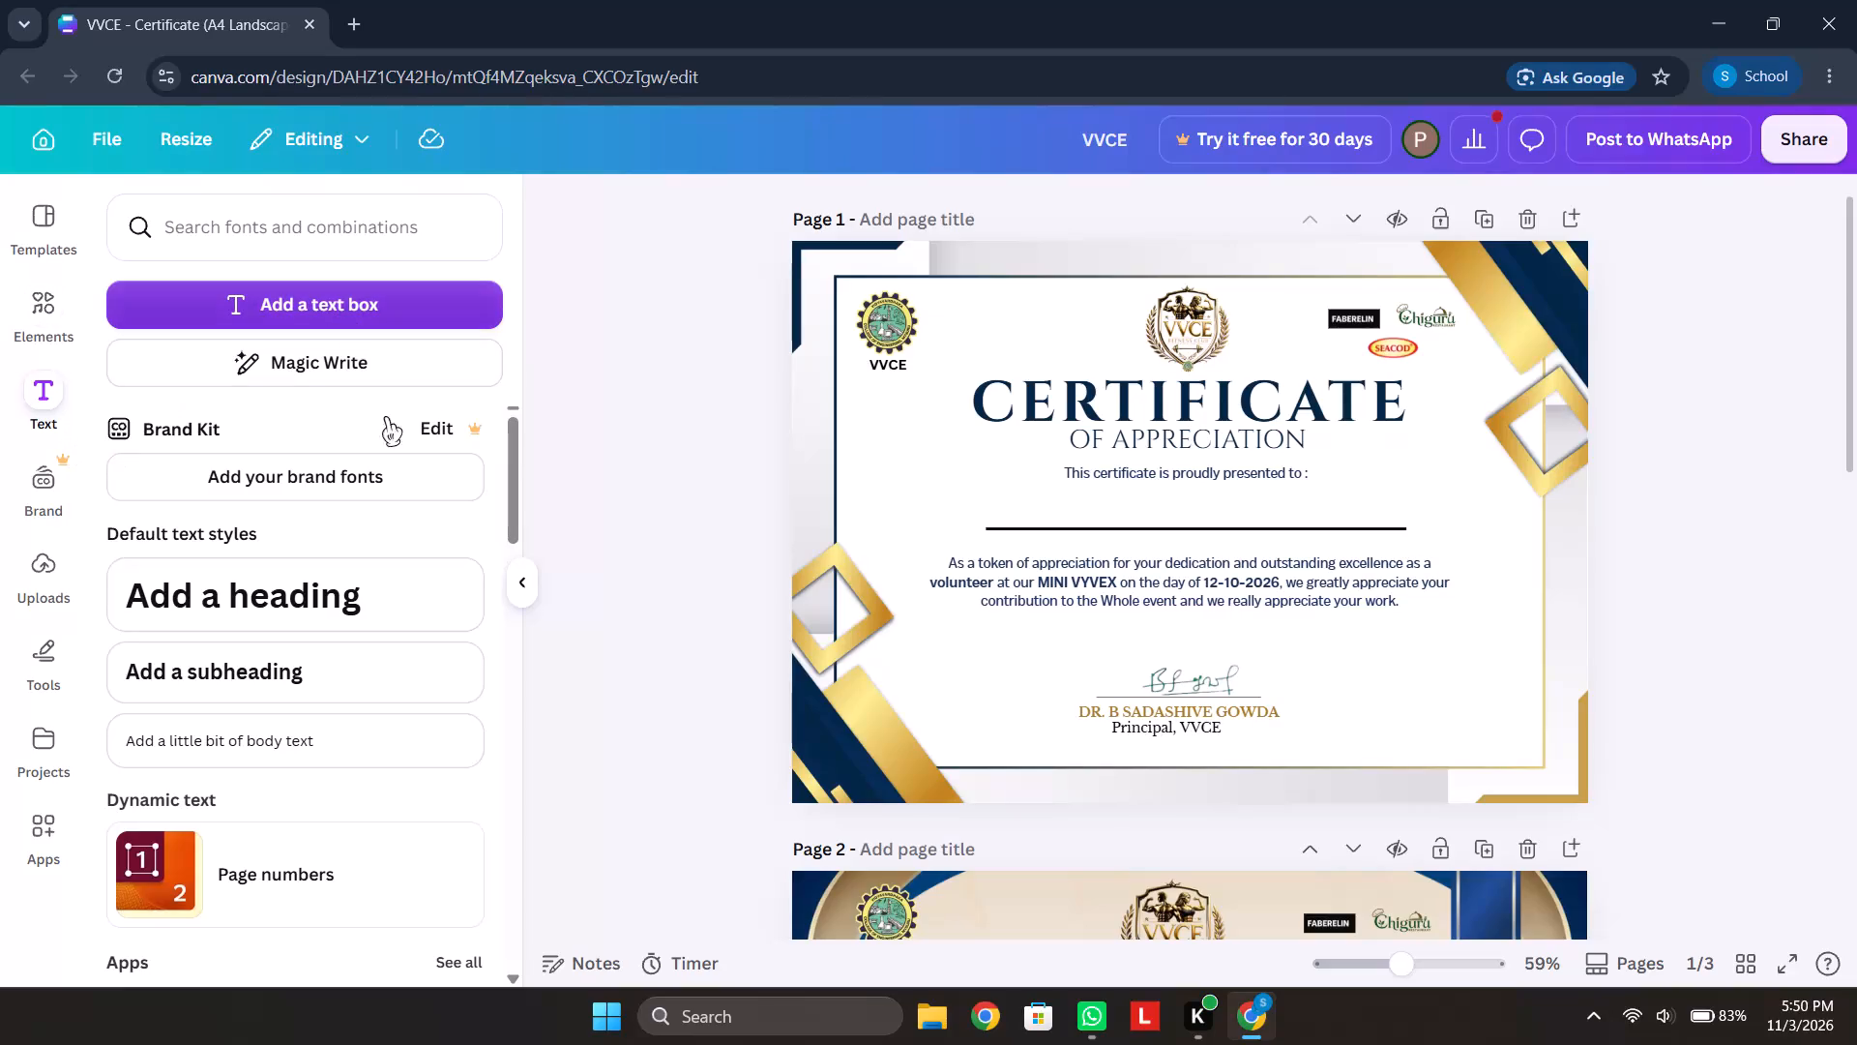
Add a subheading text box over the blank recipient line of the page 1 certificate.
scroll(331, 665, "down", 2)
scroll(331, 665, "up", 2)
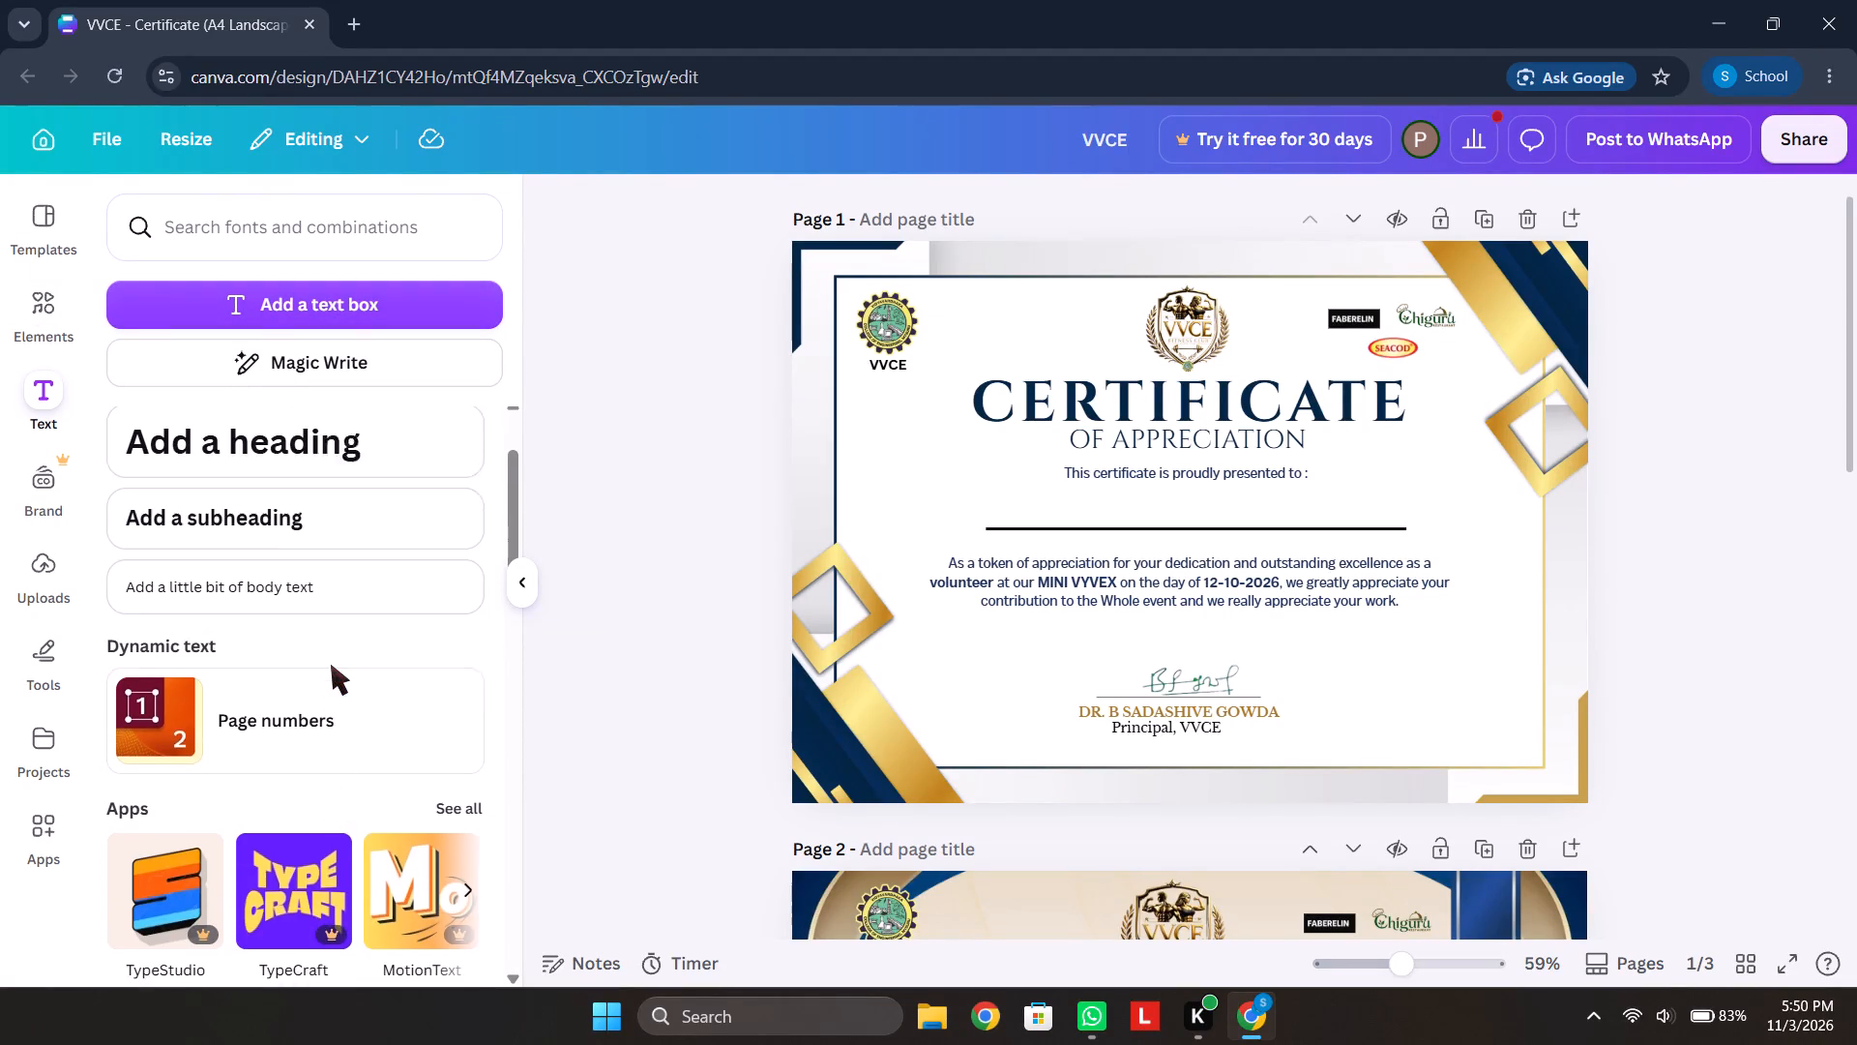
left_click(278, 609)
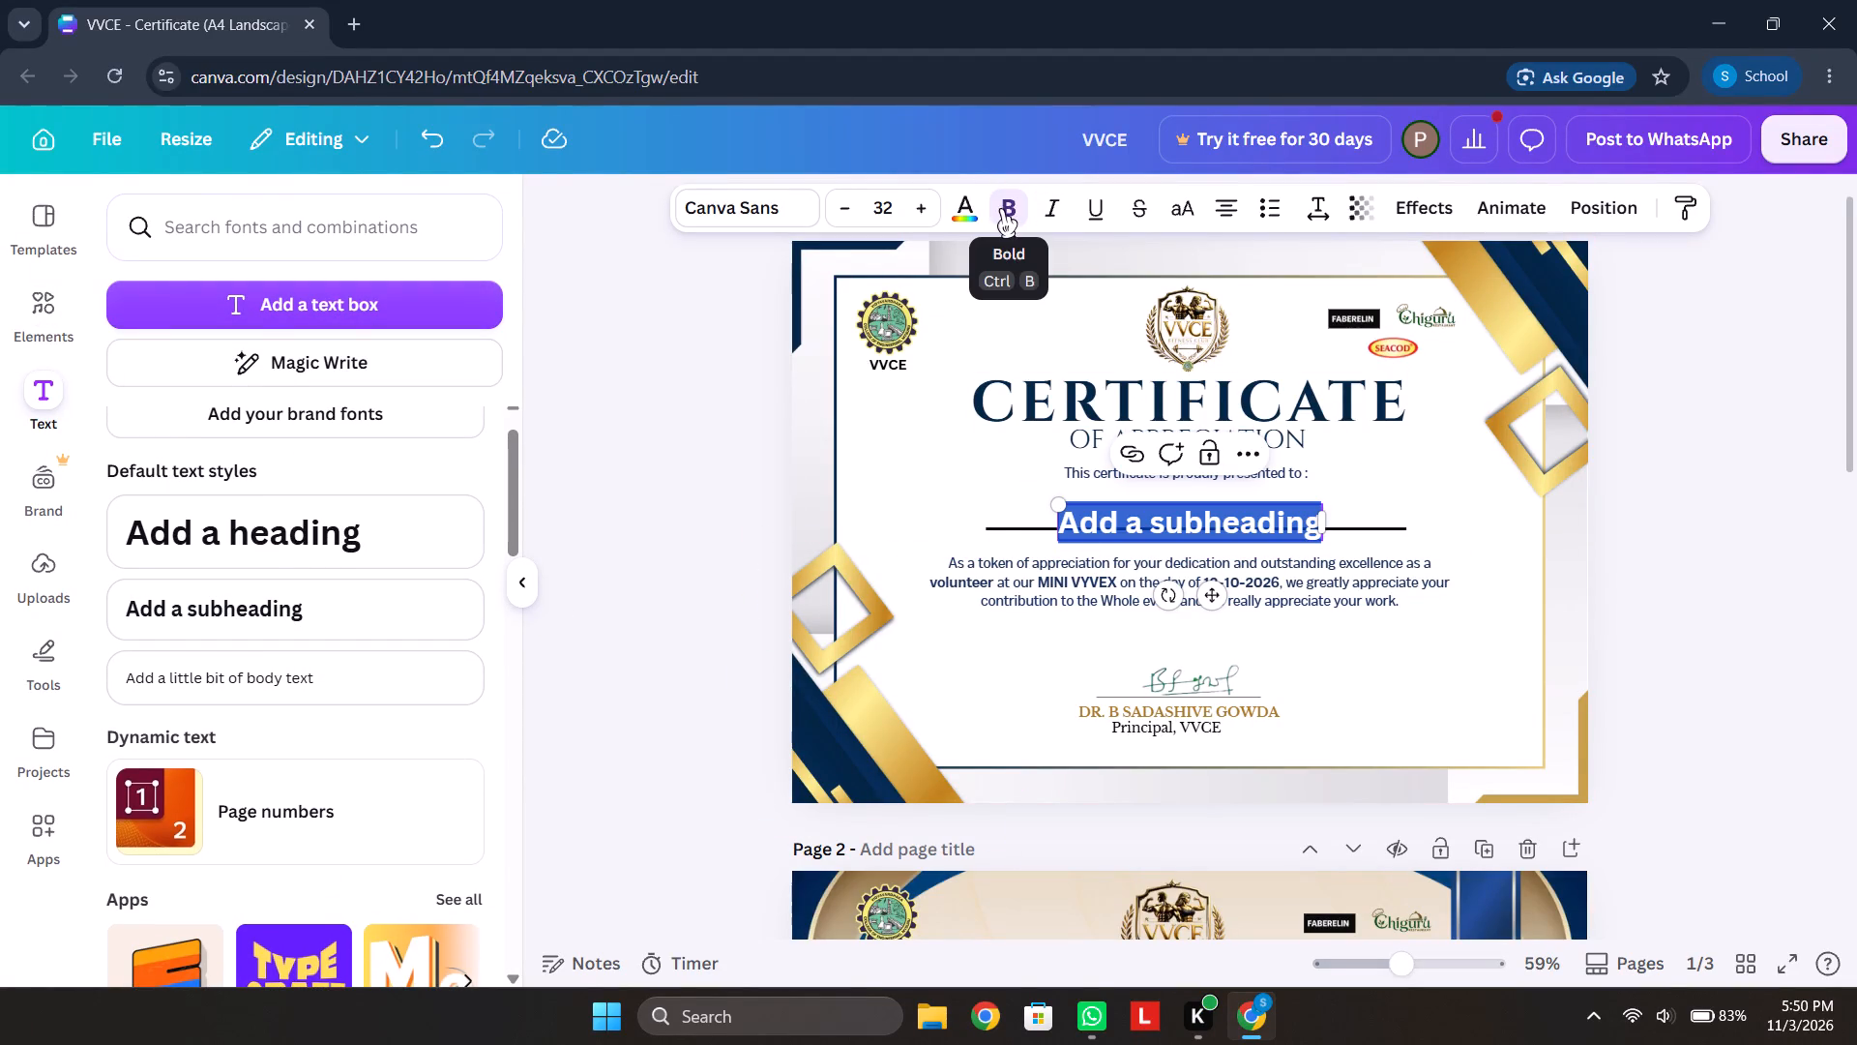
Make the placeholder subheading text italic, and try uppercase on it before restoring its normal case.
left_click(1051, 214)
left_click(1051, 214)
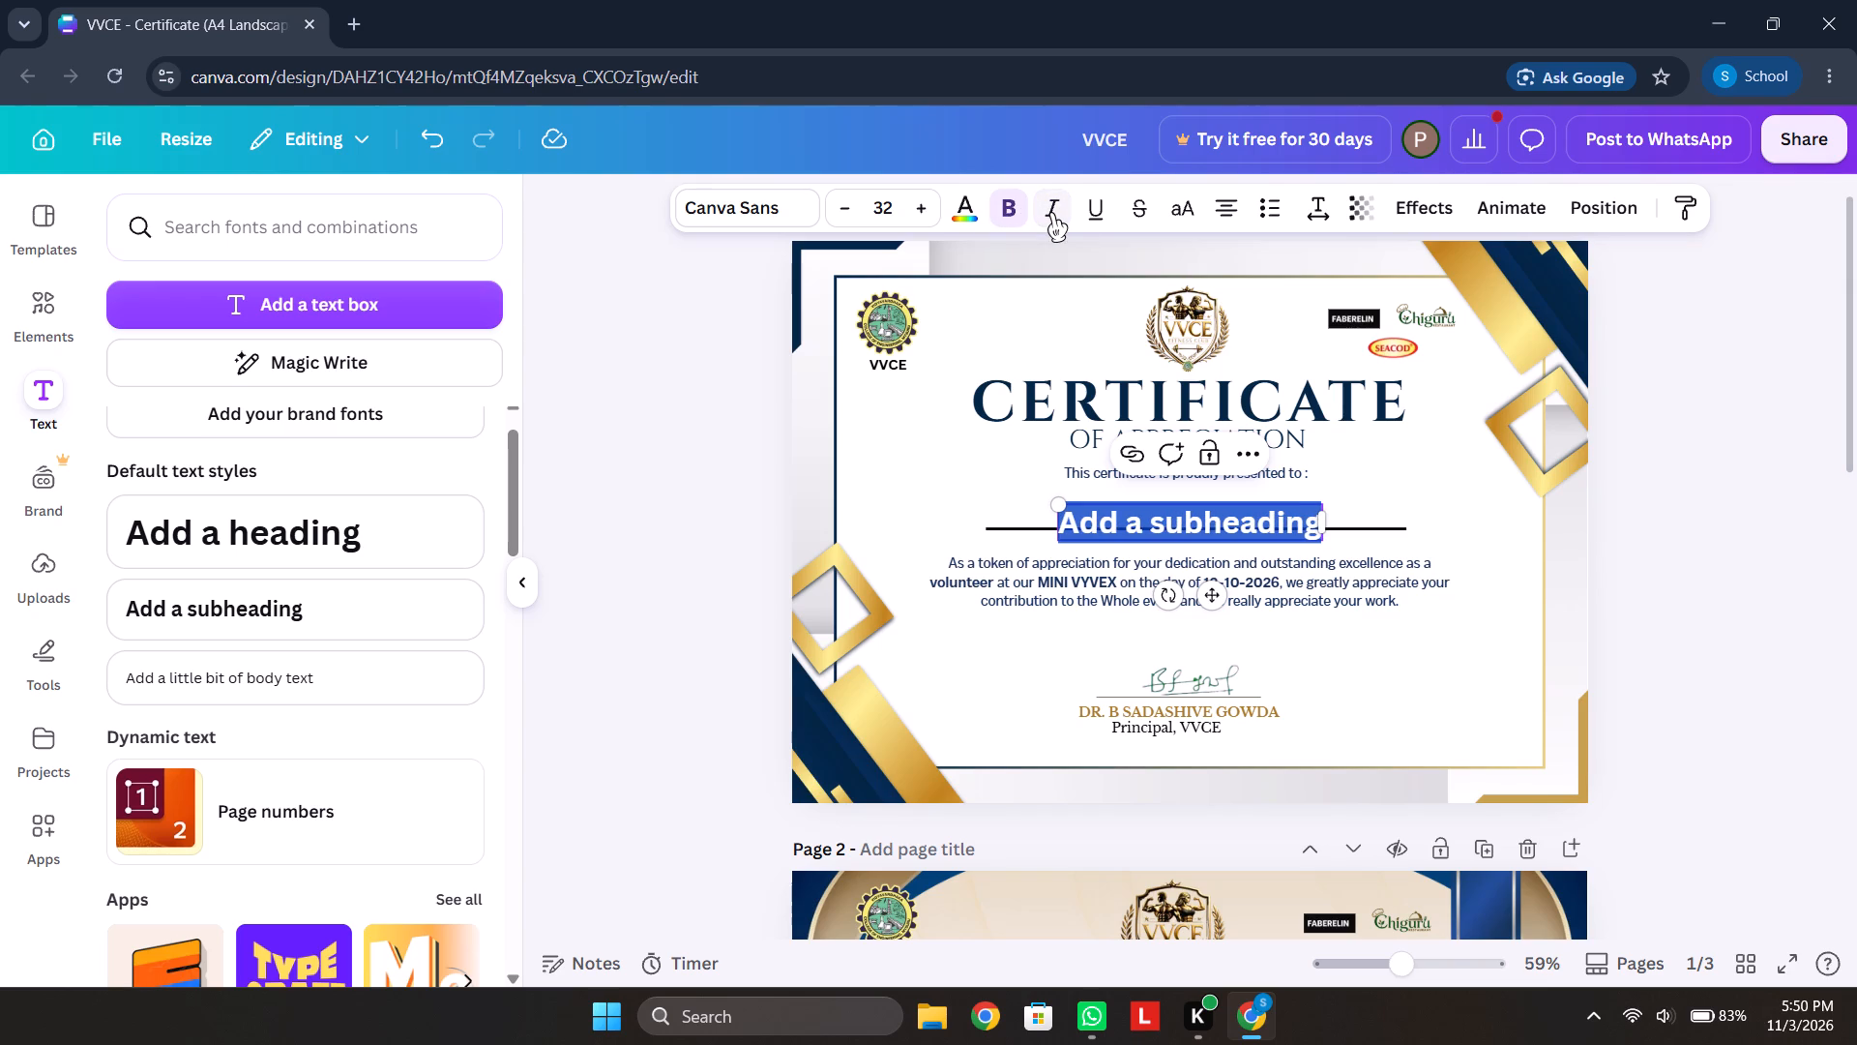
left_click(1051, 214)
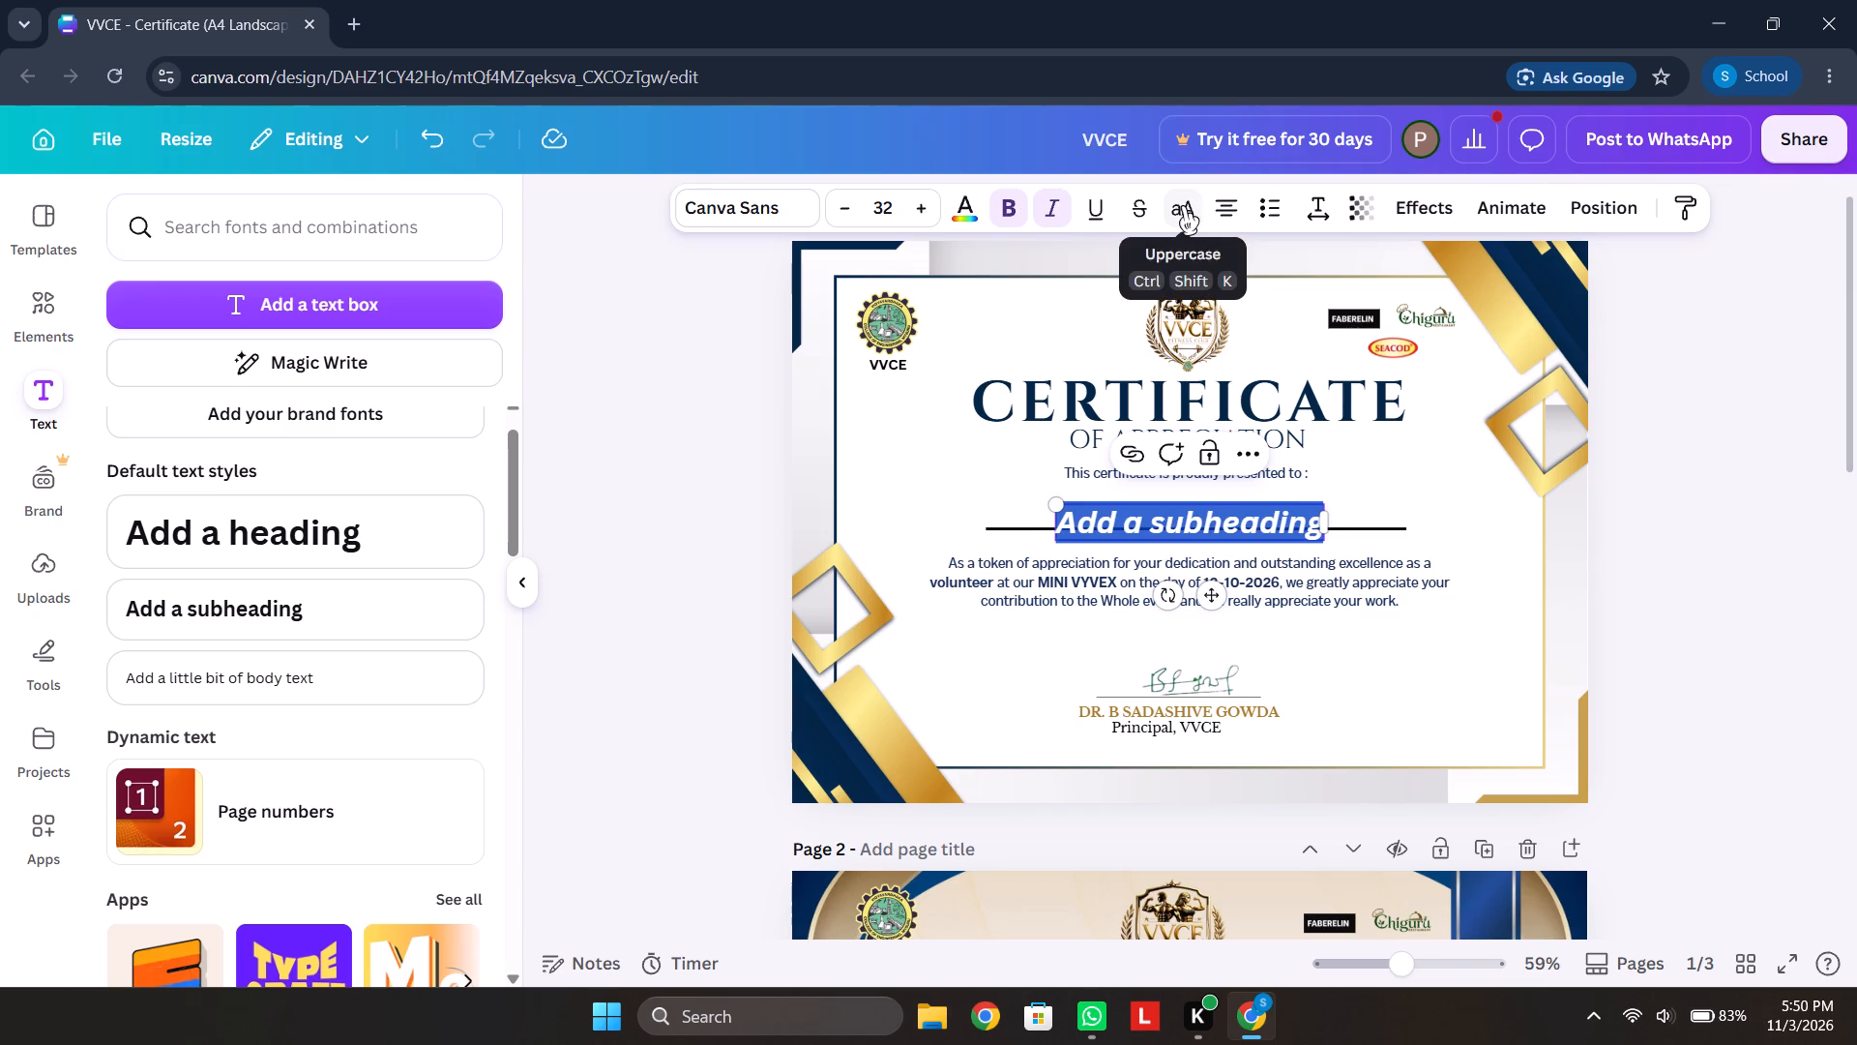
left_click(1183, 208)
left_click(1183, 208)
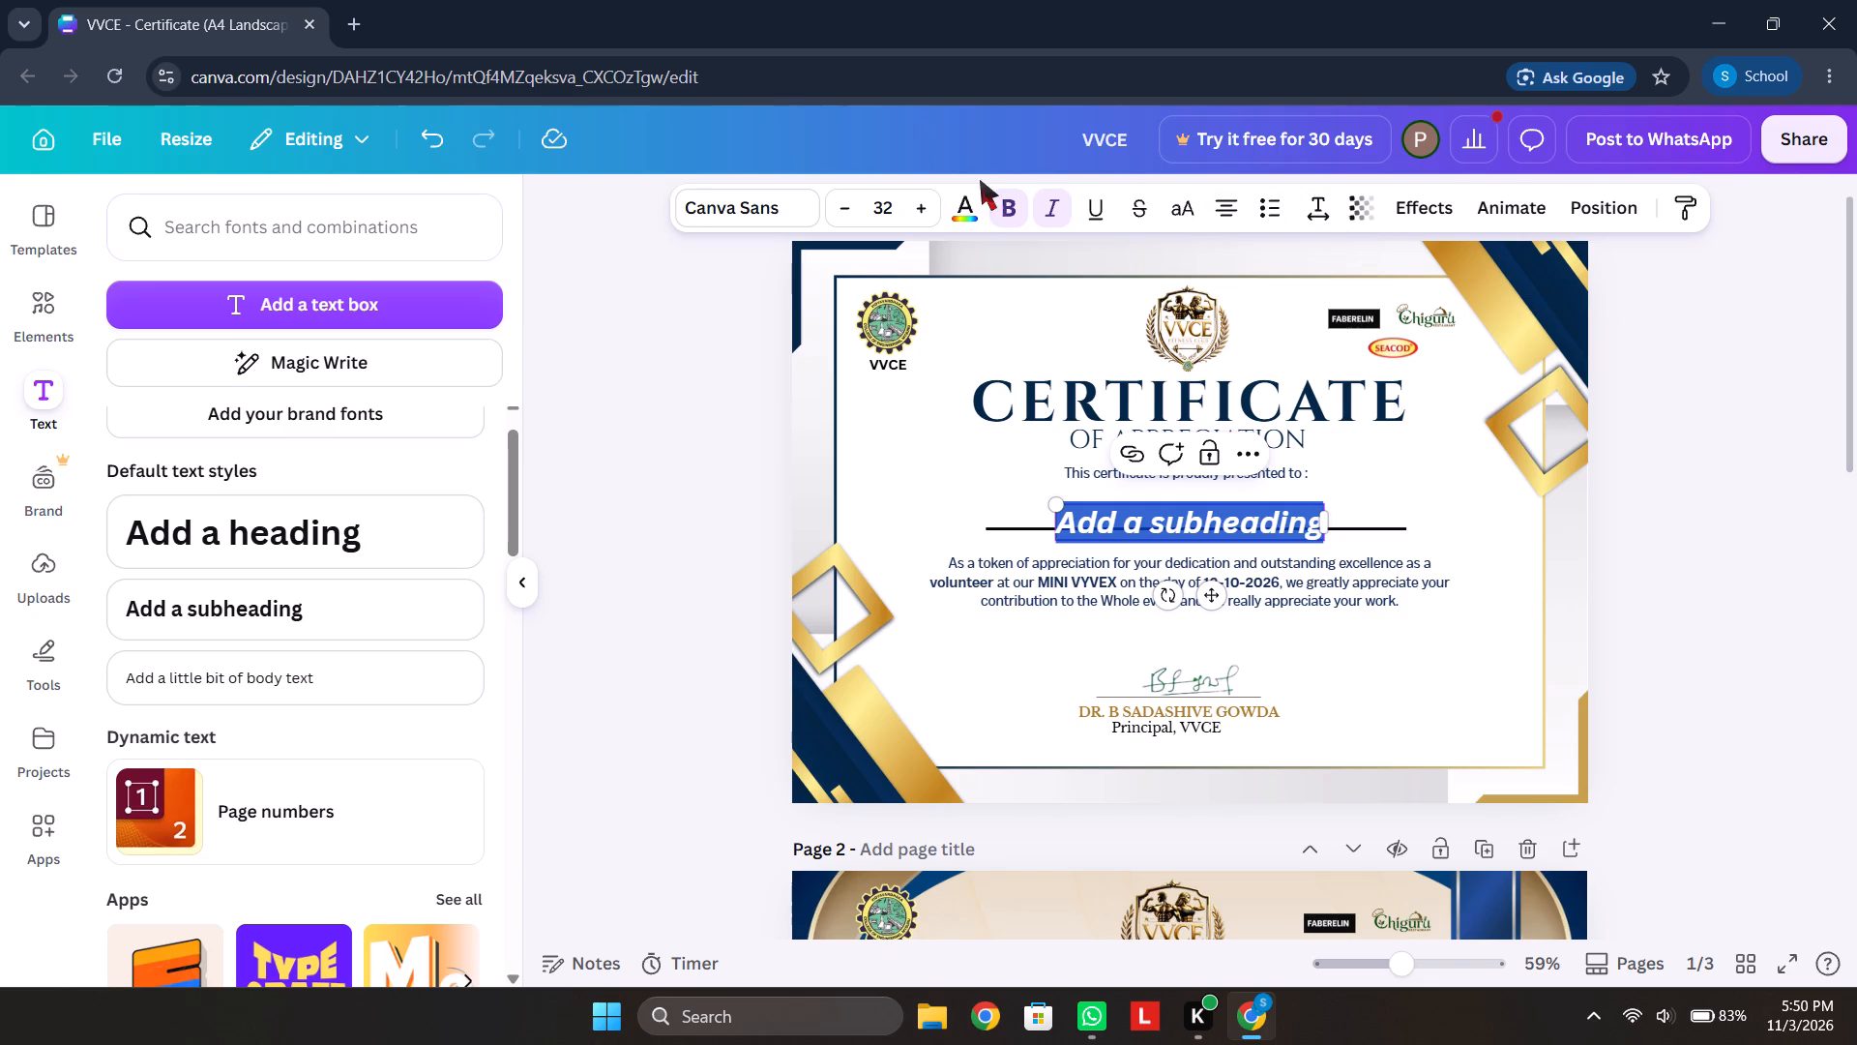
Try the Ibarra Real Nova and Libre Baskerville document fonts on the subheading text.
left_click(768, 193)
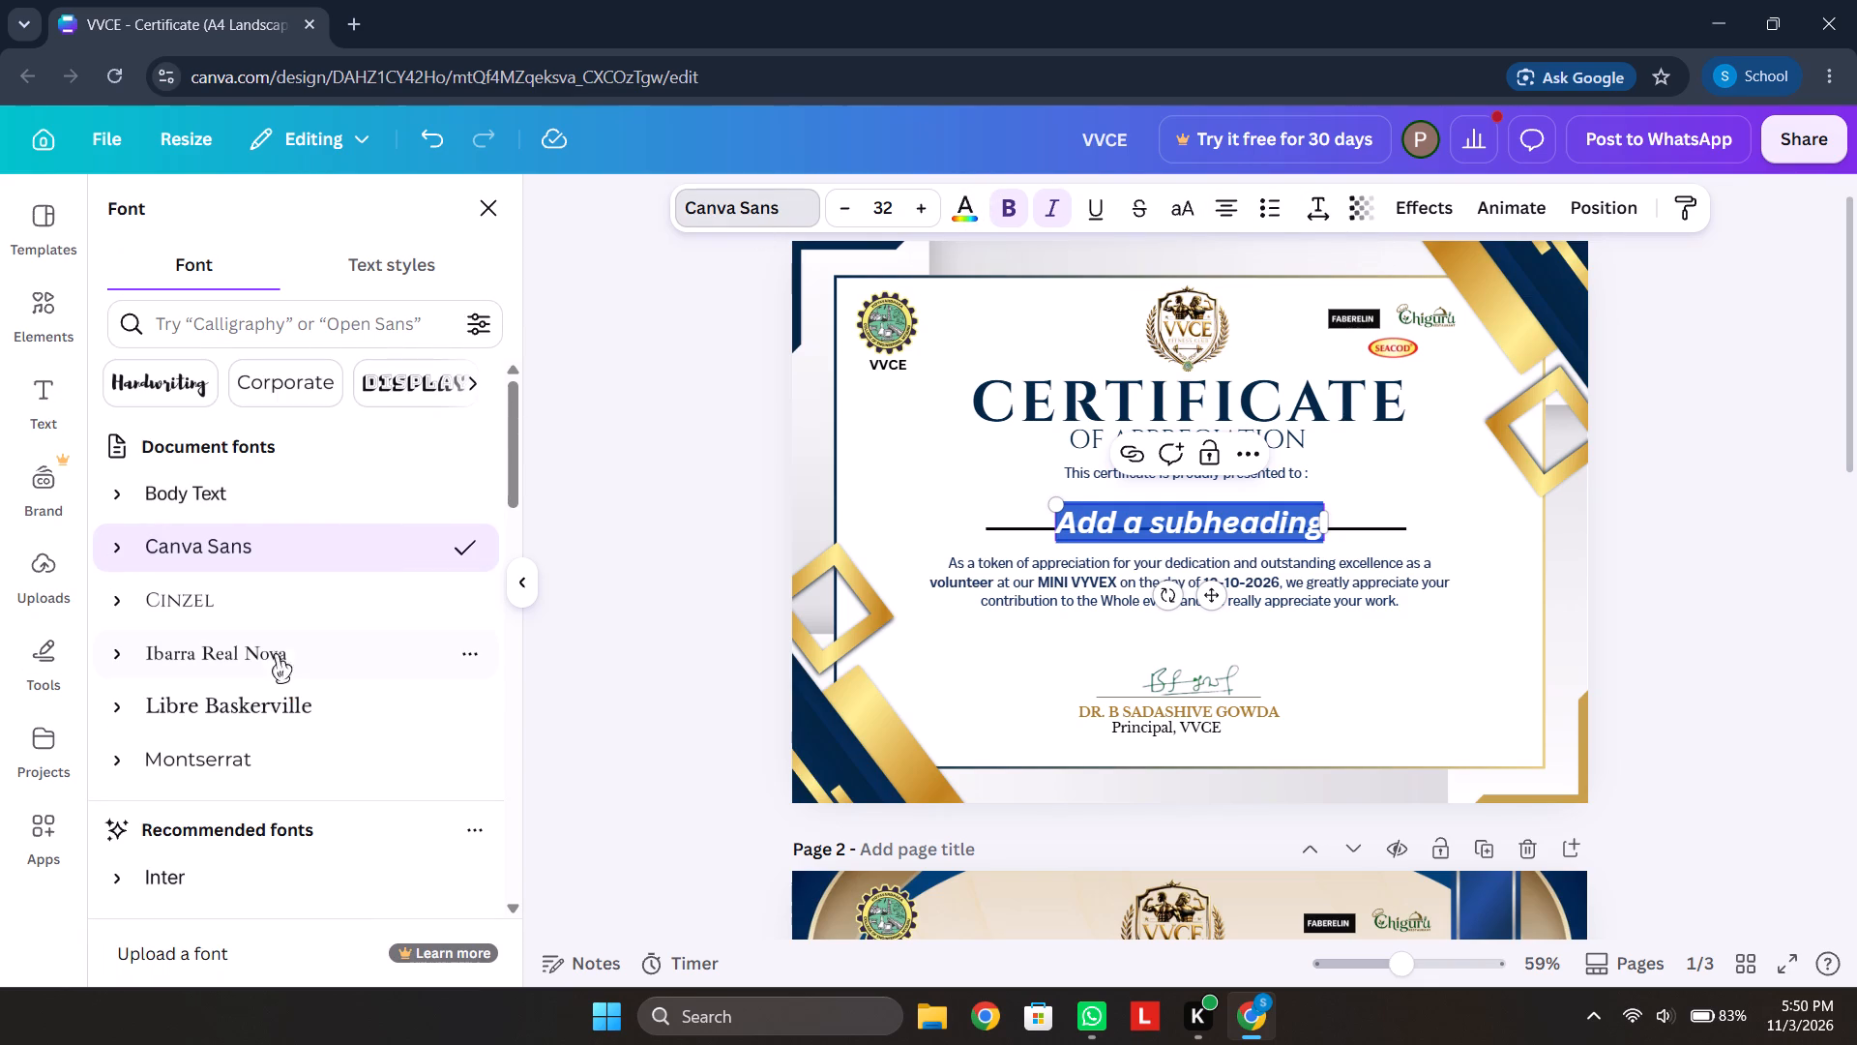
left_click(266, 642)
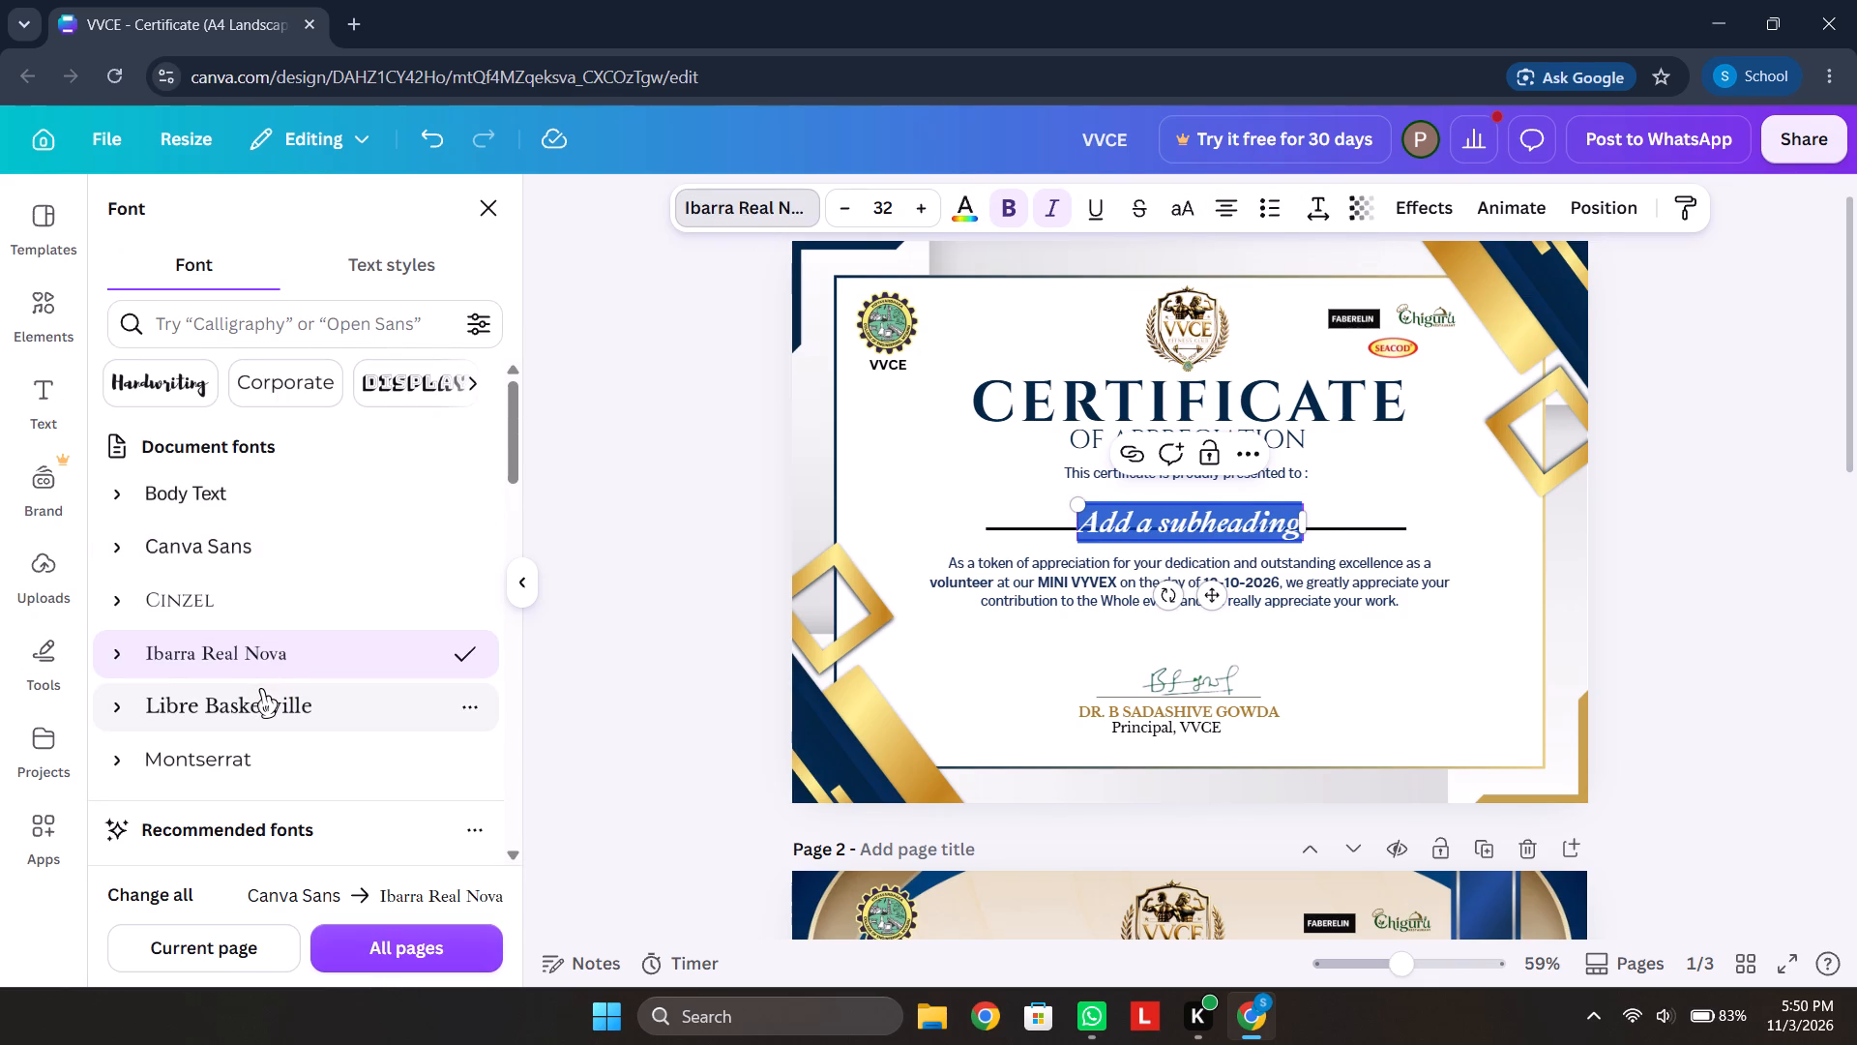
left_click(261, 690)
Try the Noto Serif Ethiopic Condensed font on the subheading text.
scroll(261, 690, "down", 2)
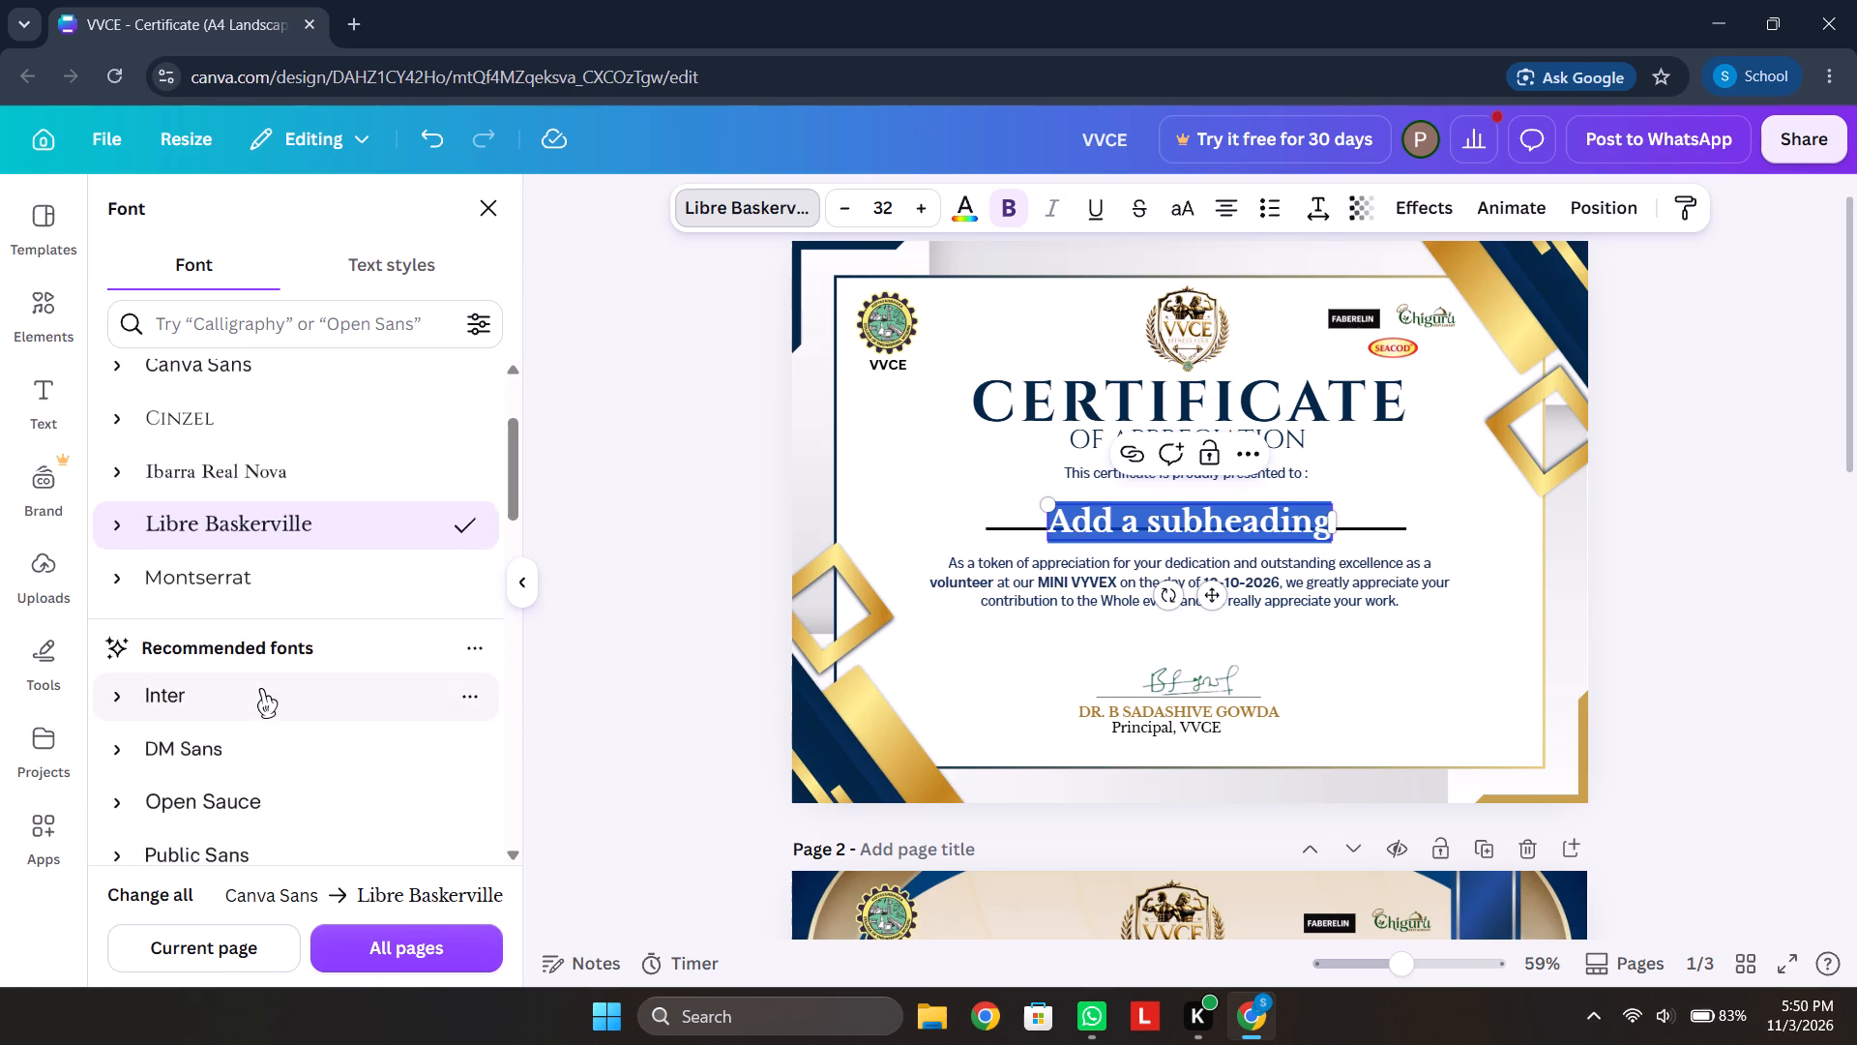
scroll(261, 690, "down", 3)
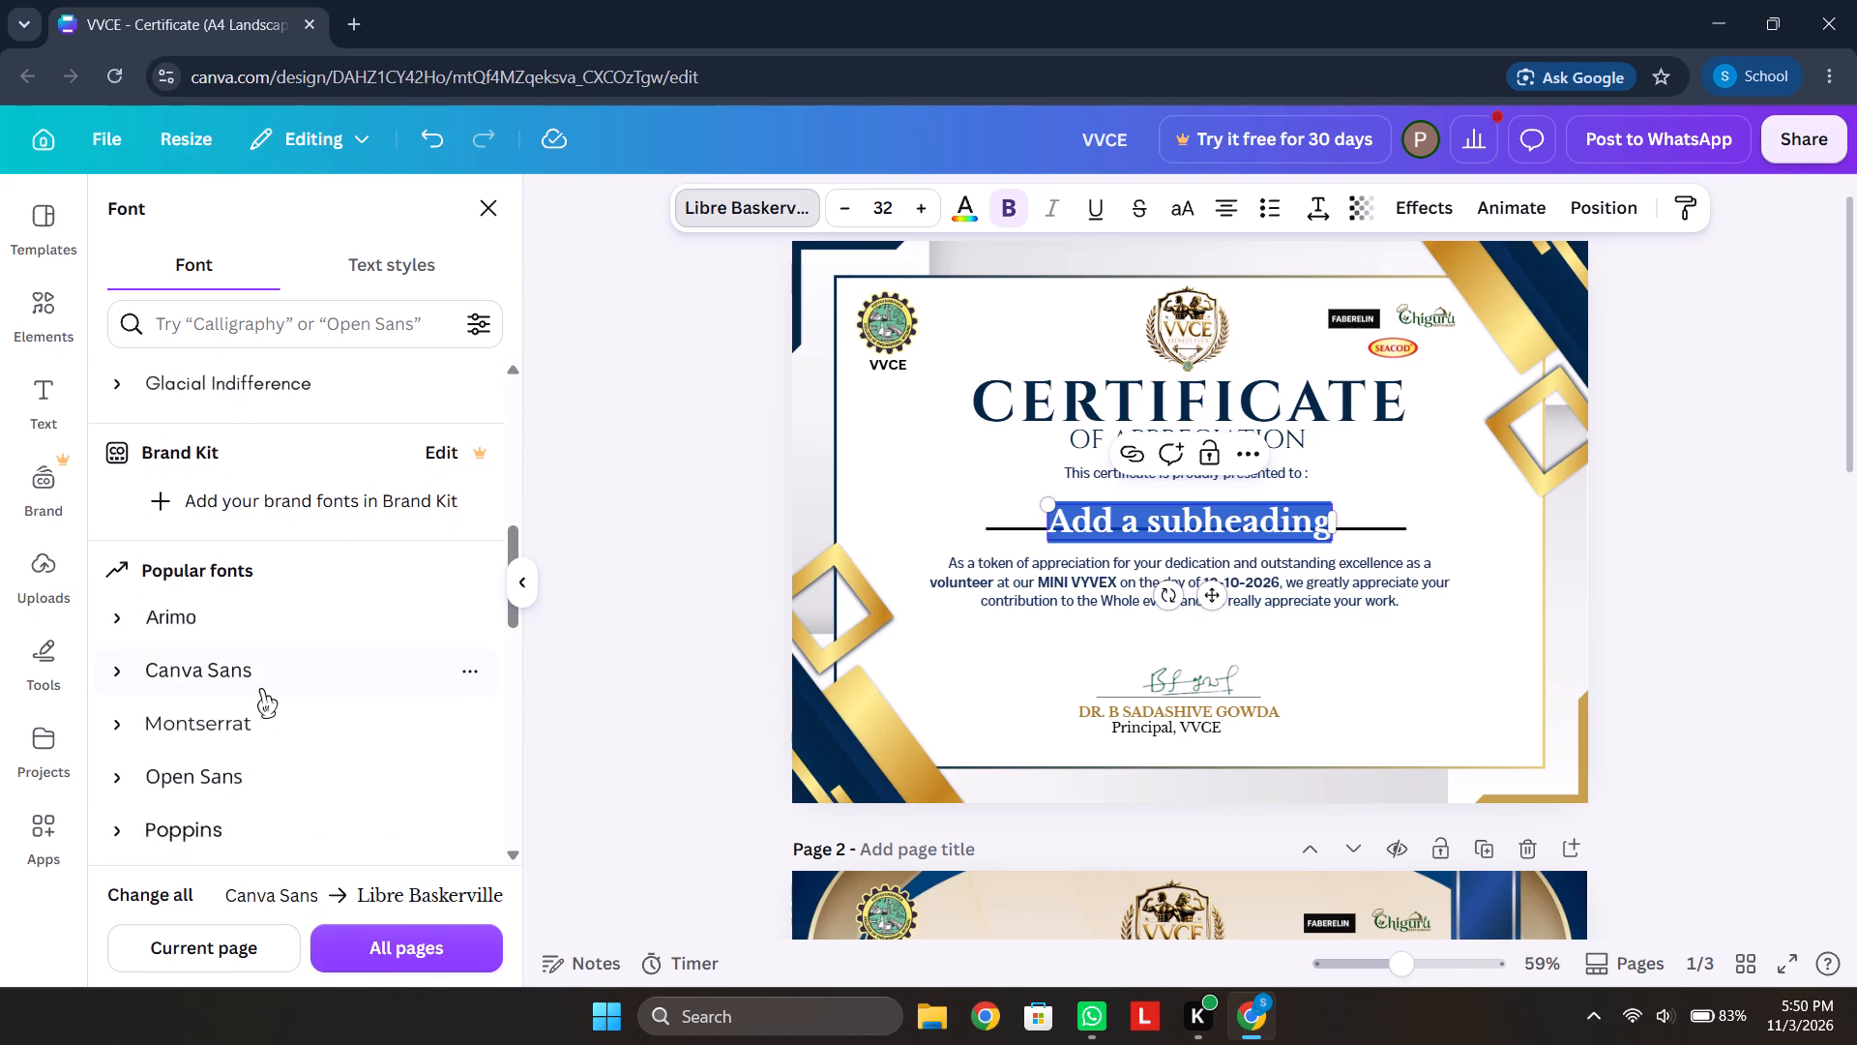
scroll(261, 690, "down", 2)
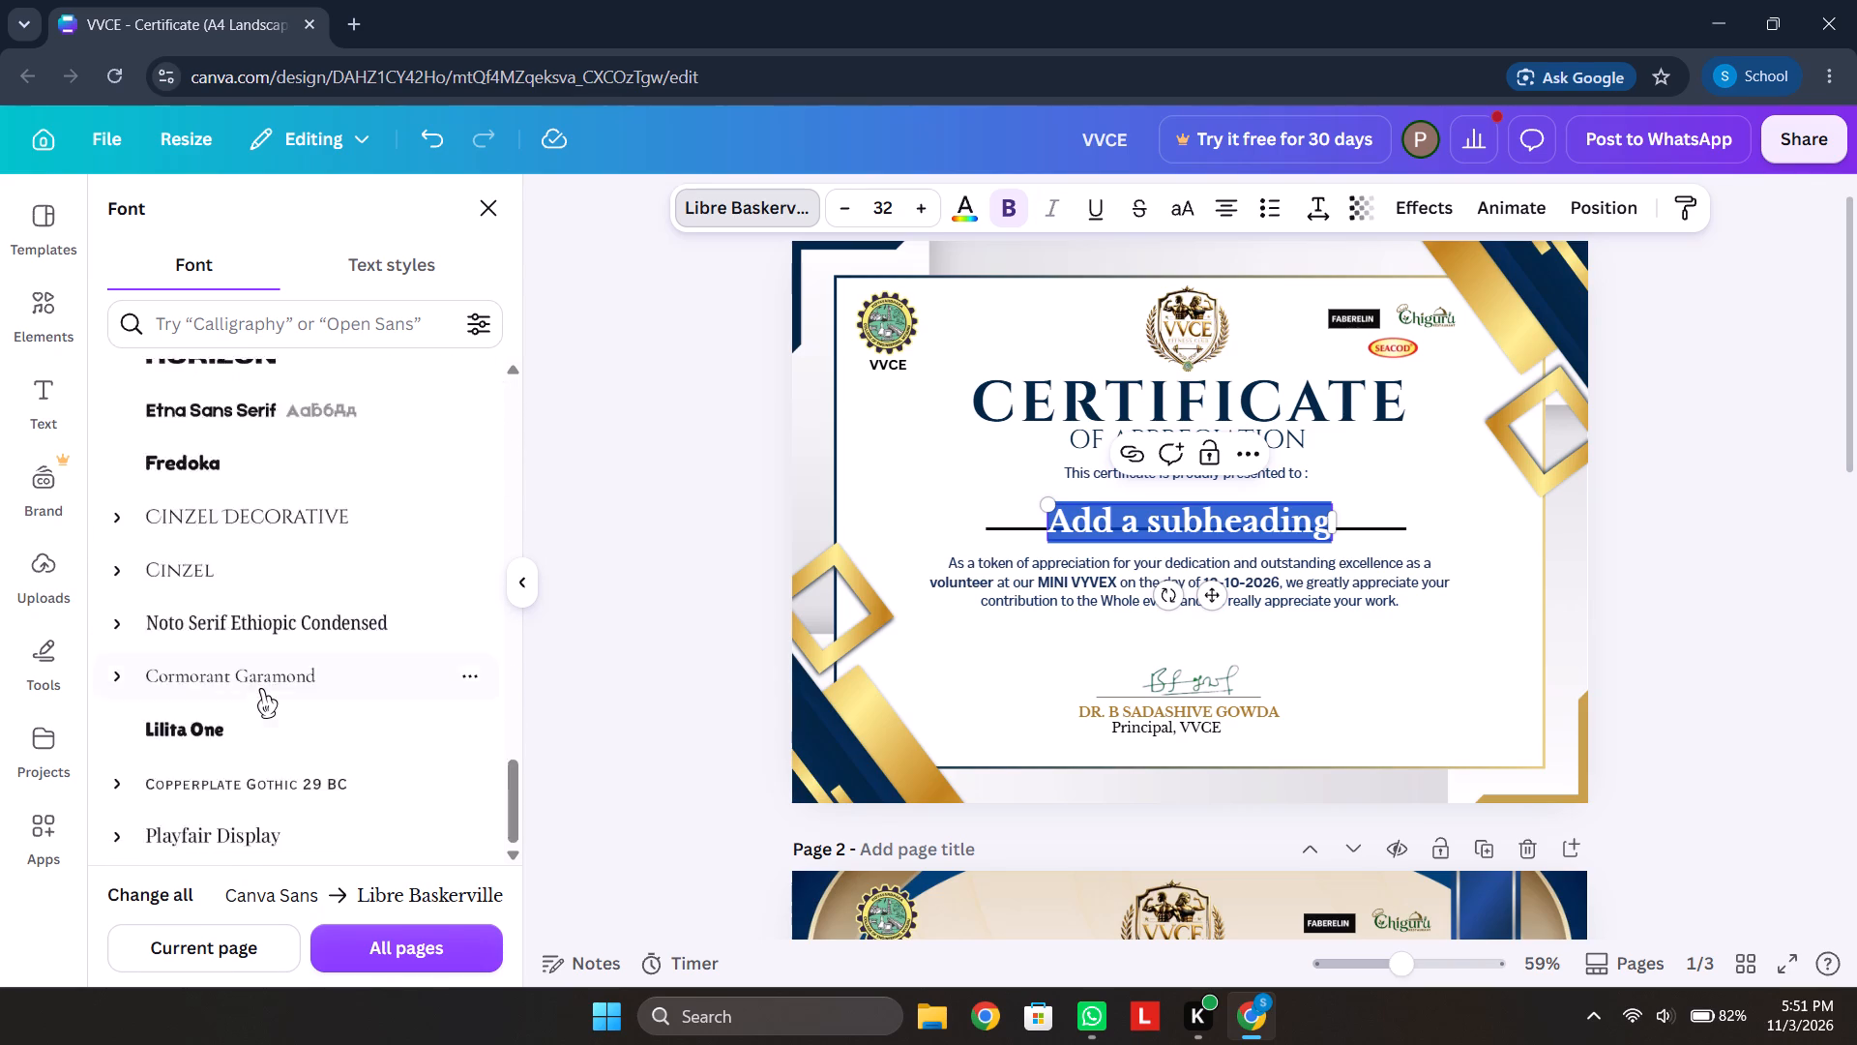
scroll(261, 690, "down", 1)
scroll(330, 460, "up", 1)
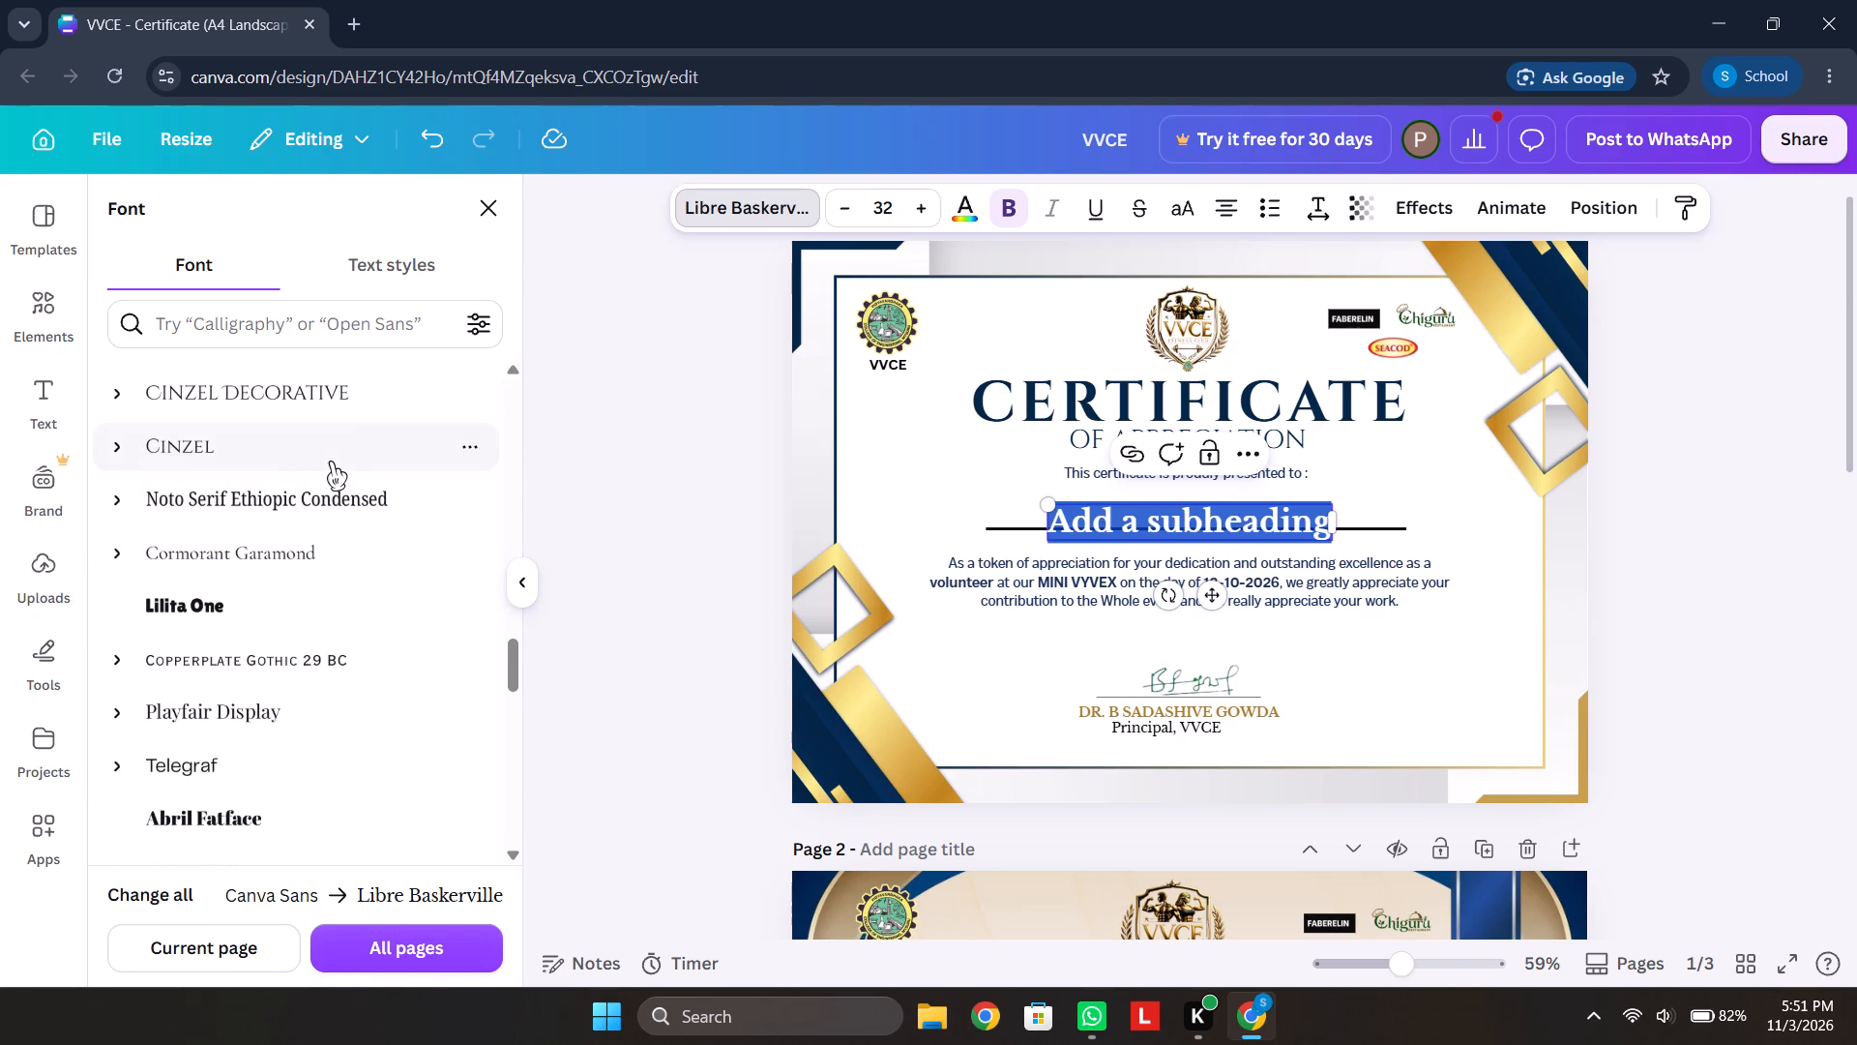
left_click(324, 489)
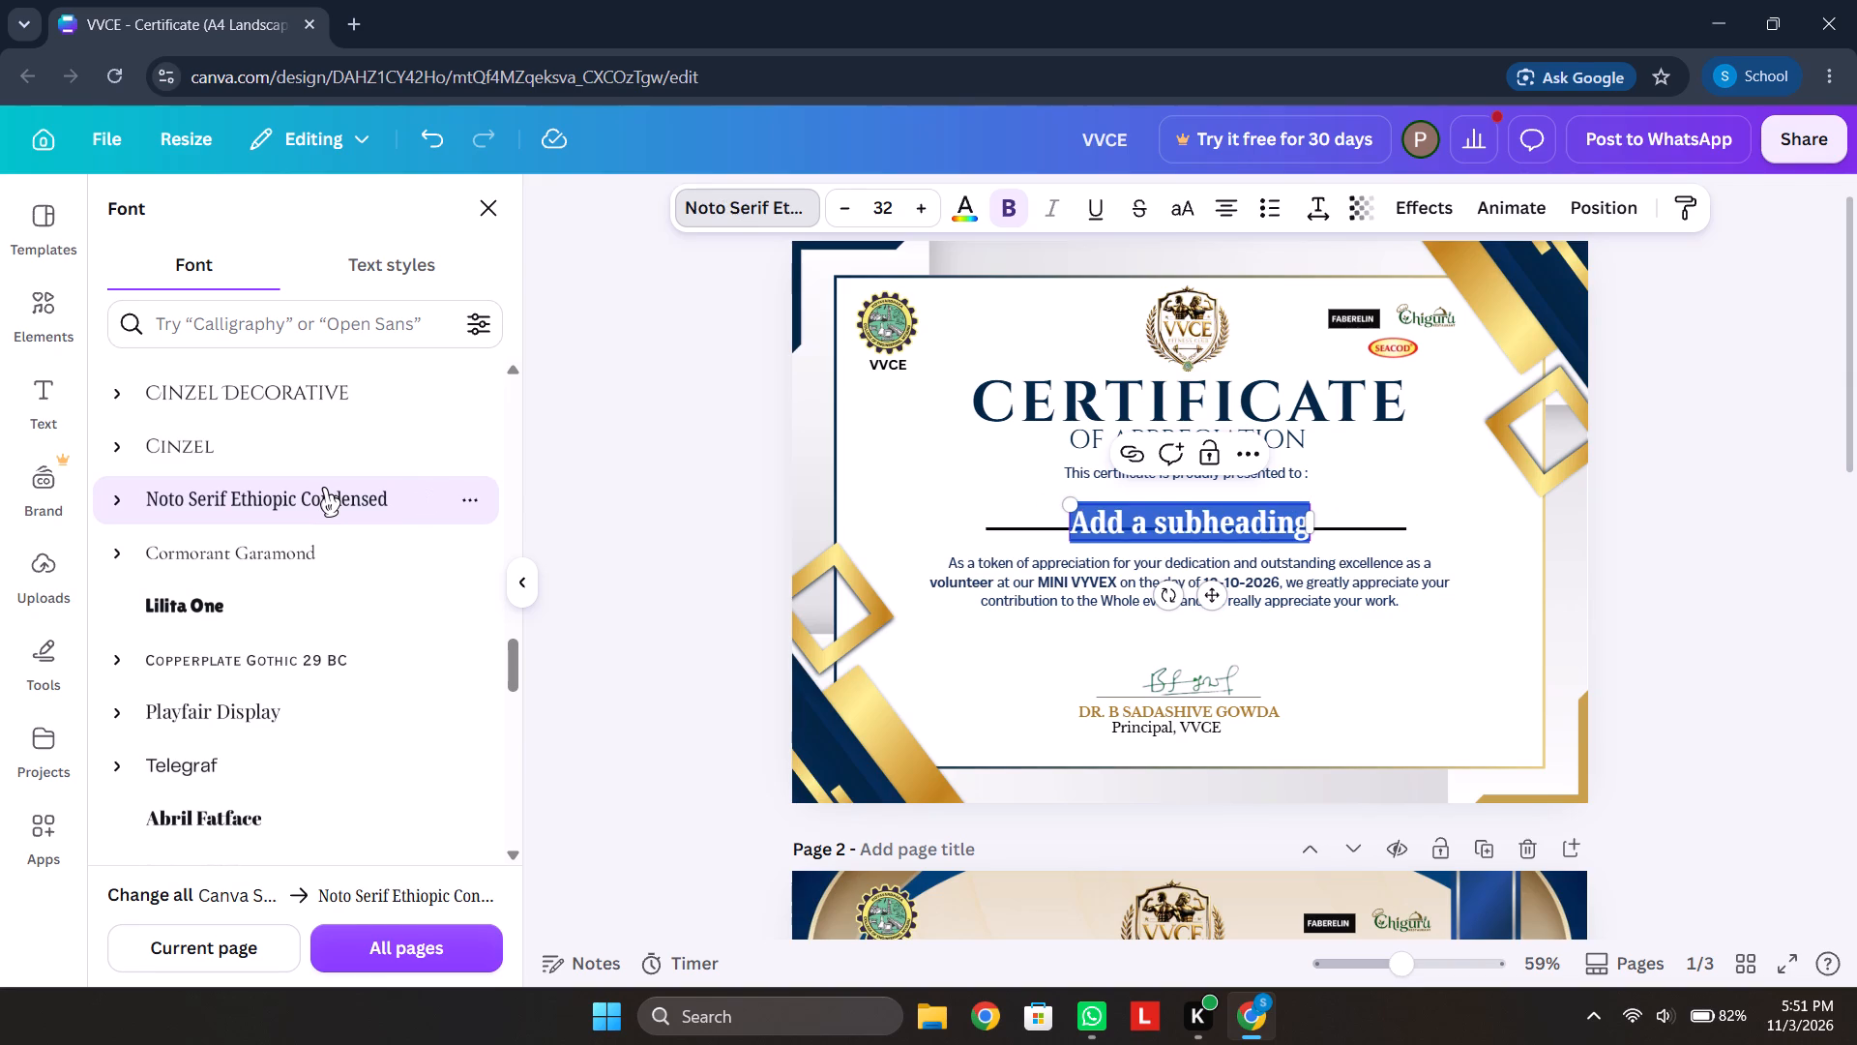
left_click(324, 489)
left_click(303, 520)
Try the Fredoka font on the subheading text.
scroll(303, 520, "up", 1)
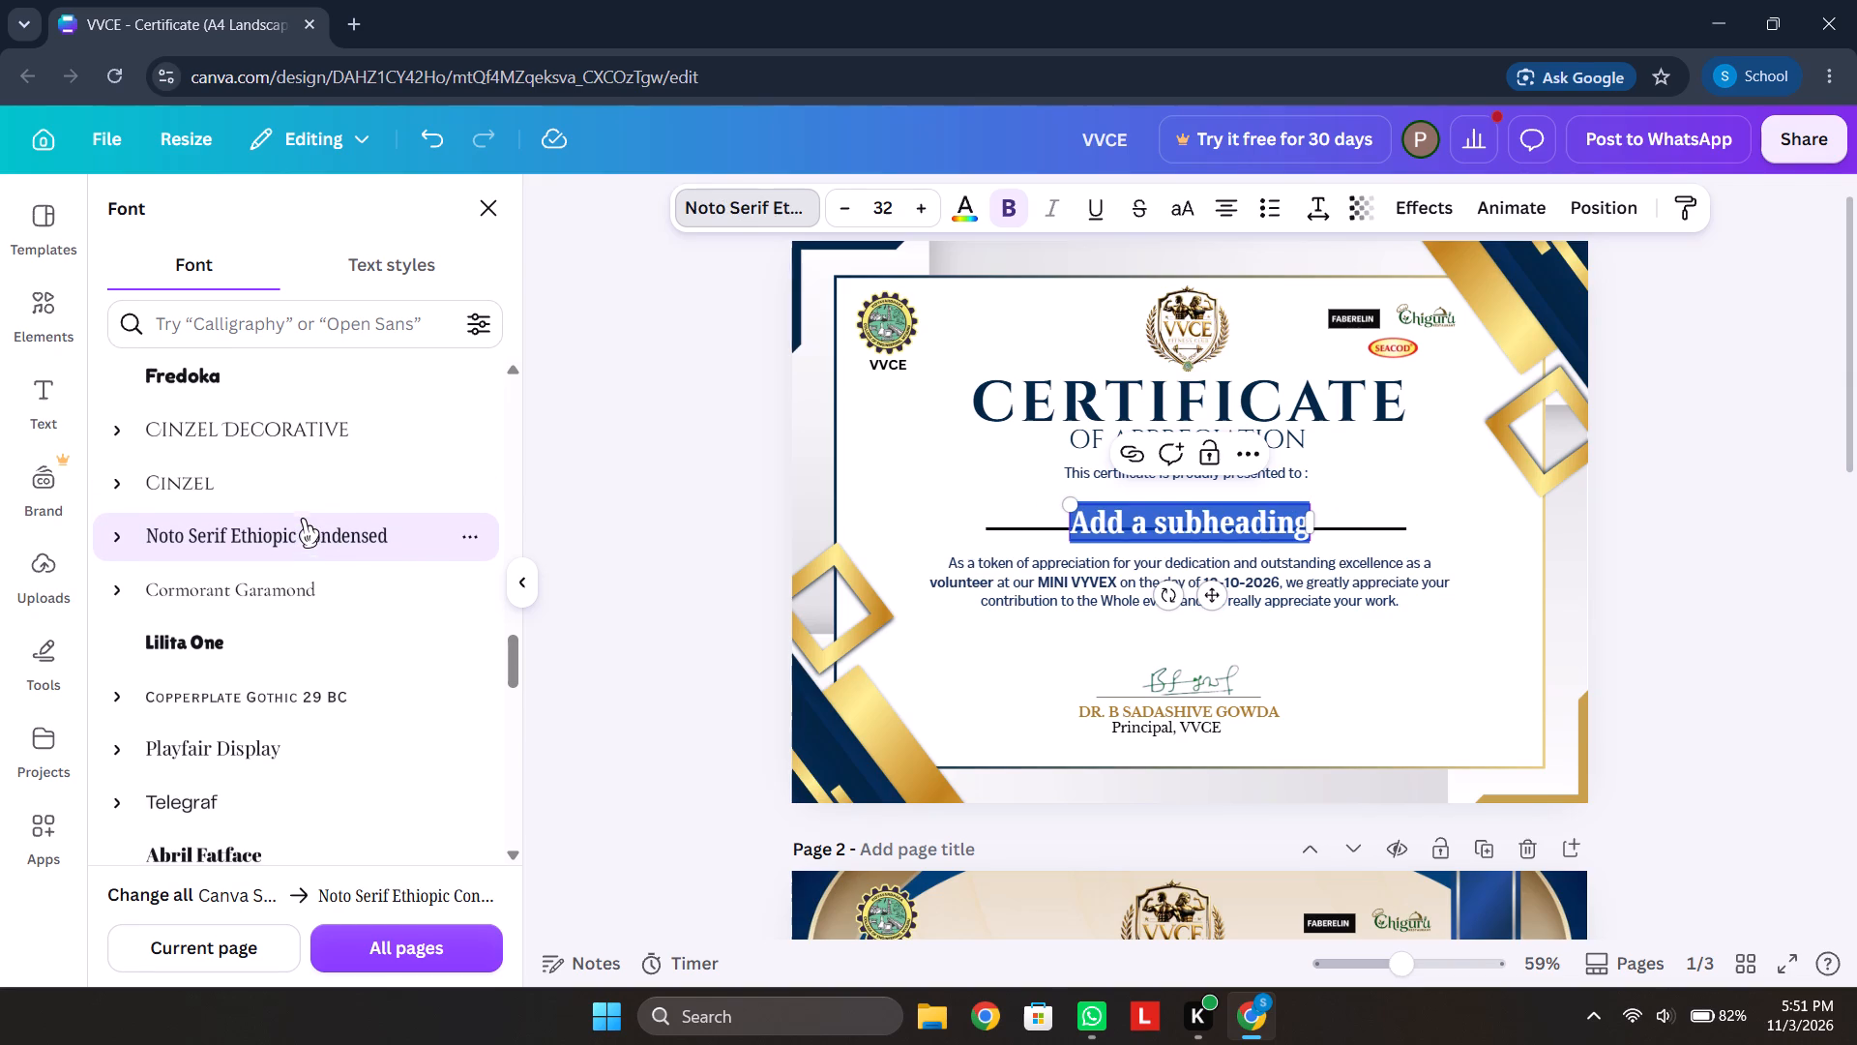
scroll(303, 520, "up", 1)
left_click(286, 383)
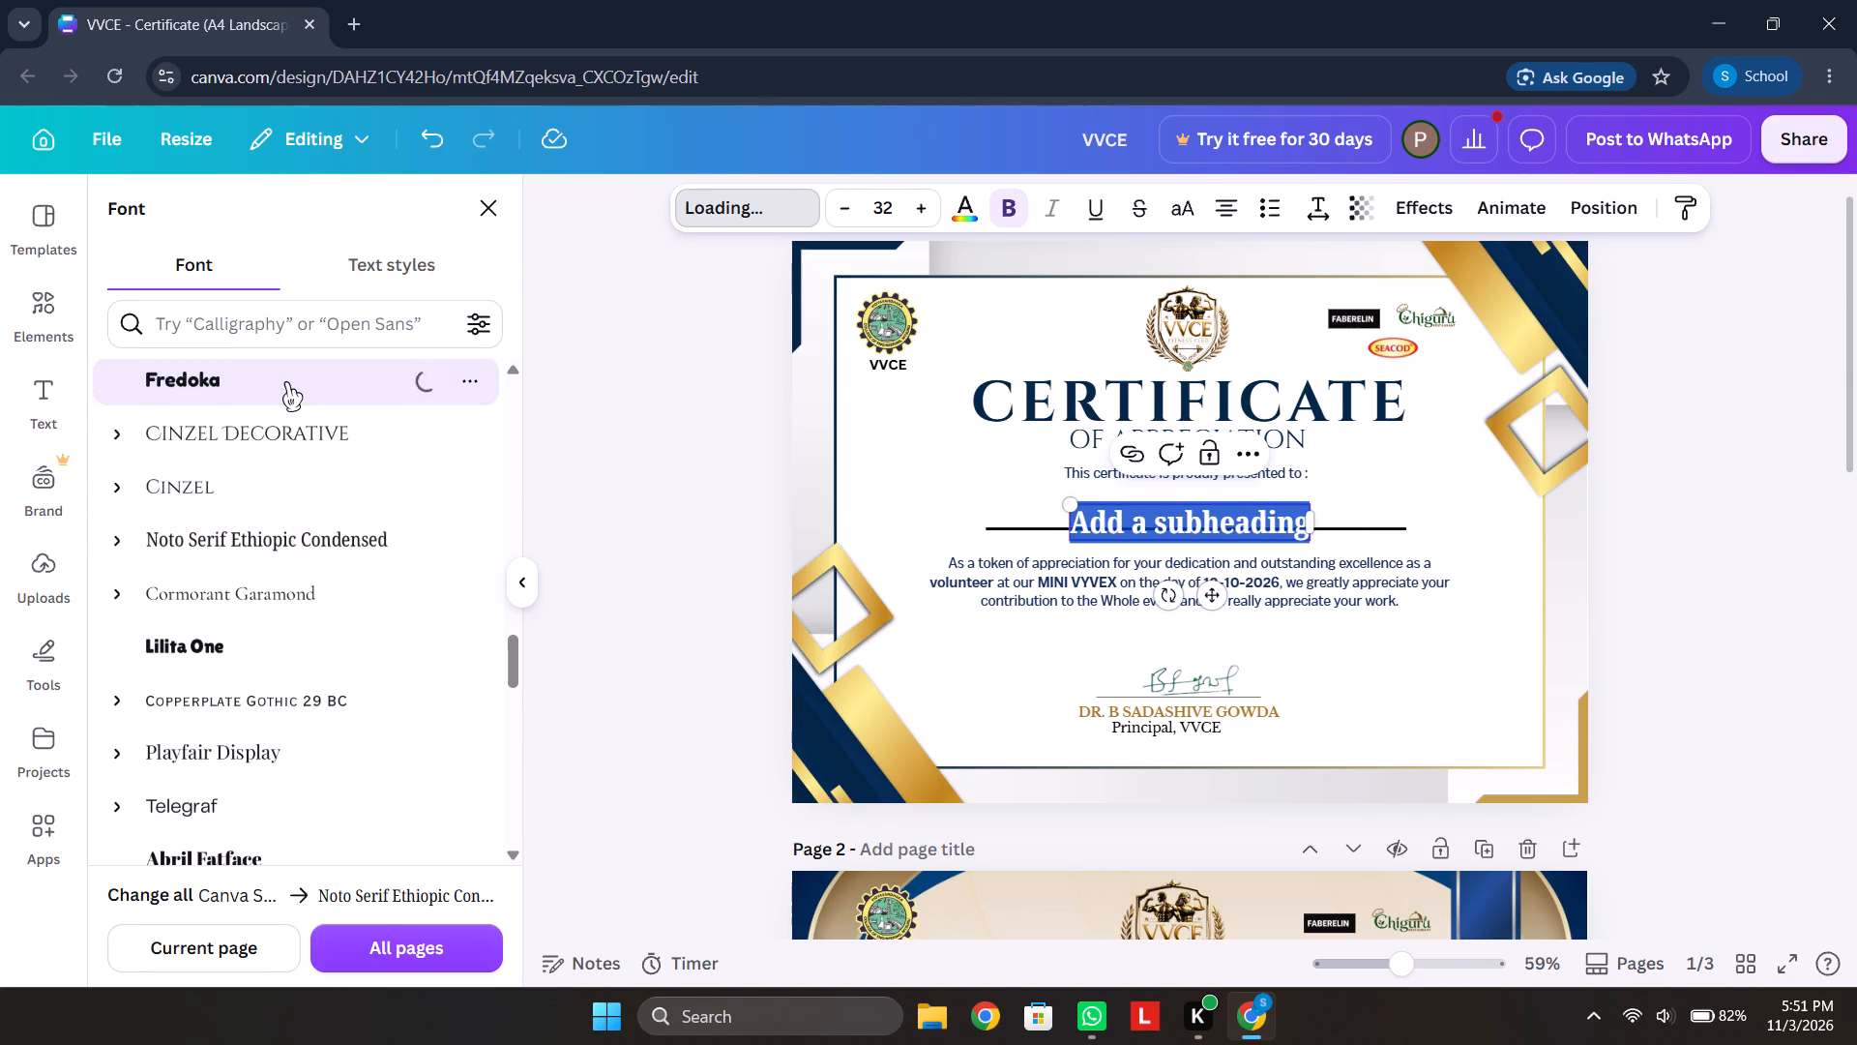
Change the font of the subheading text to Shrikhand.
scroll(286, 383, "up", 1)
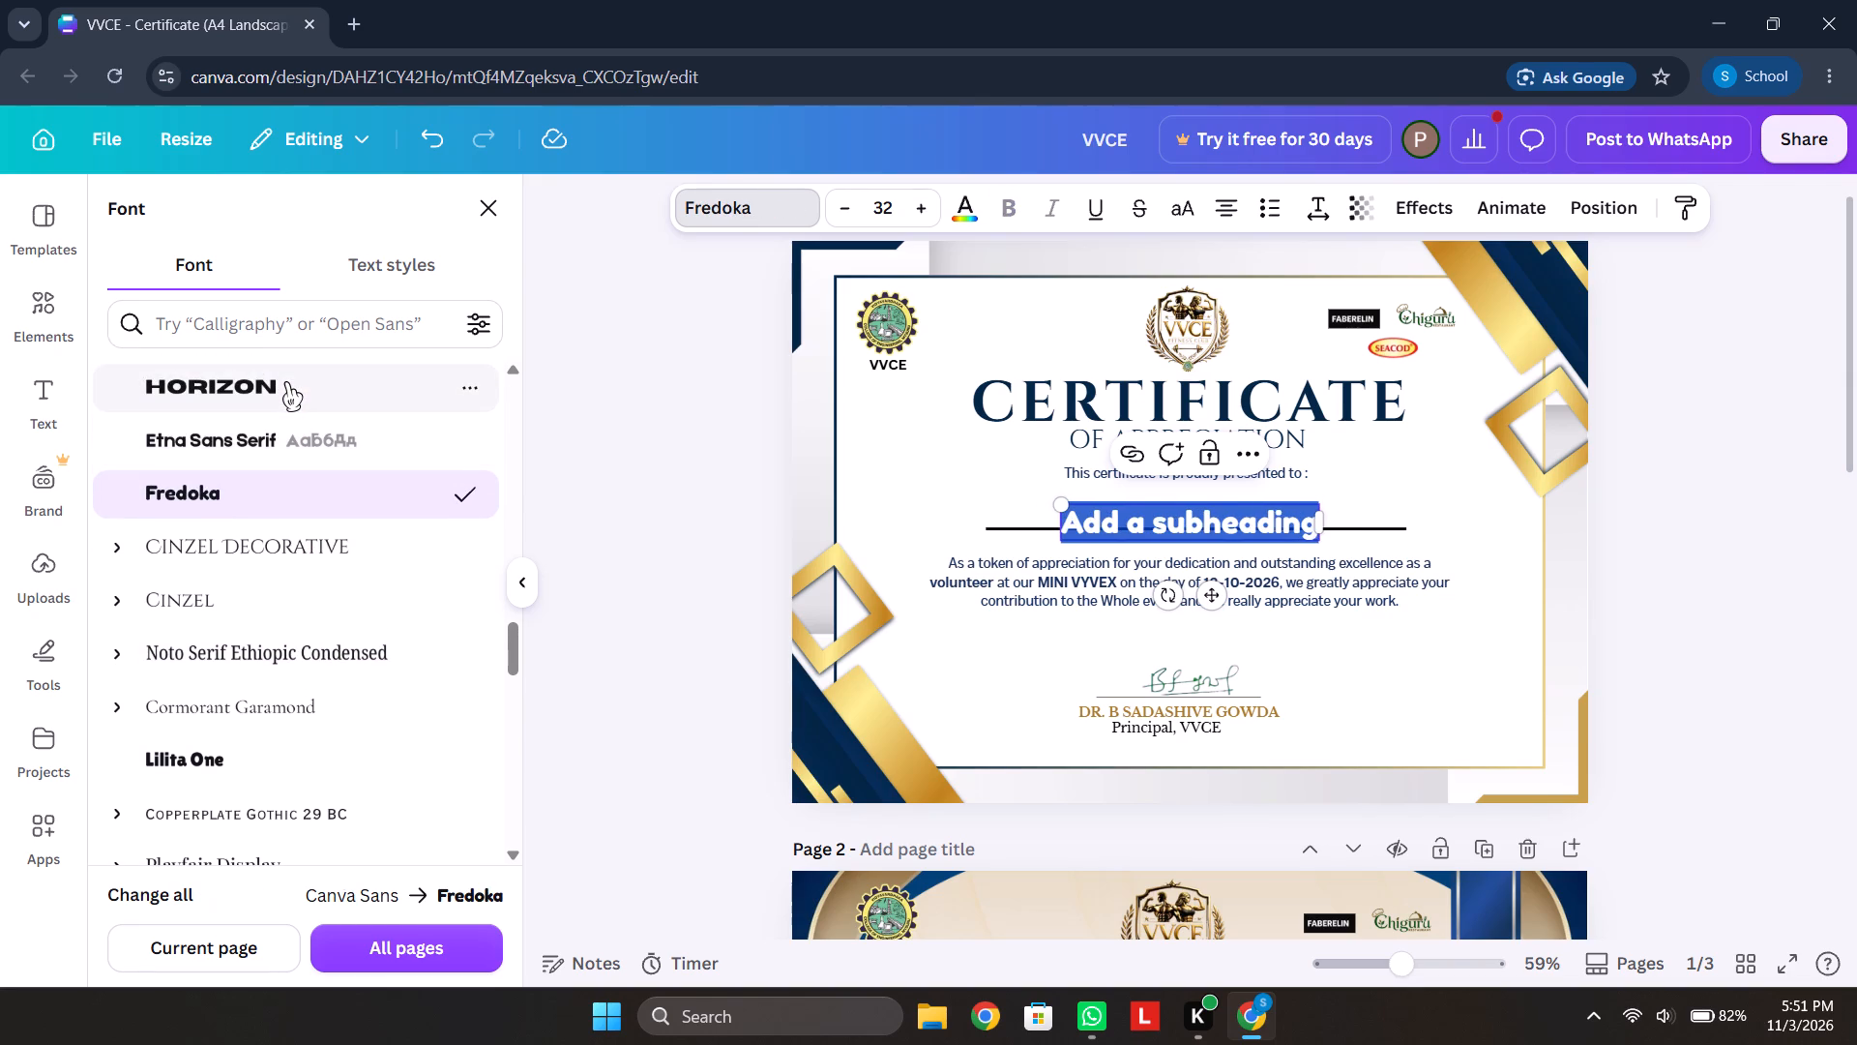
scroll(292, 451, "up", 2)
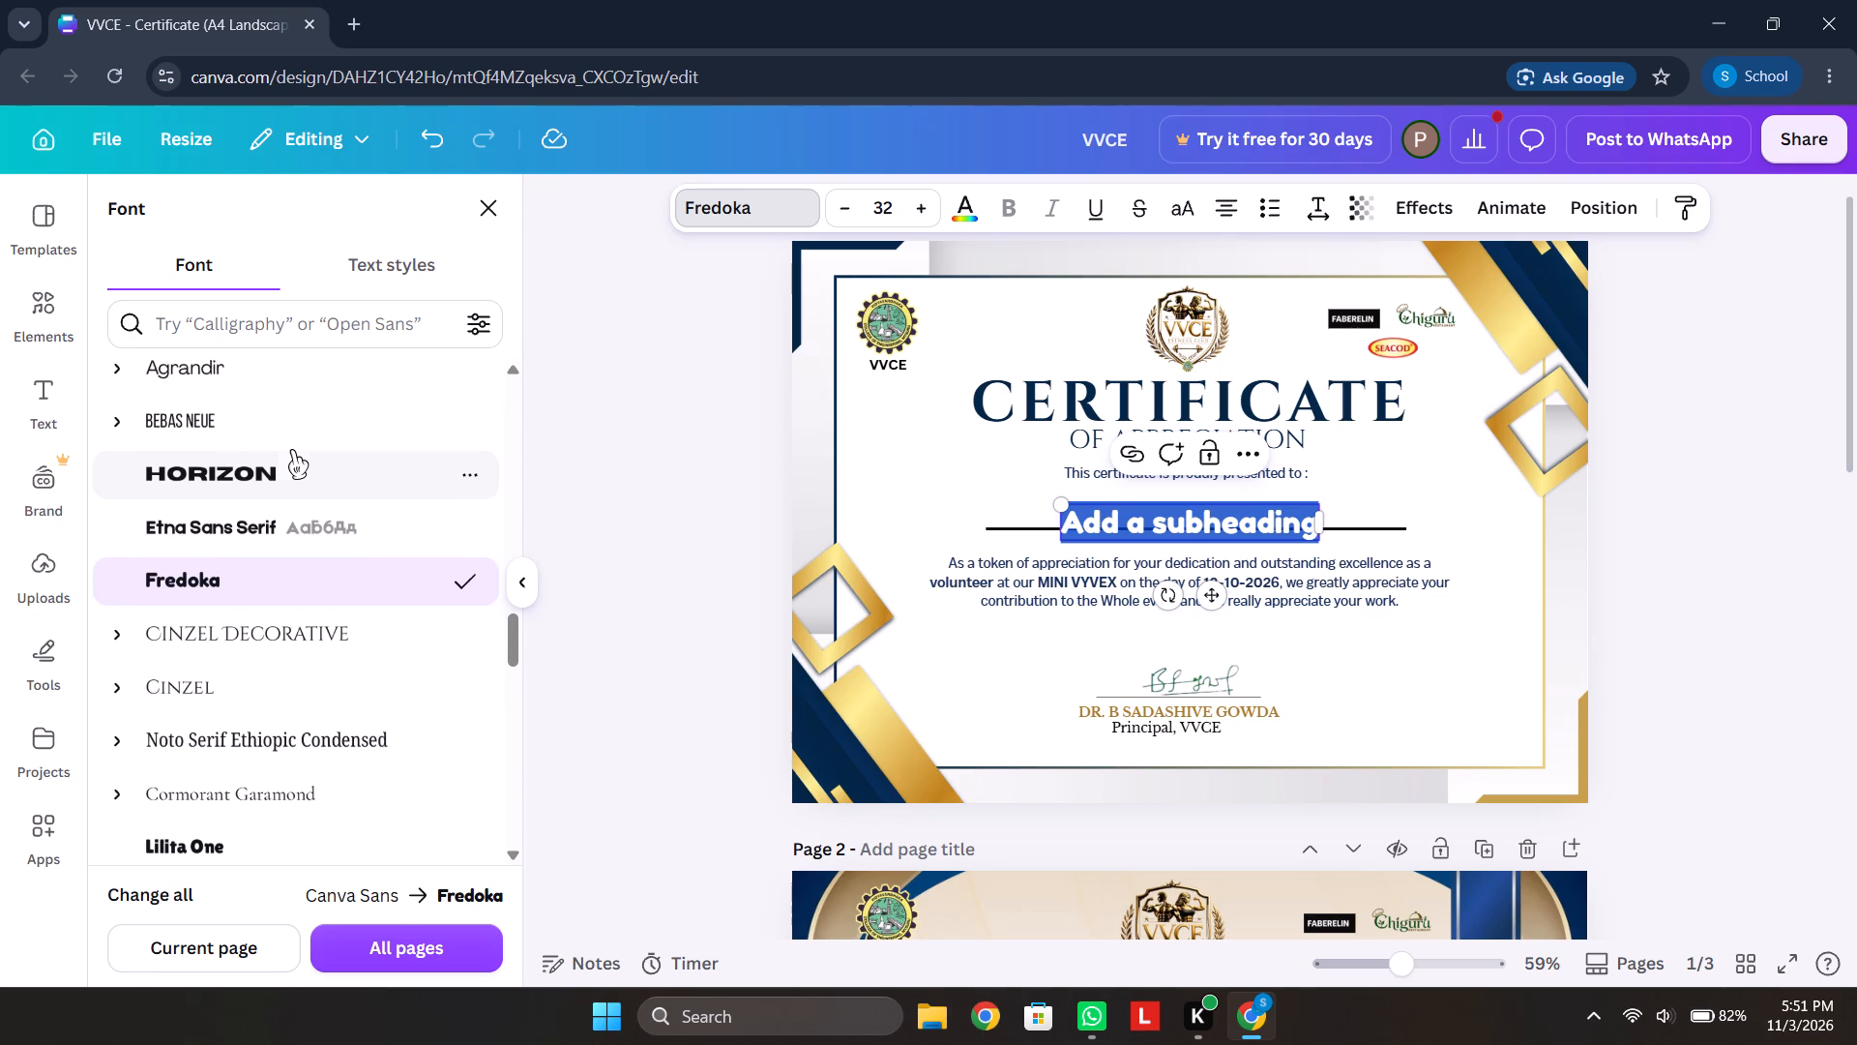
scroll(292, 451, "up", 1)
left_click(292, 451)
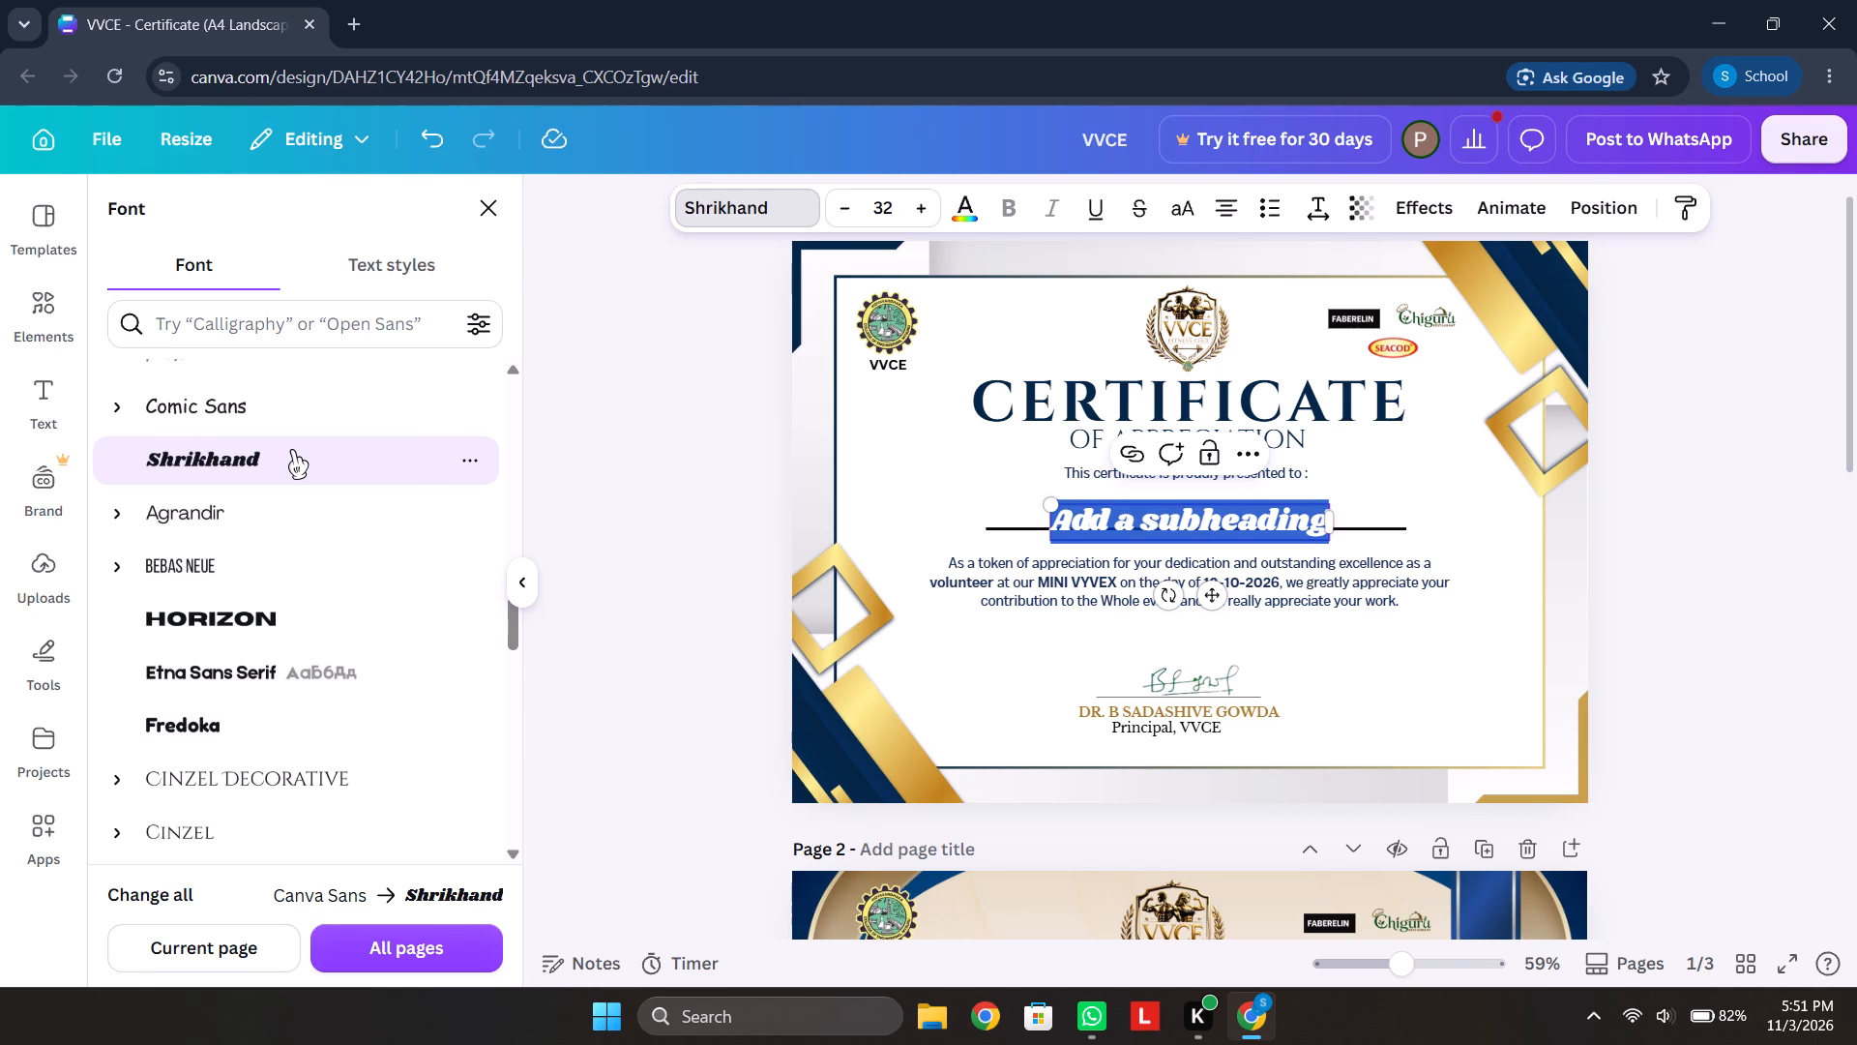
Choose another font for the subheading text from the fonts listed above Shrikhand.
scroll(292, 451, "up", 2)
left_click(292, 451)
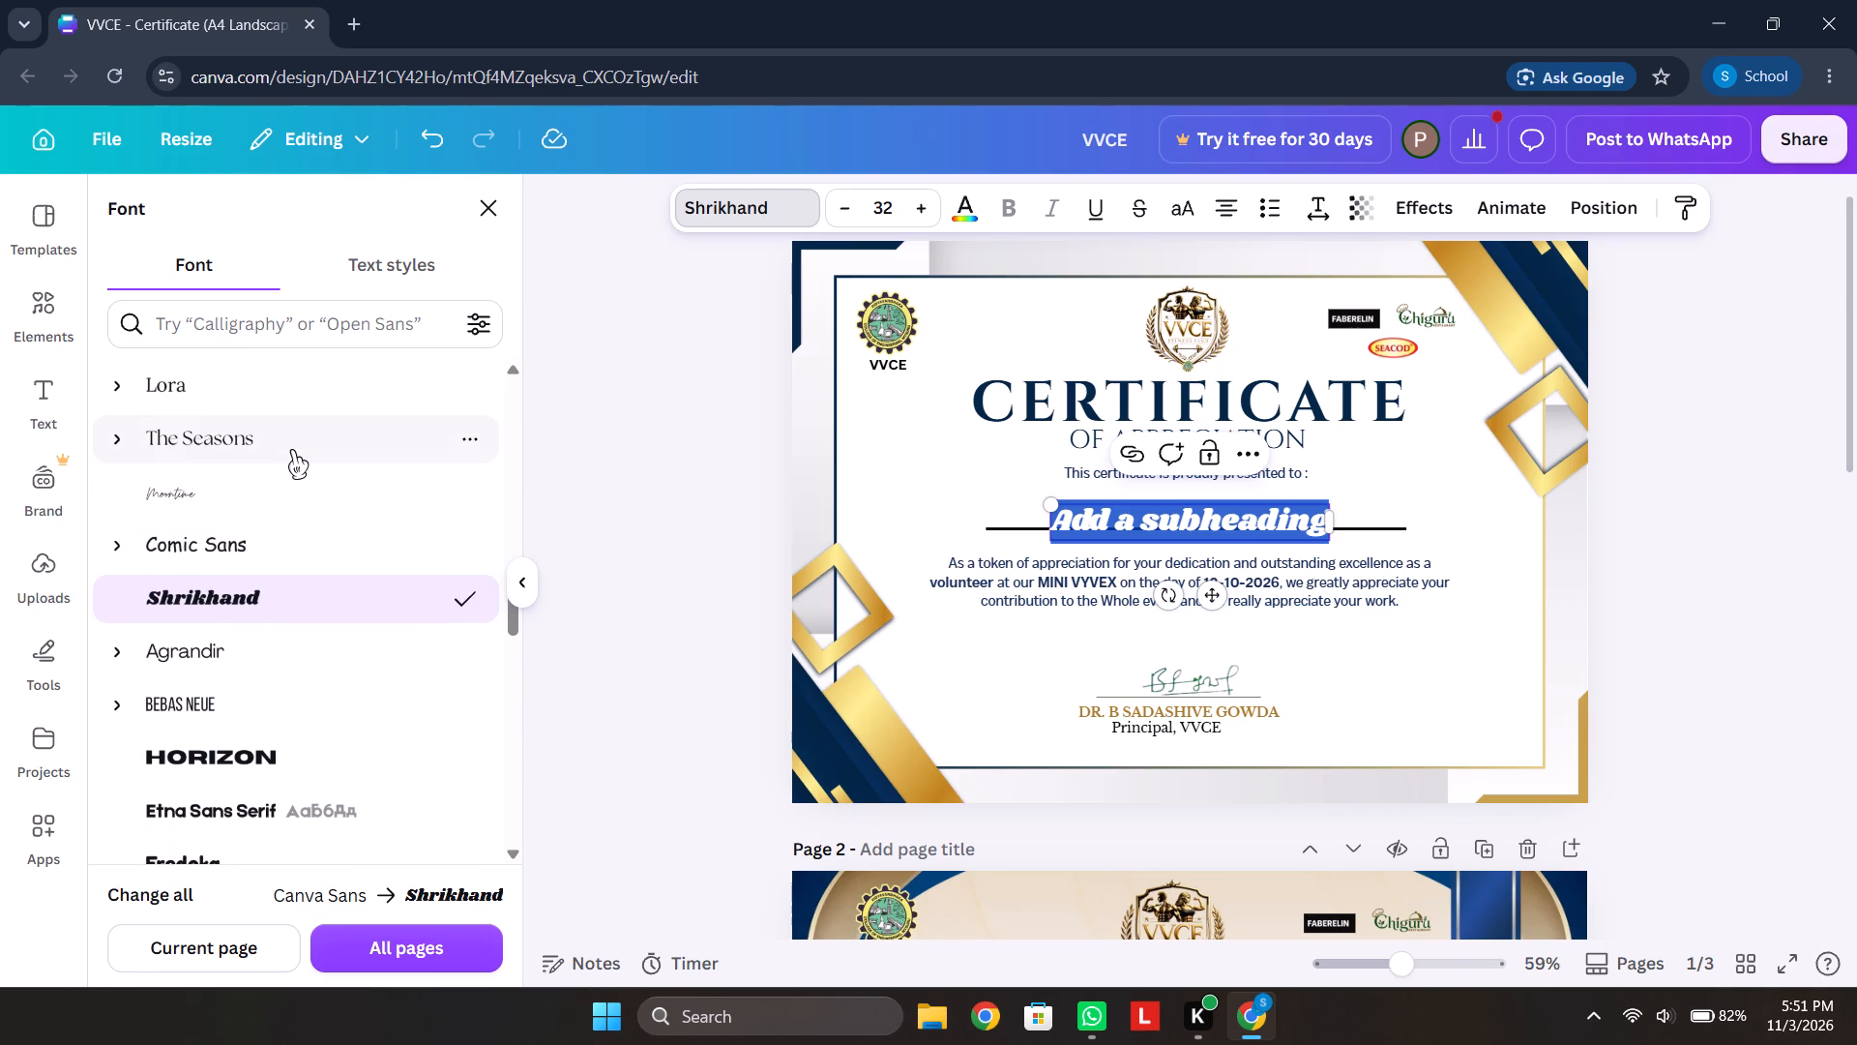
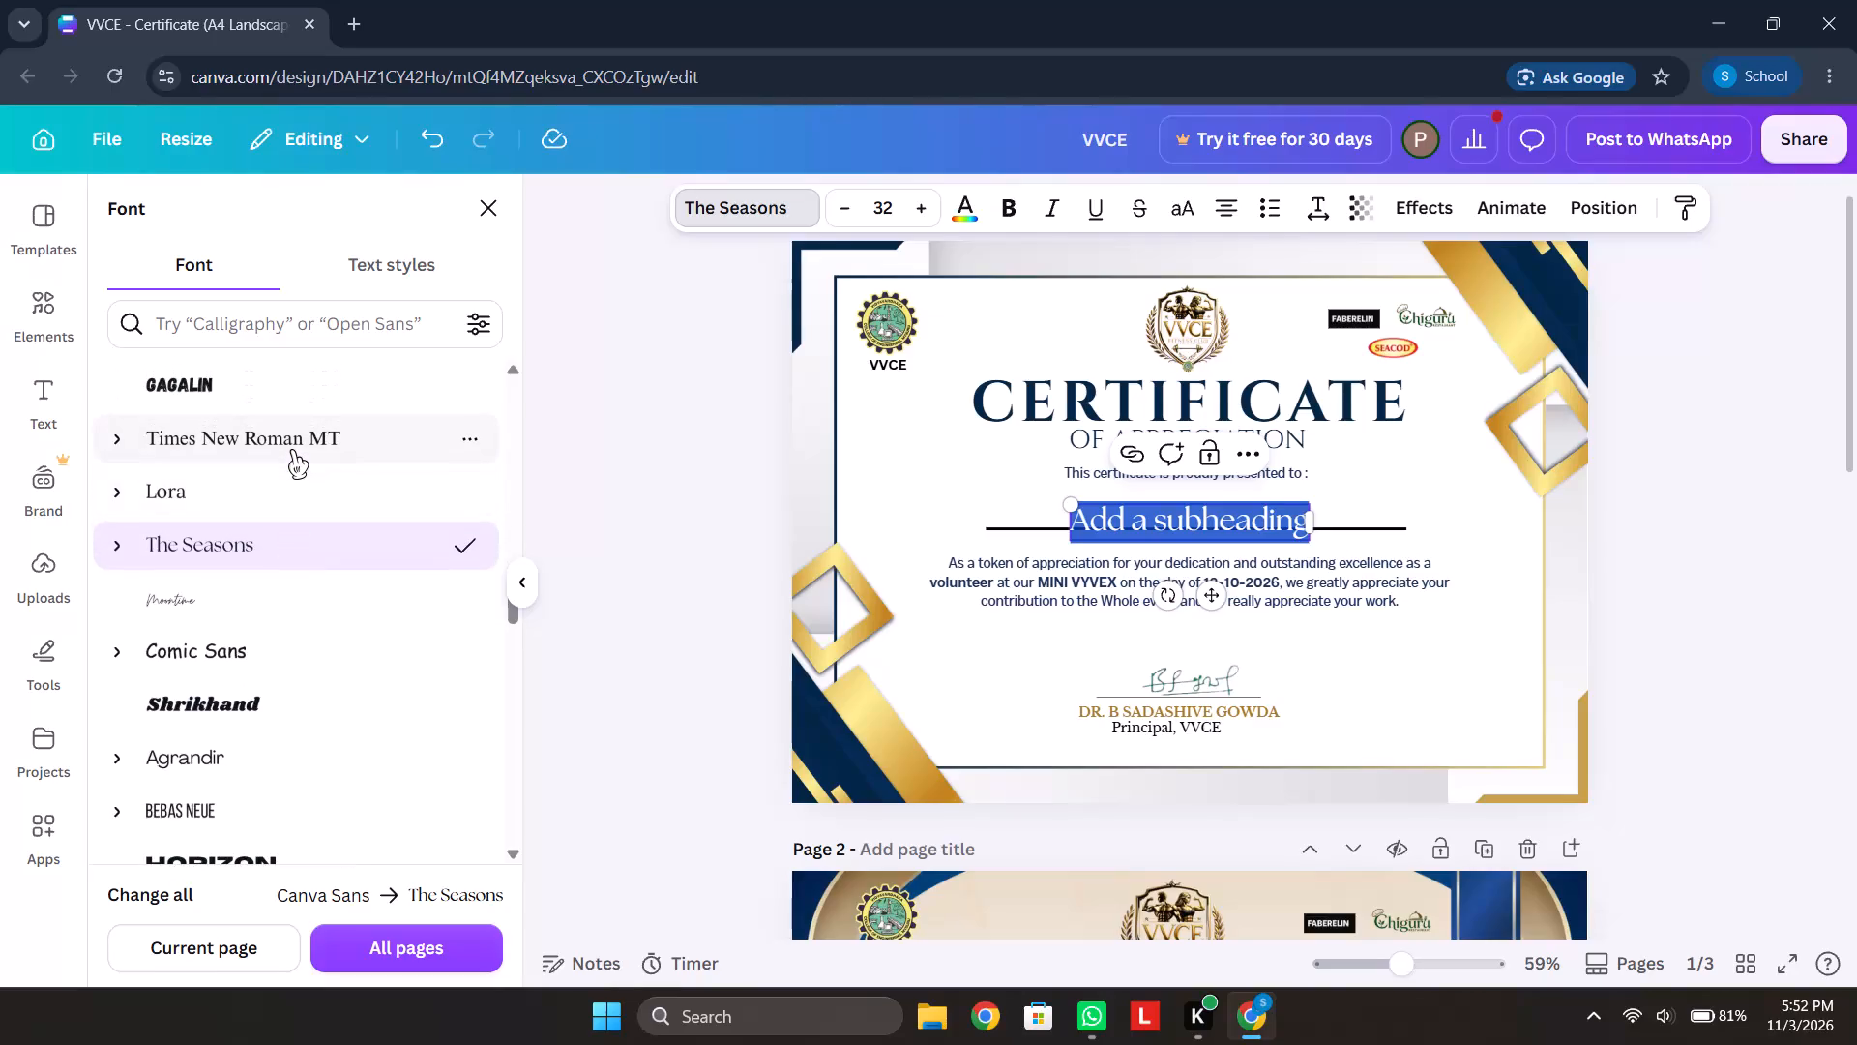
Replace the subheading placeholder on page 1 with the recipient's name and initial in capital letters.
key("BackSpace")
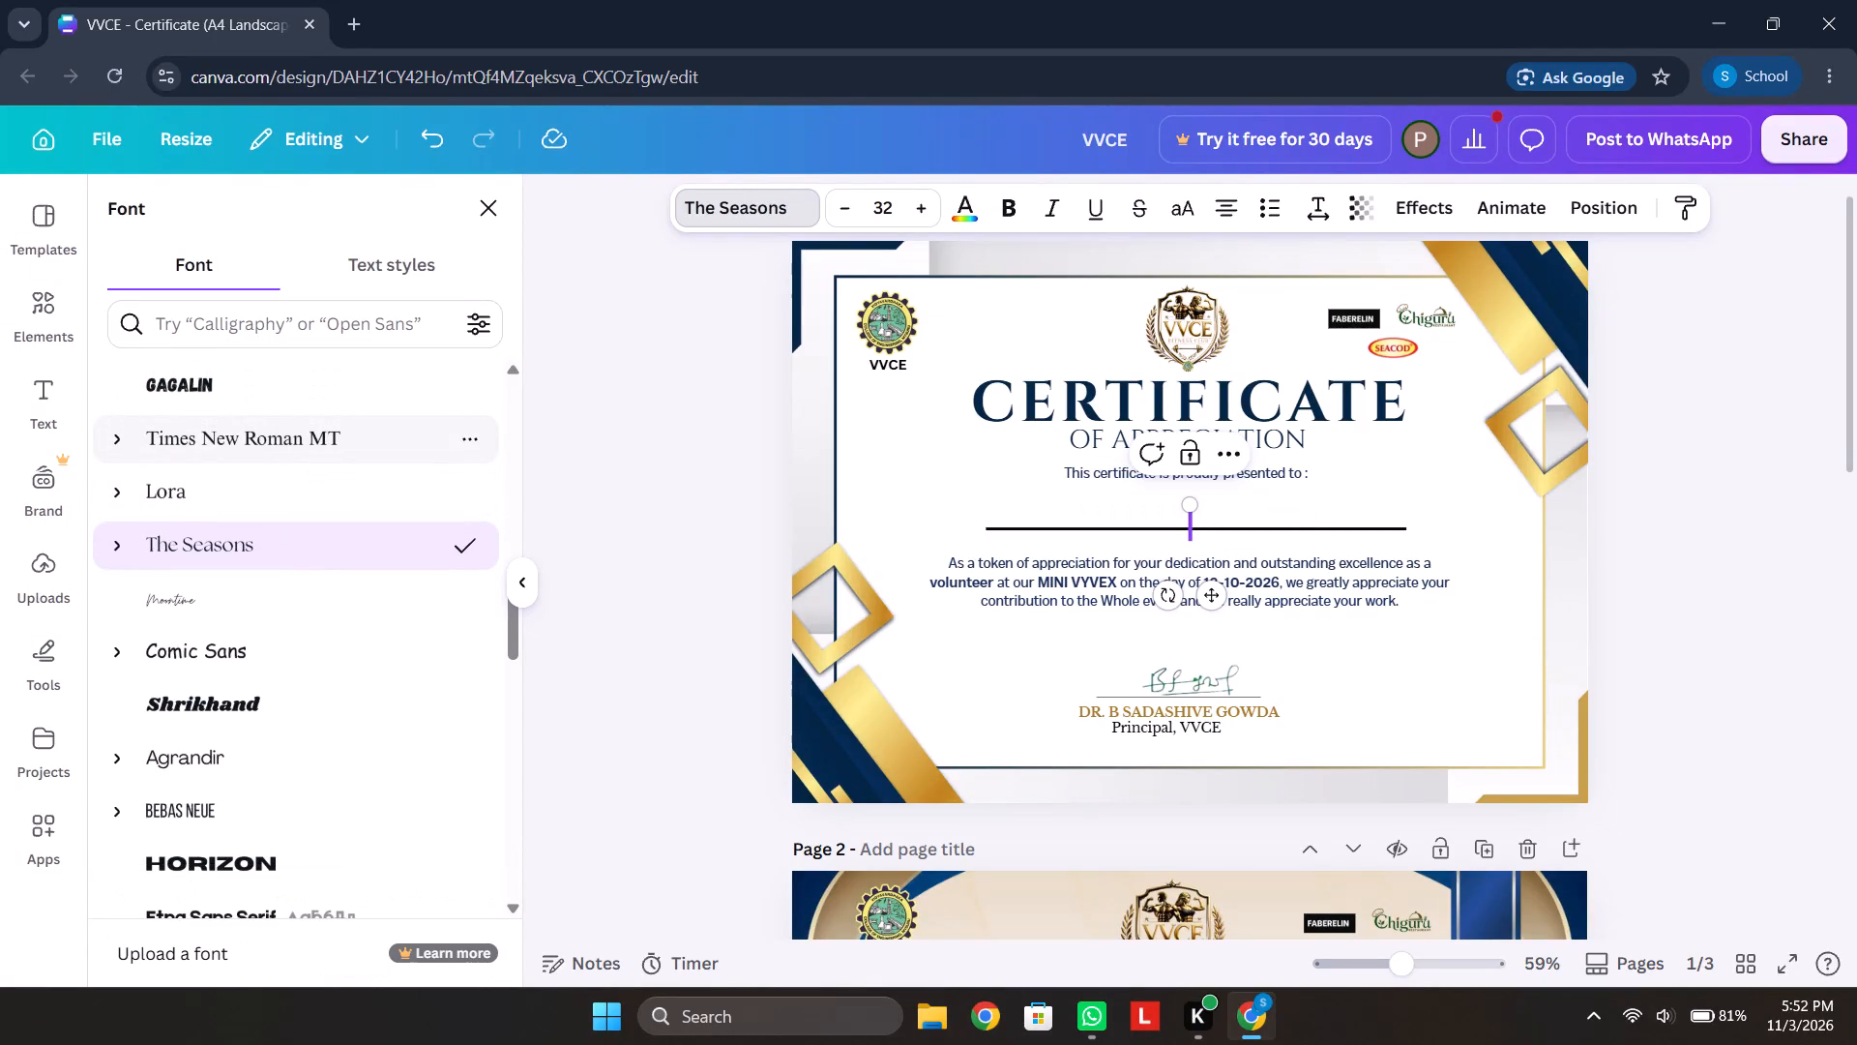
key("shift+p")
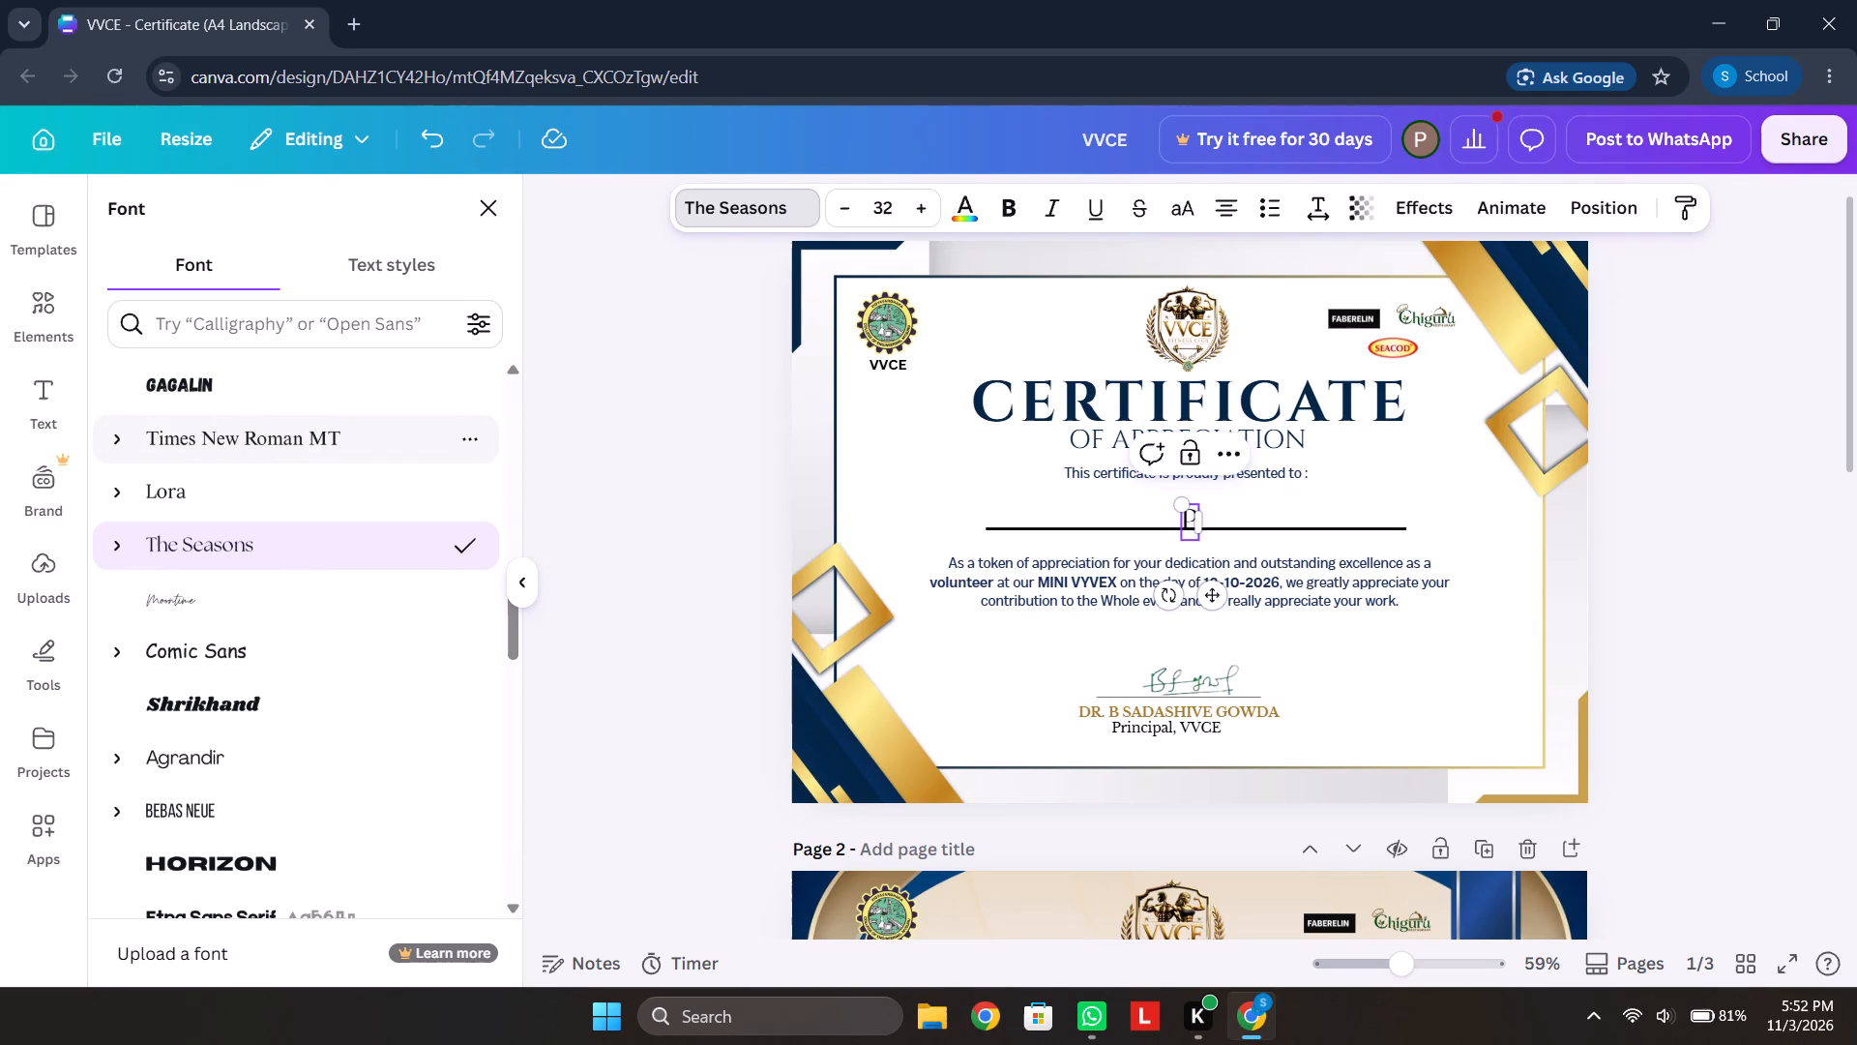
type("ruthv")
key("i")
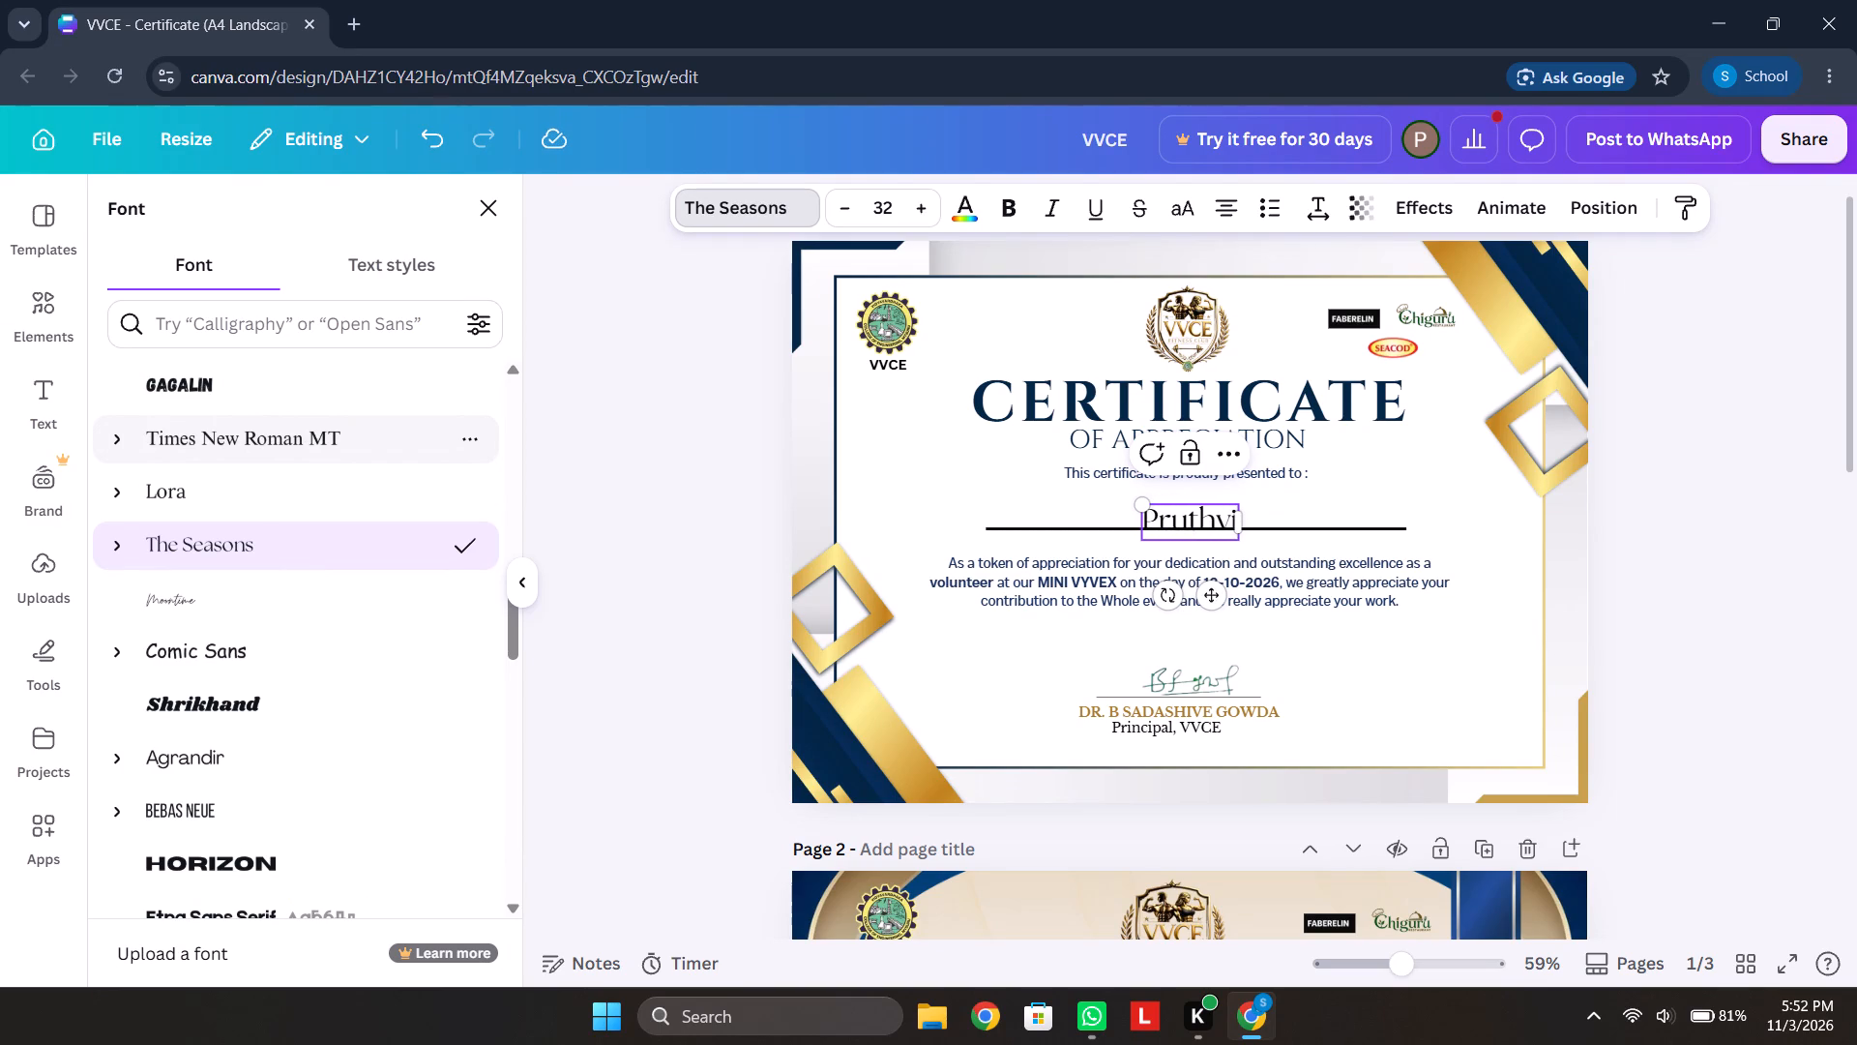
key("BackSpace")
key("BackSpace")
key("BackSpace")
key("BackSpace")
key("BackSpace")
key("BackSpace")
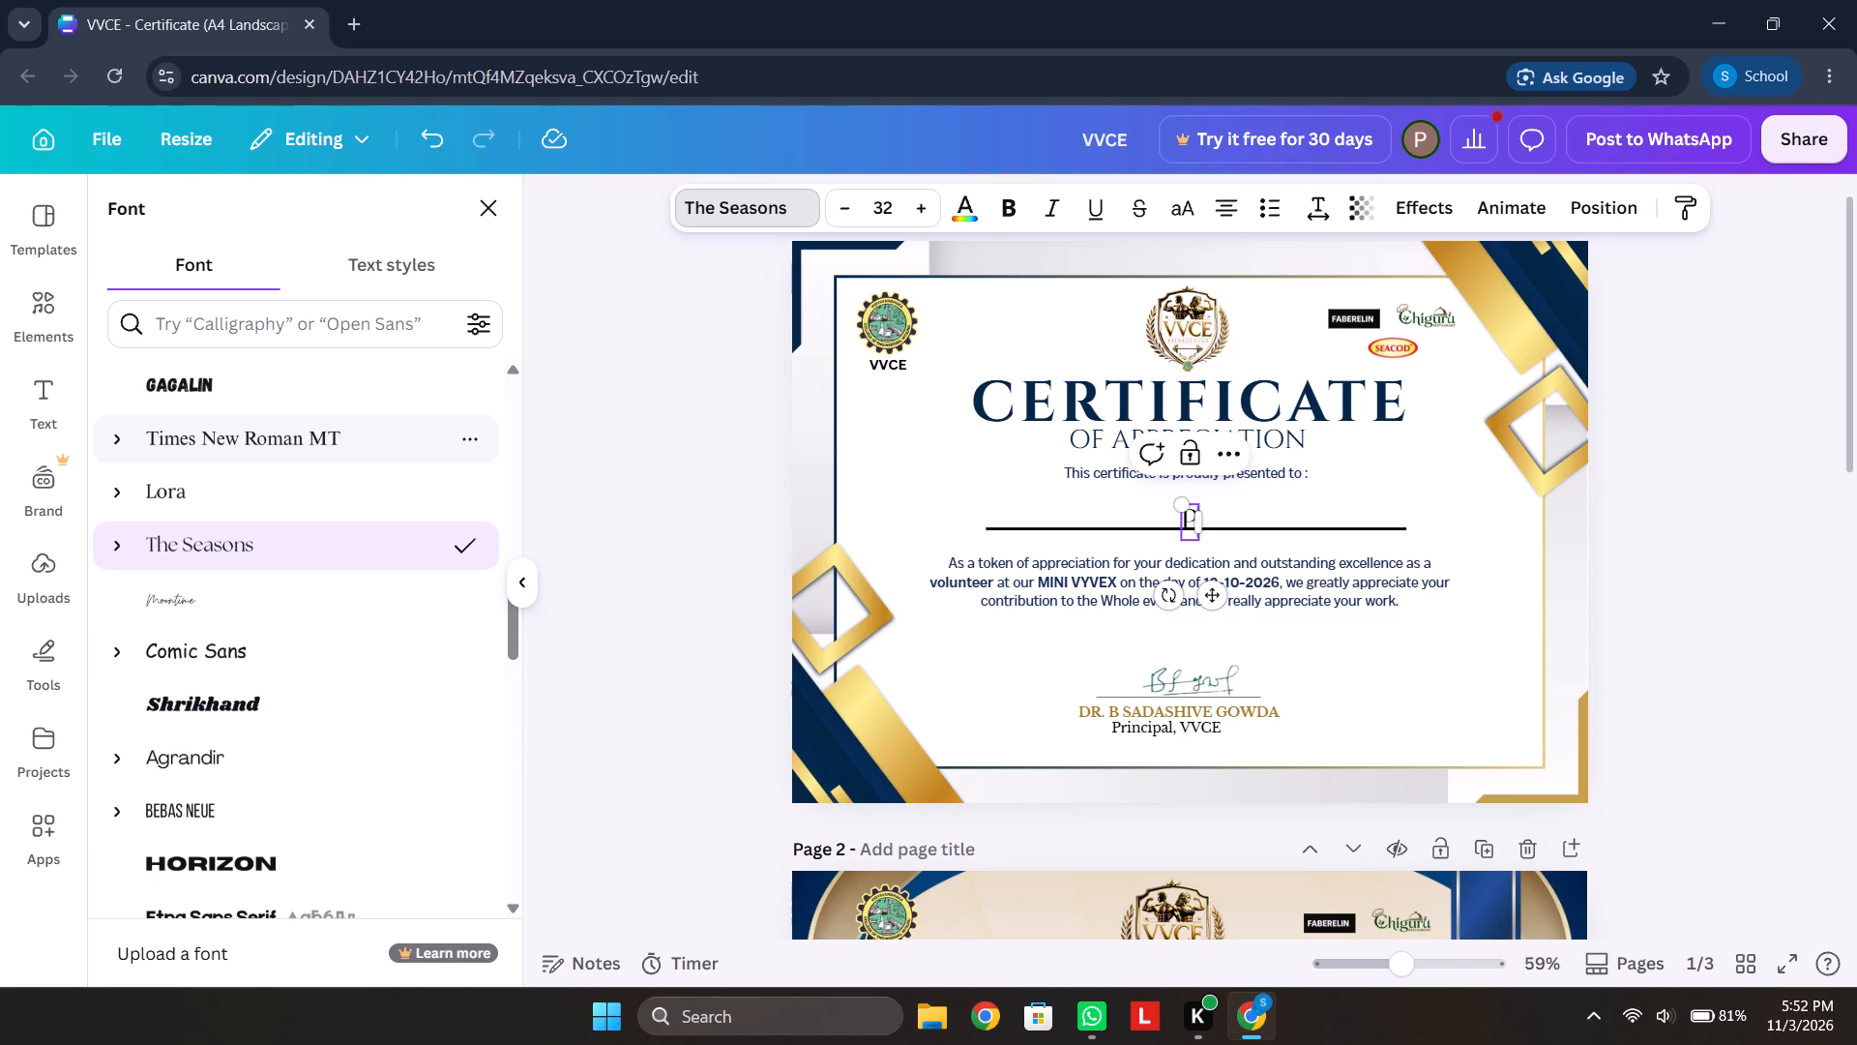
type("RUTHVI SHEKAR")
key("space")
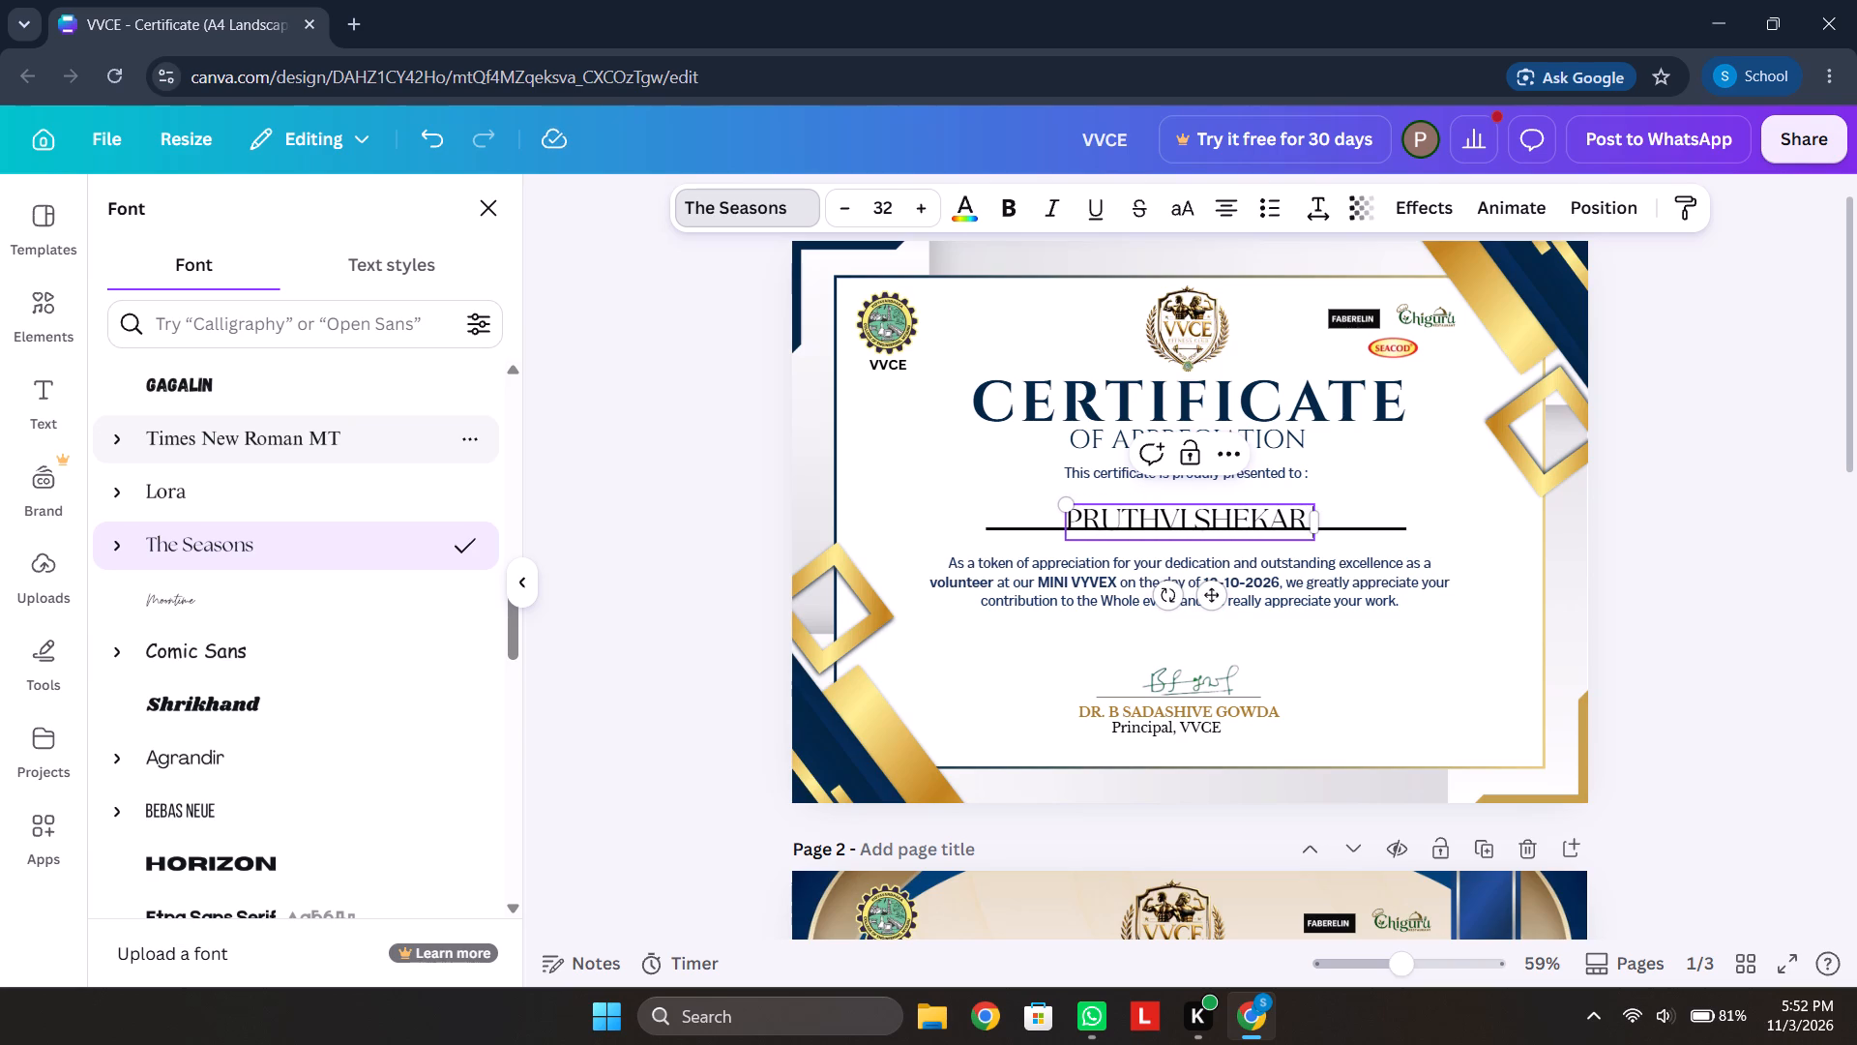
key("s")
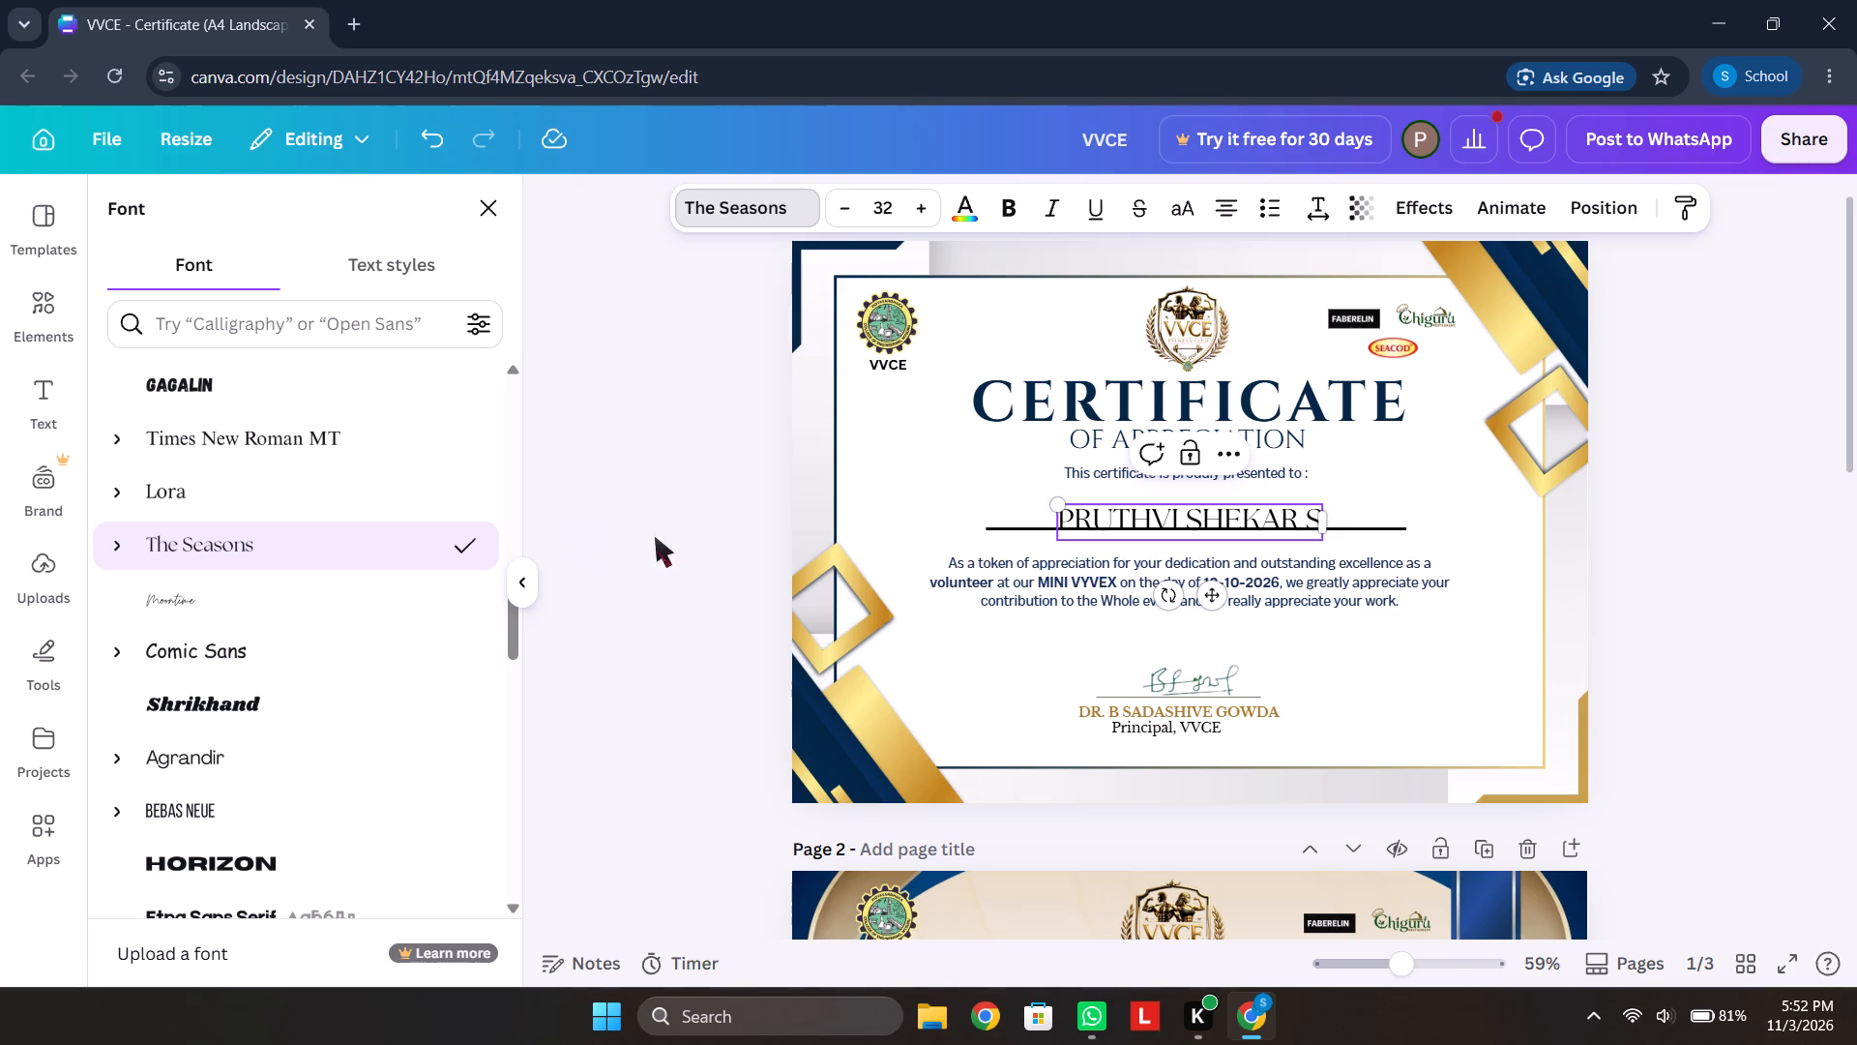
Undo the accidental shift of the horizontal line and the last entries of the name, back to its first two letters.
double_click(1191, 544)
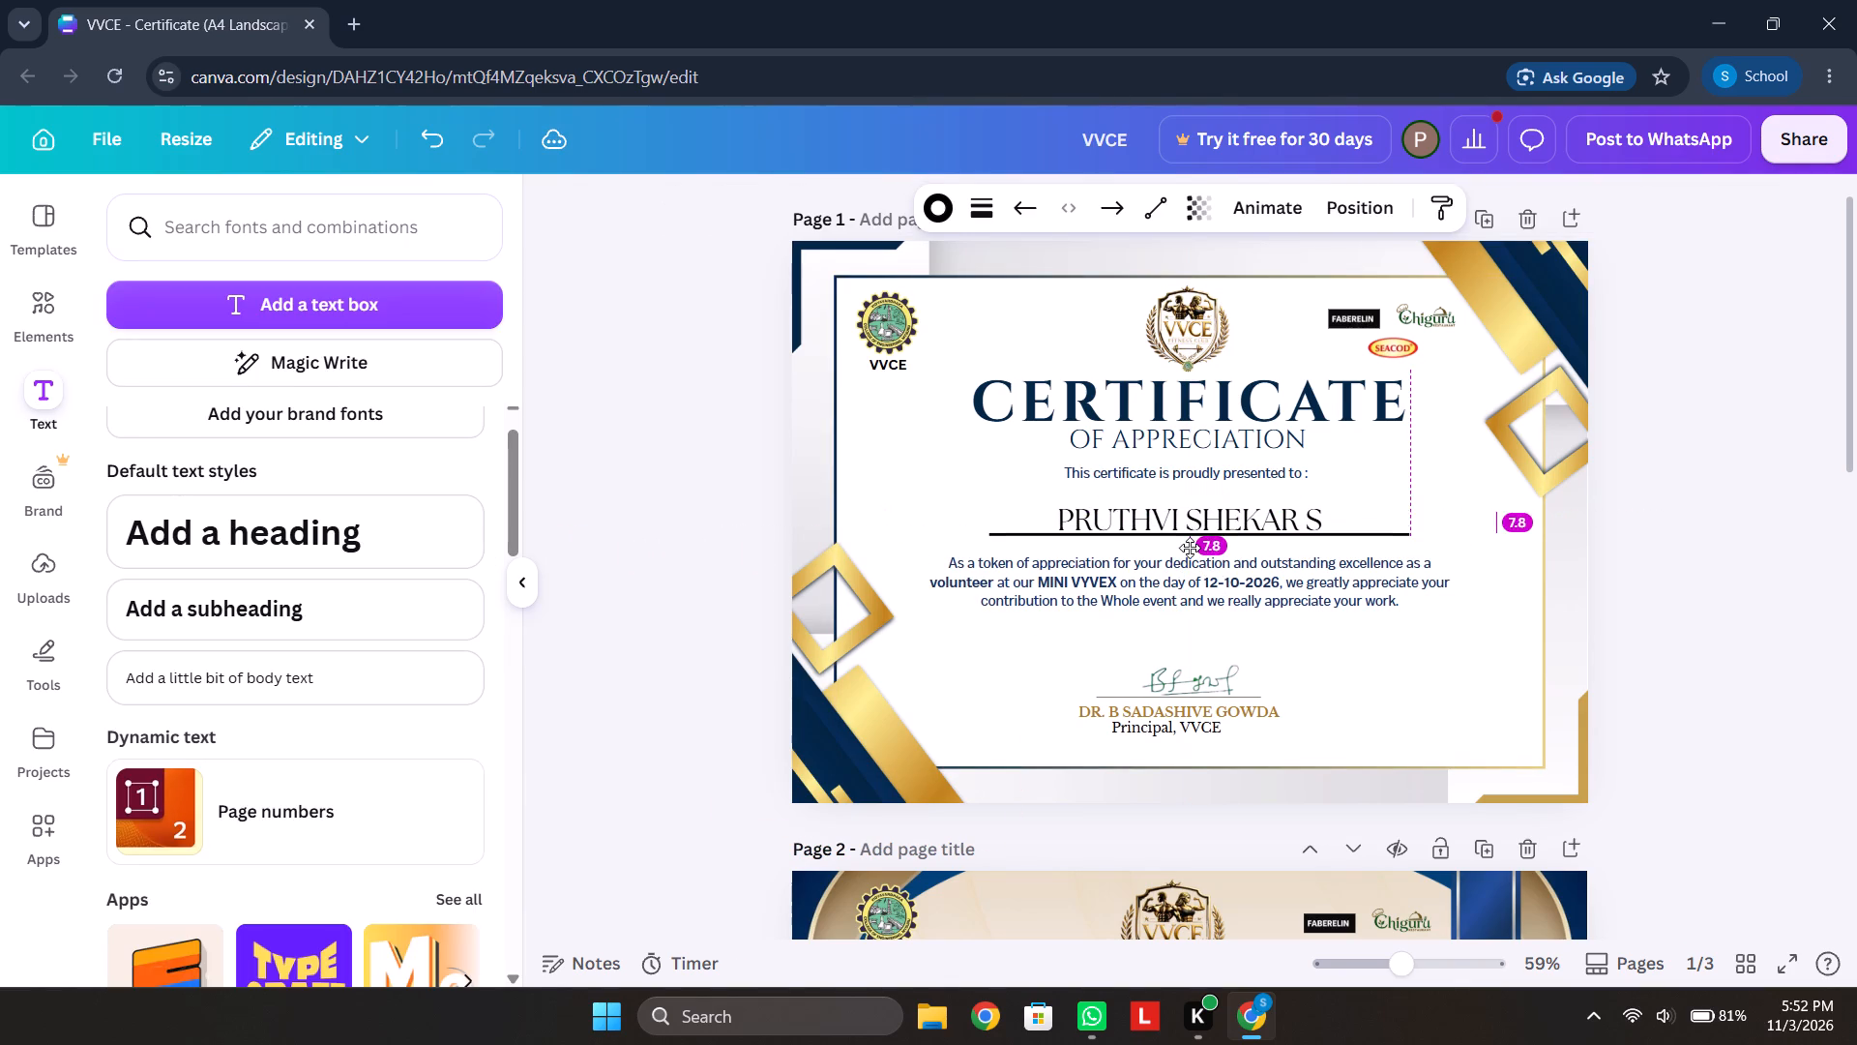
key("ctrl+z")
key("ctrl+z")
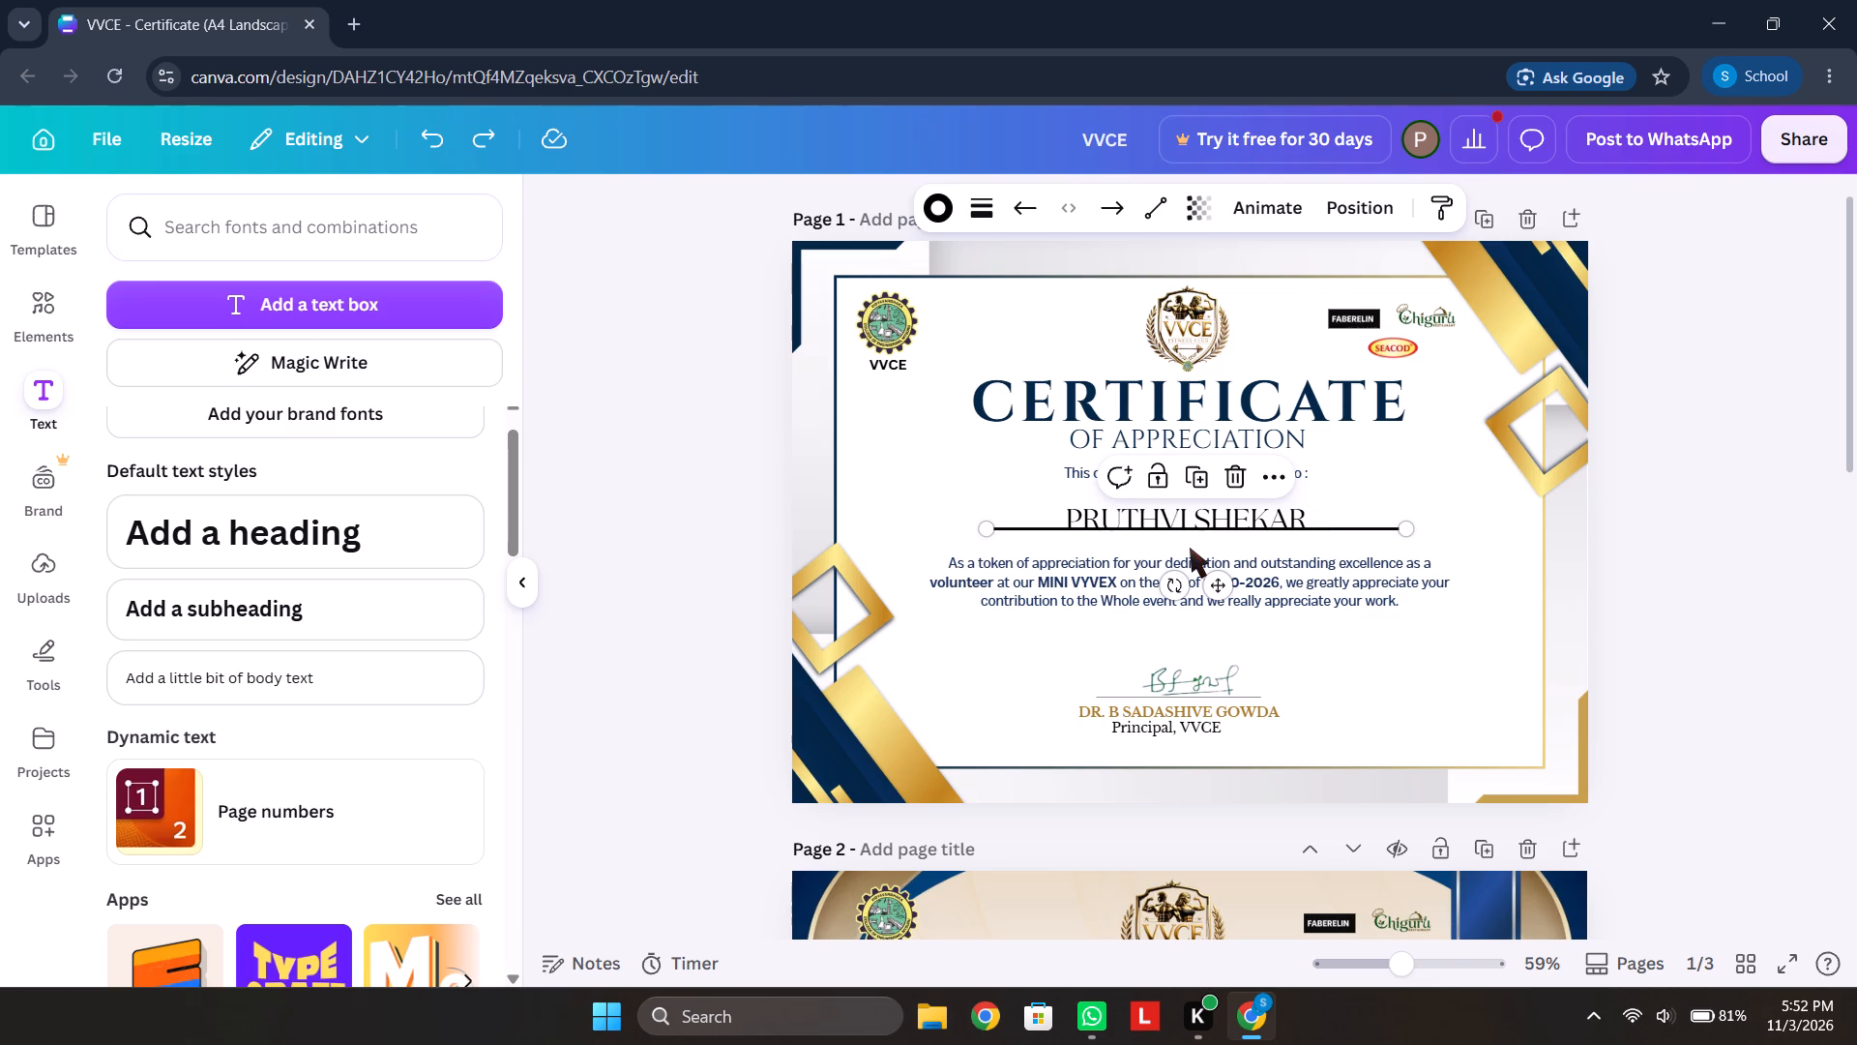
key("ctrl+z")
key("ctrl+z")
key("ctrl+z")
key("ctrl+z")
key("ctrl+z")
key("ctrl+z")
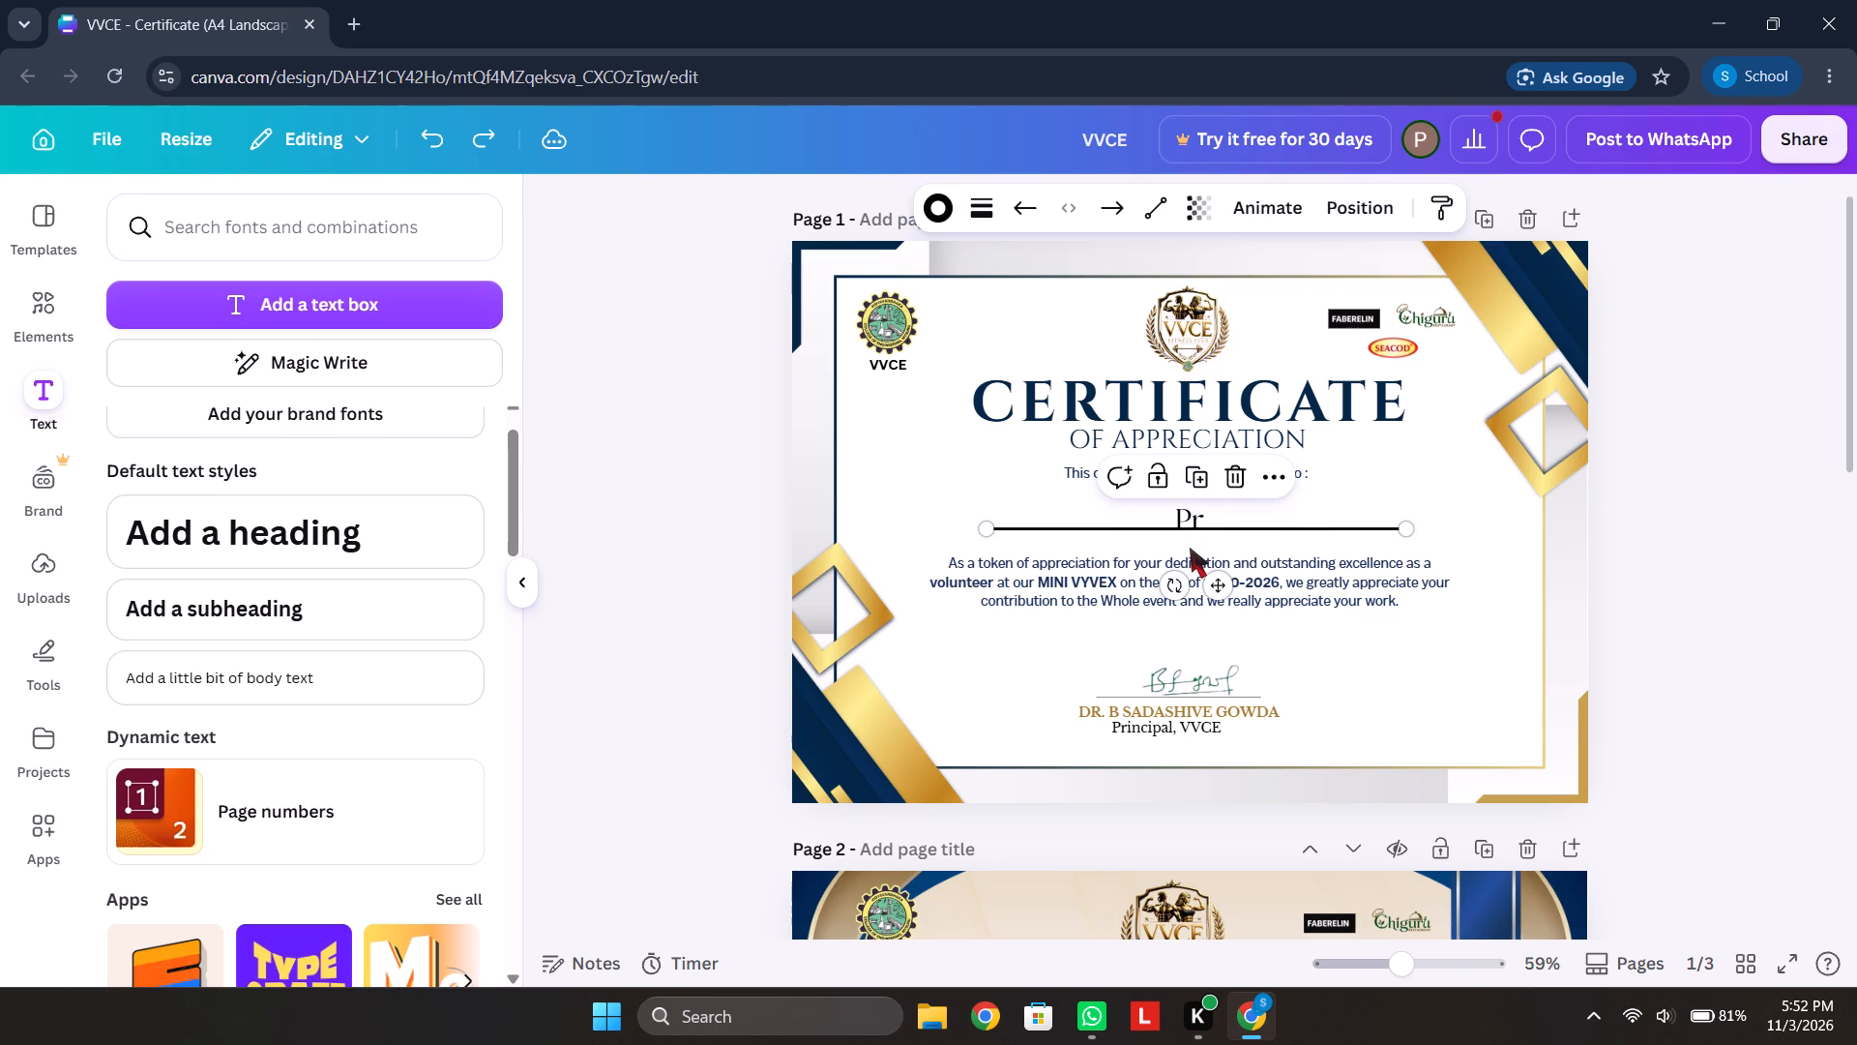
Move the name text box slightly up so that it sits just above the horizontal line.
left_click(1195, 523)
left_click(1213, 590)
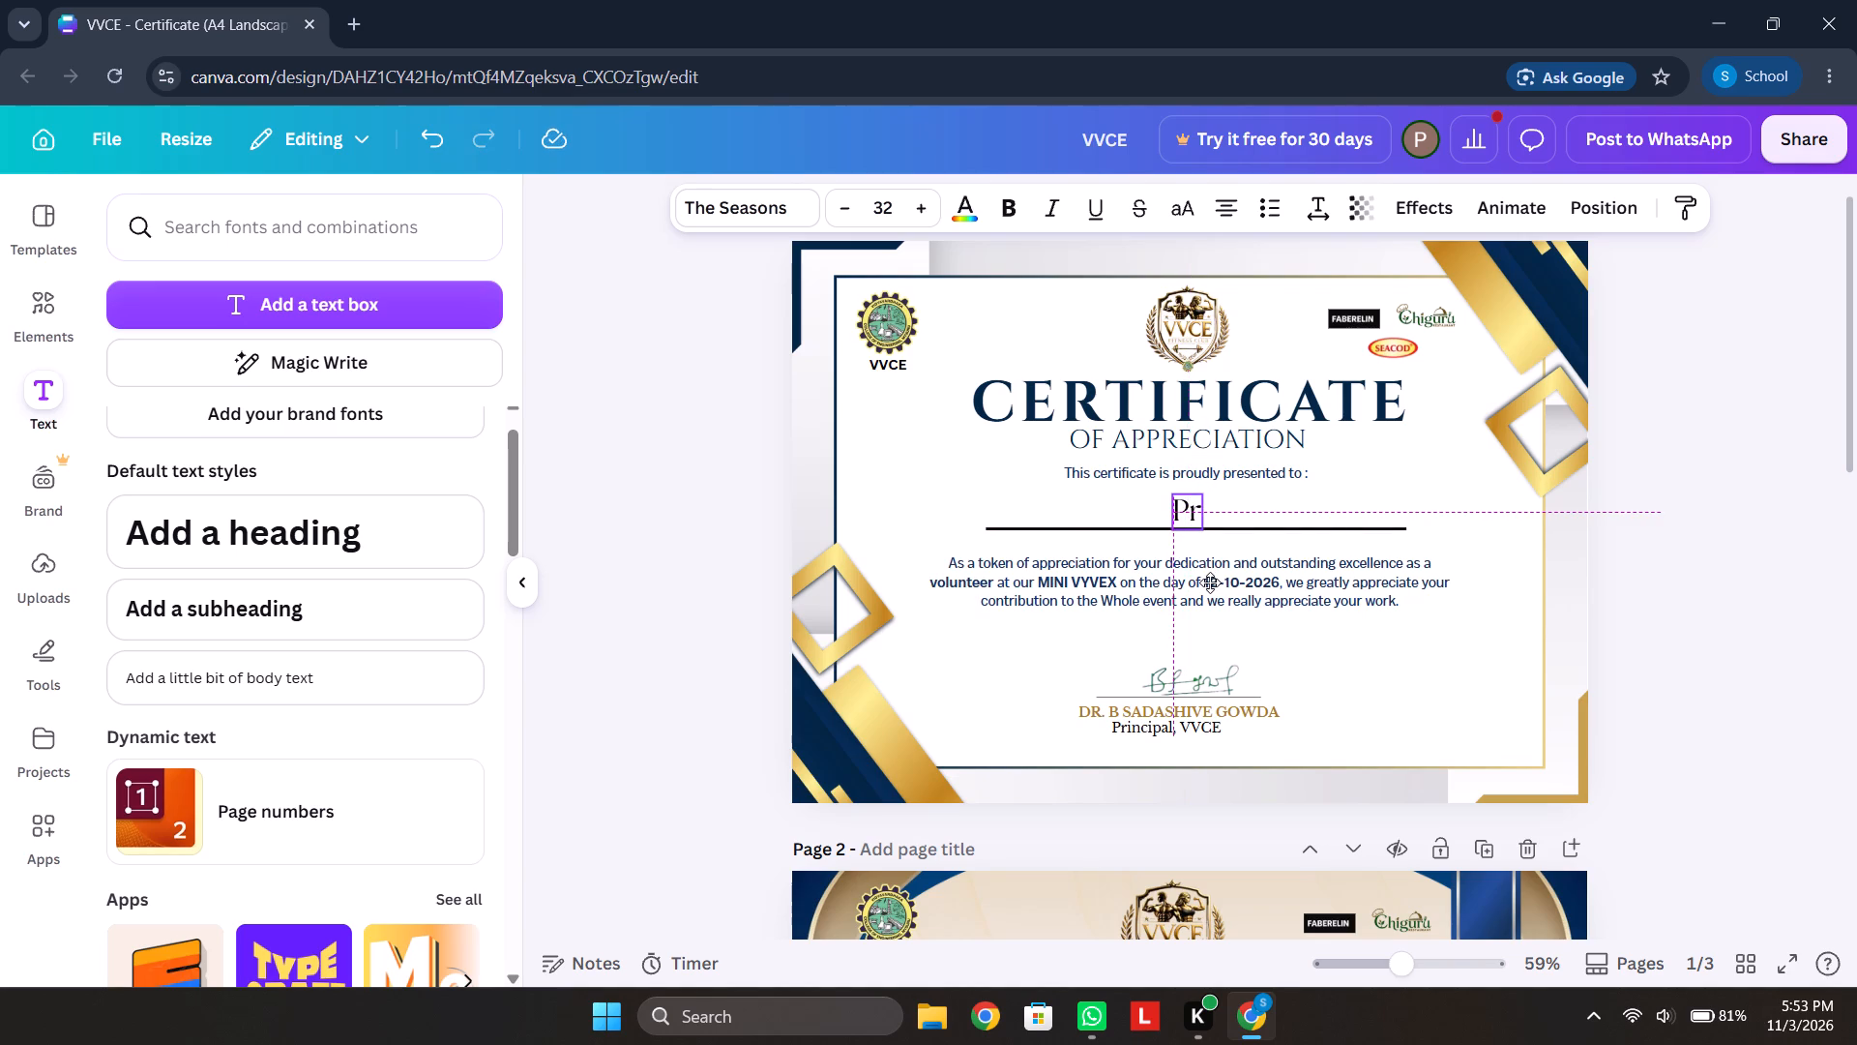
Remove the lowercase letter and complete the recipient's name and initial in capital letters.
left_click(1188, 520)
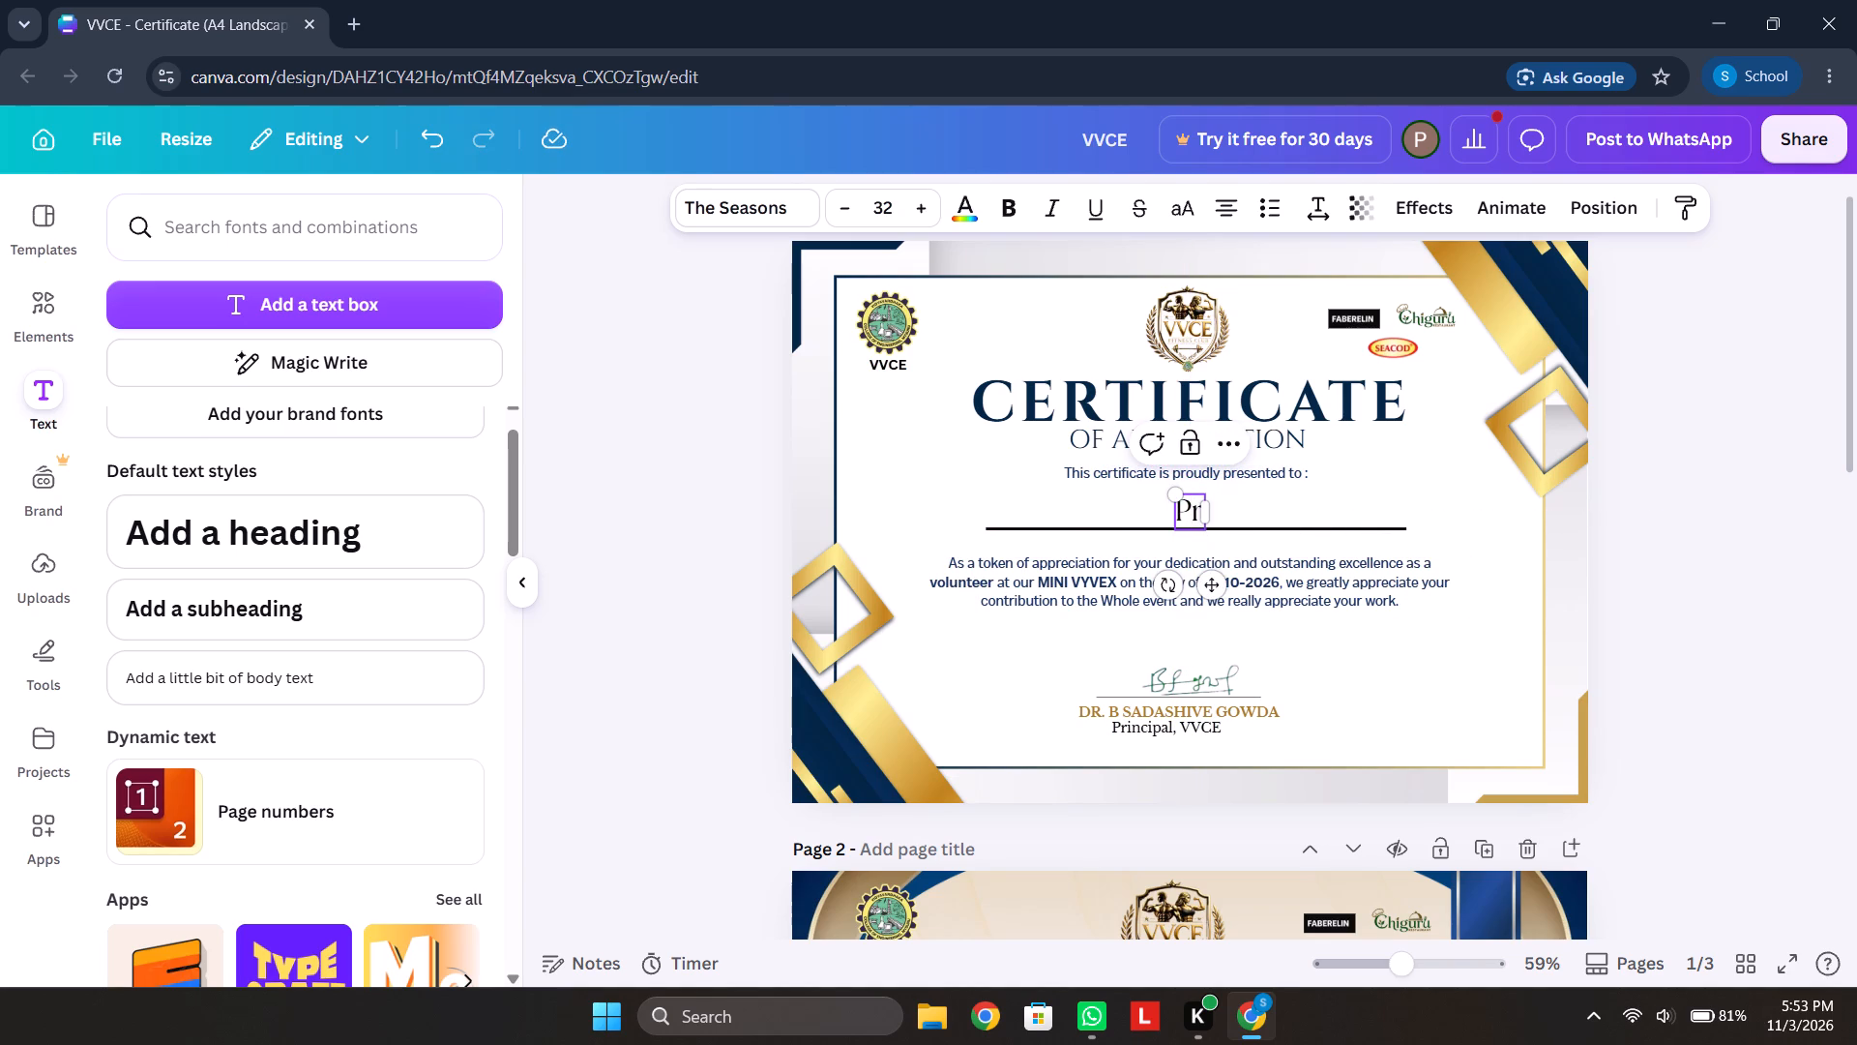
key("Right")
key("BackSpace")
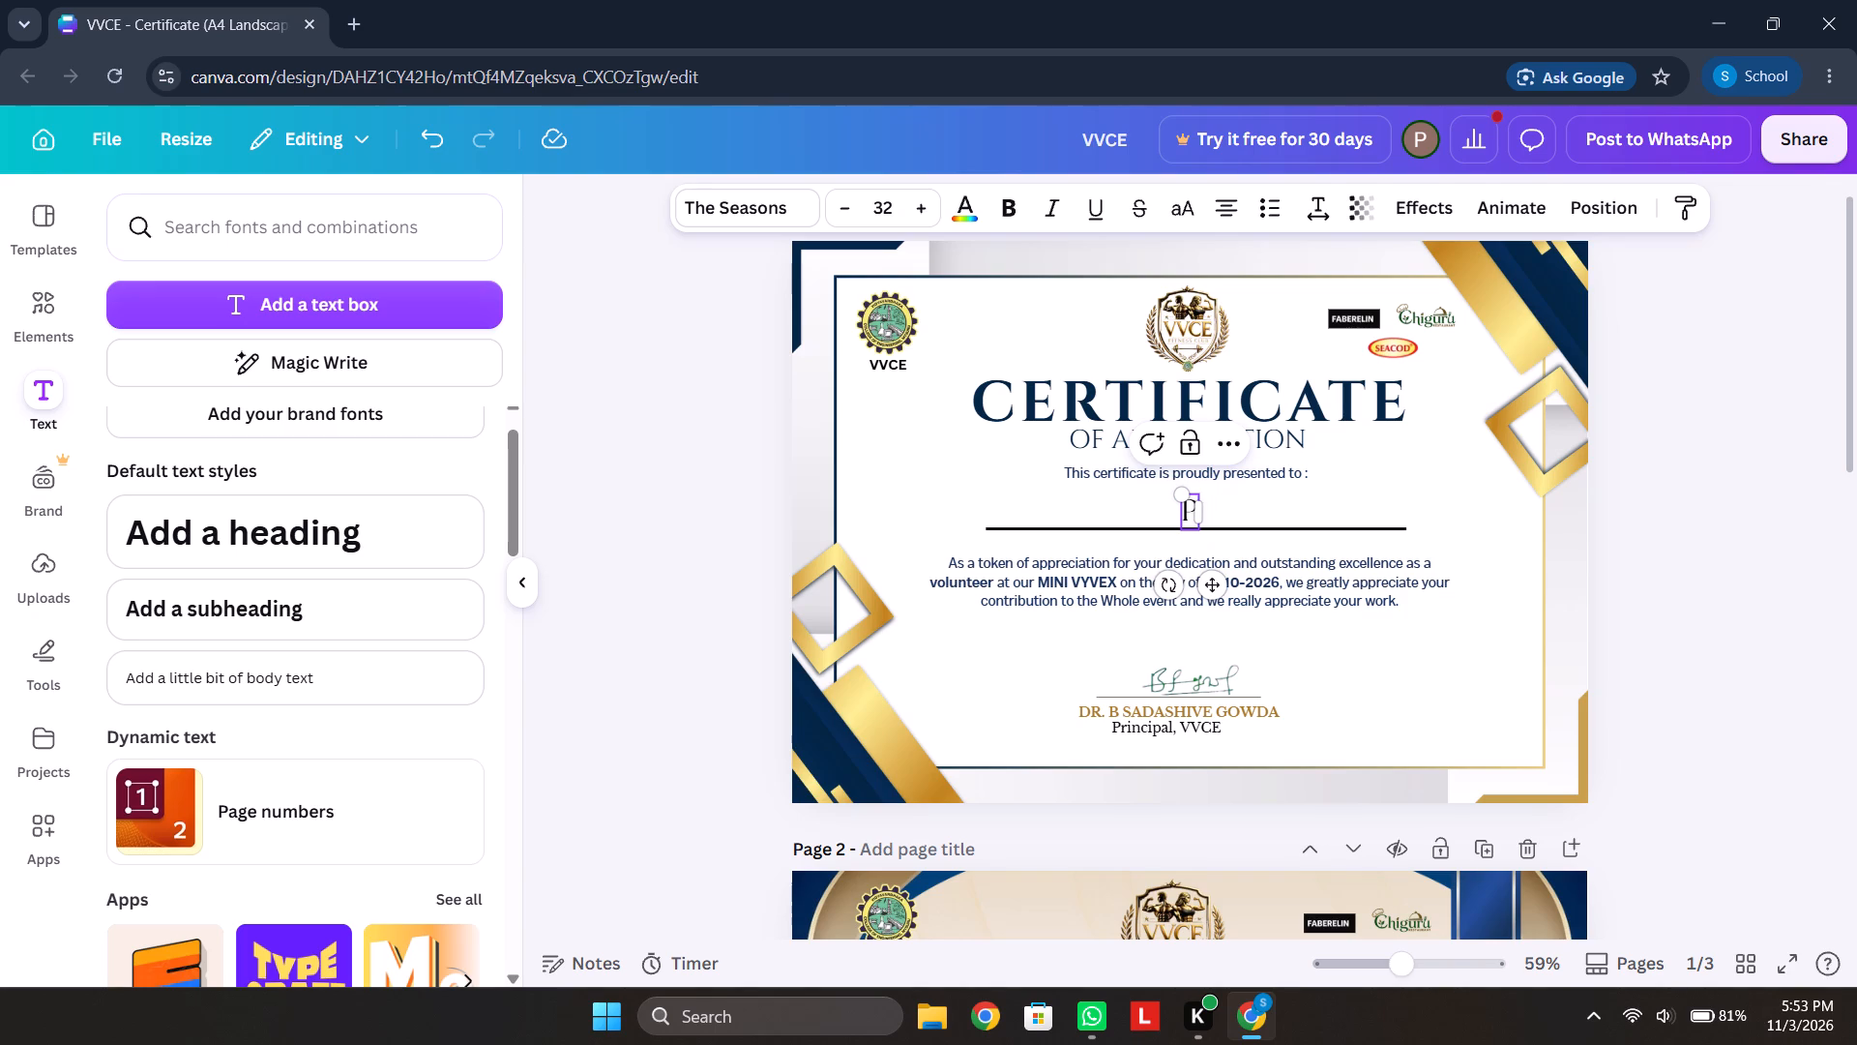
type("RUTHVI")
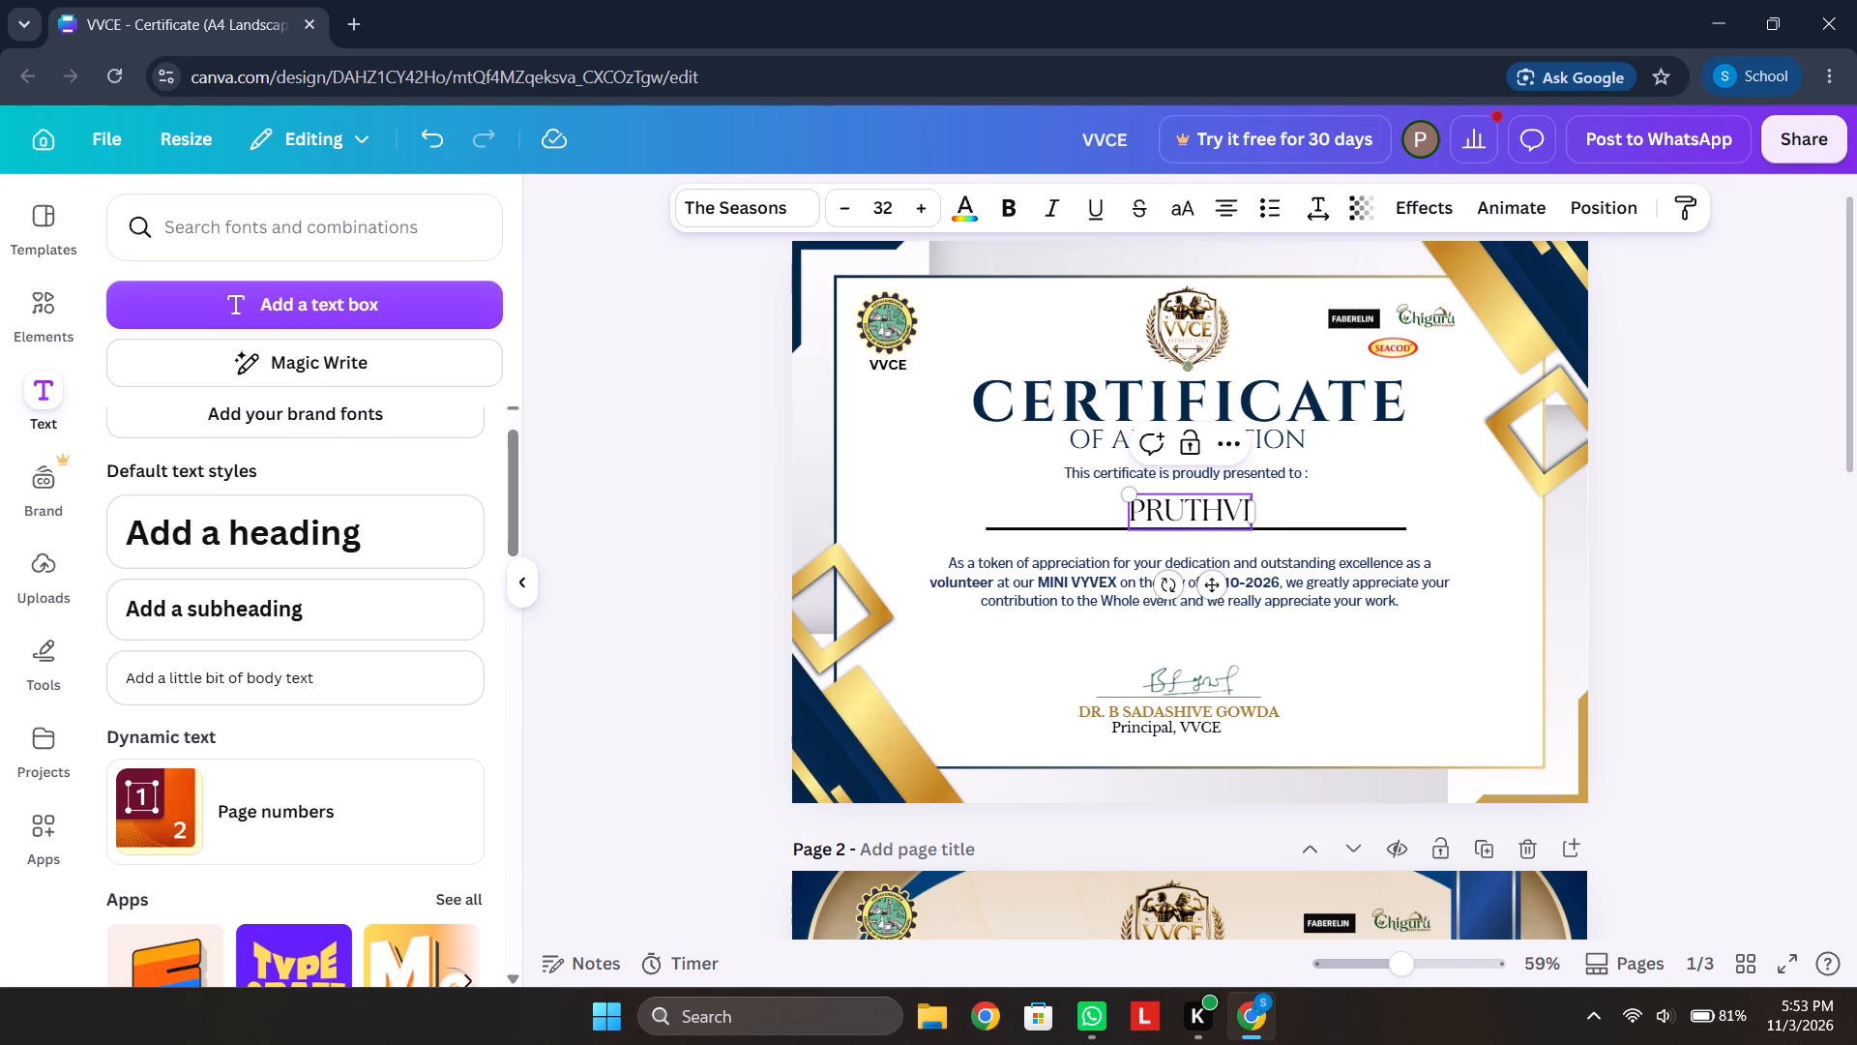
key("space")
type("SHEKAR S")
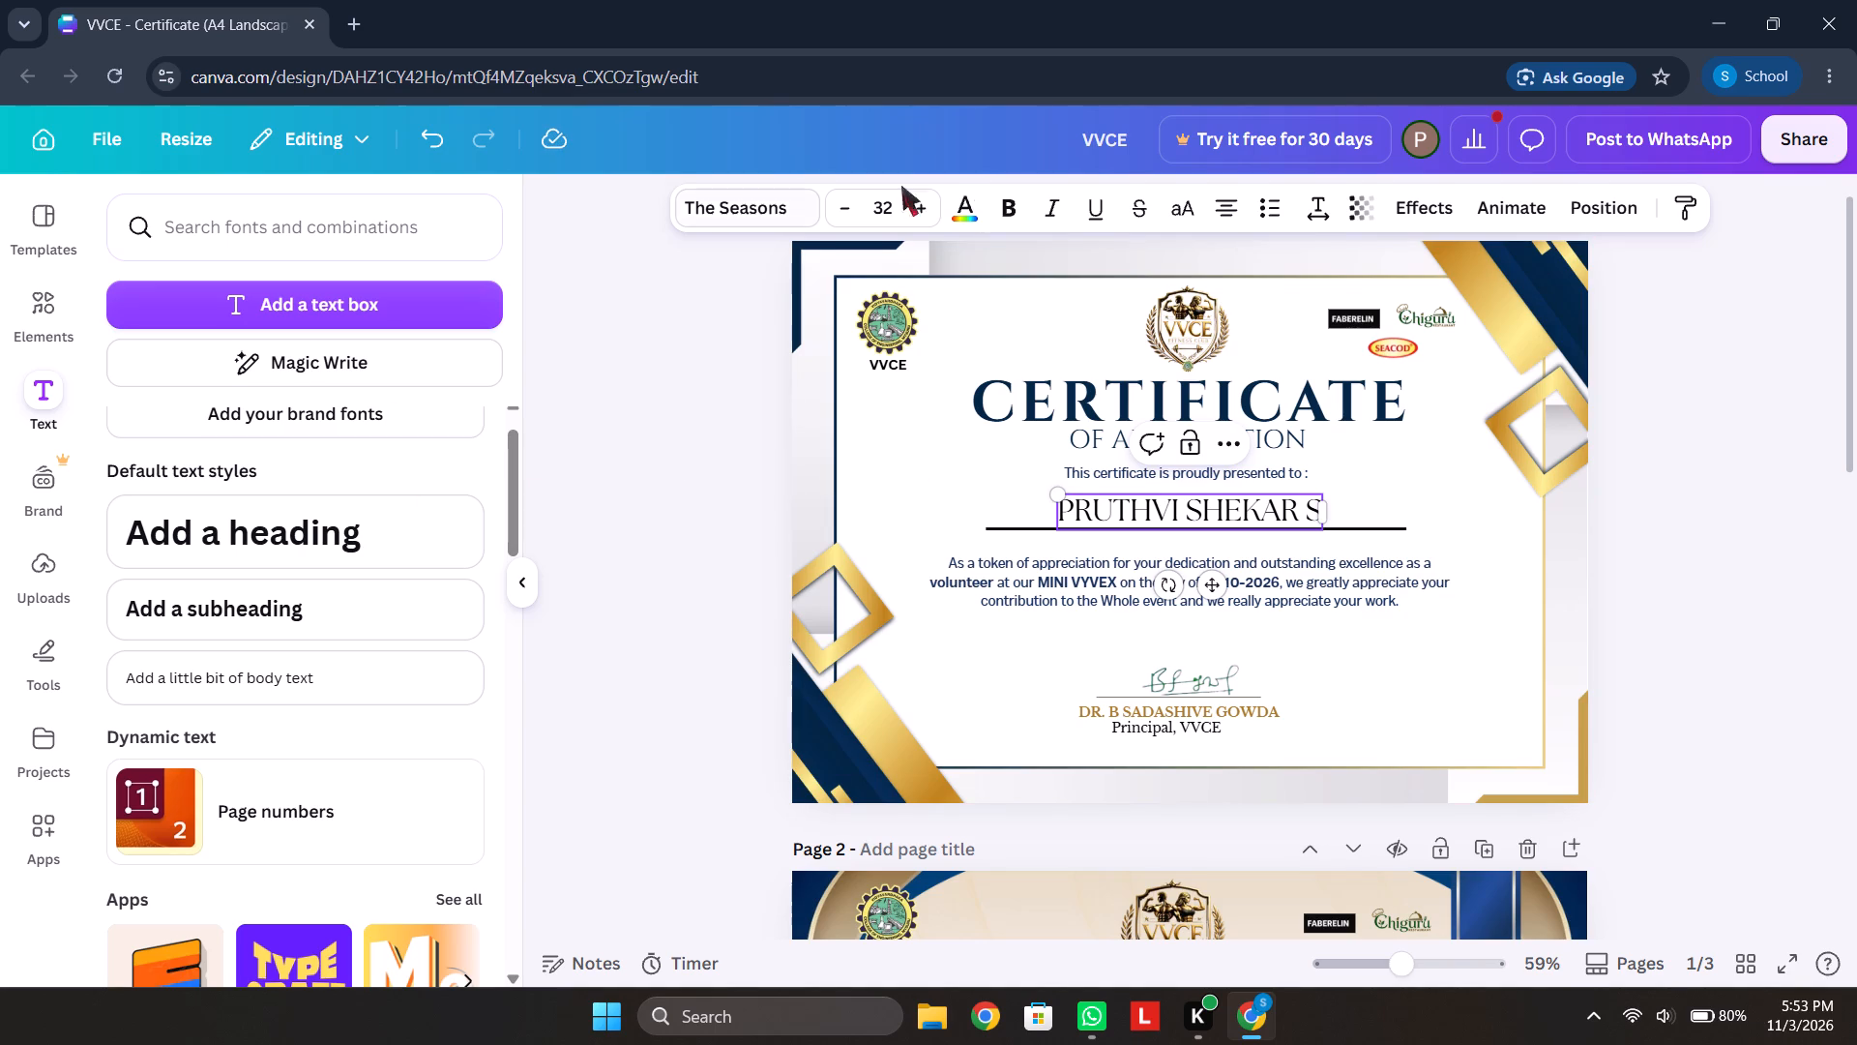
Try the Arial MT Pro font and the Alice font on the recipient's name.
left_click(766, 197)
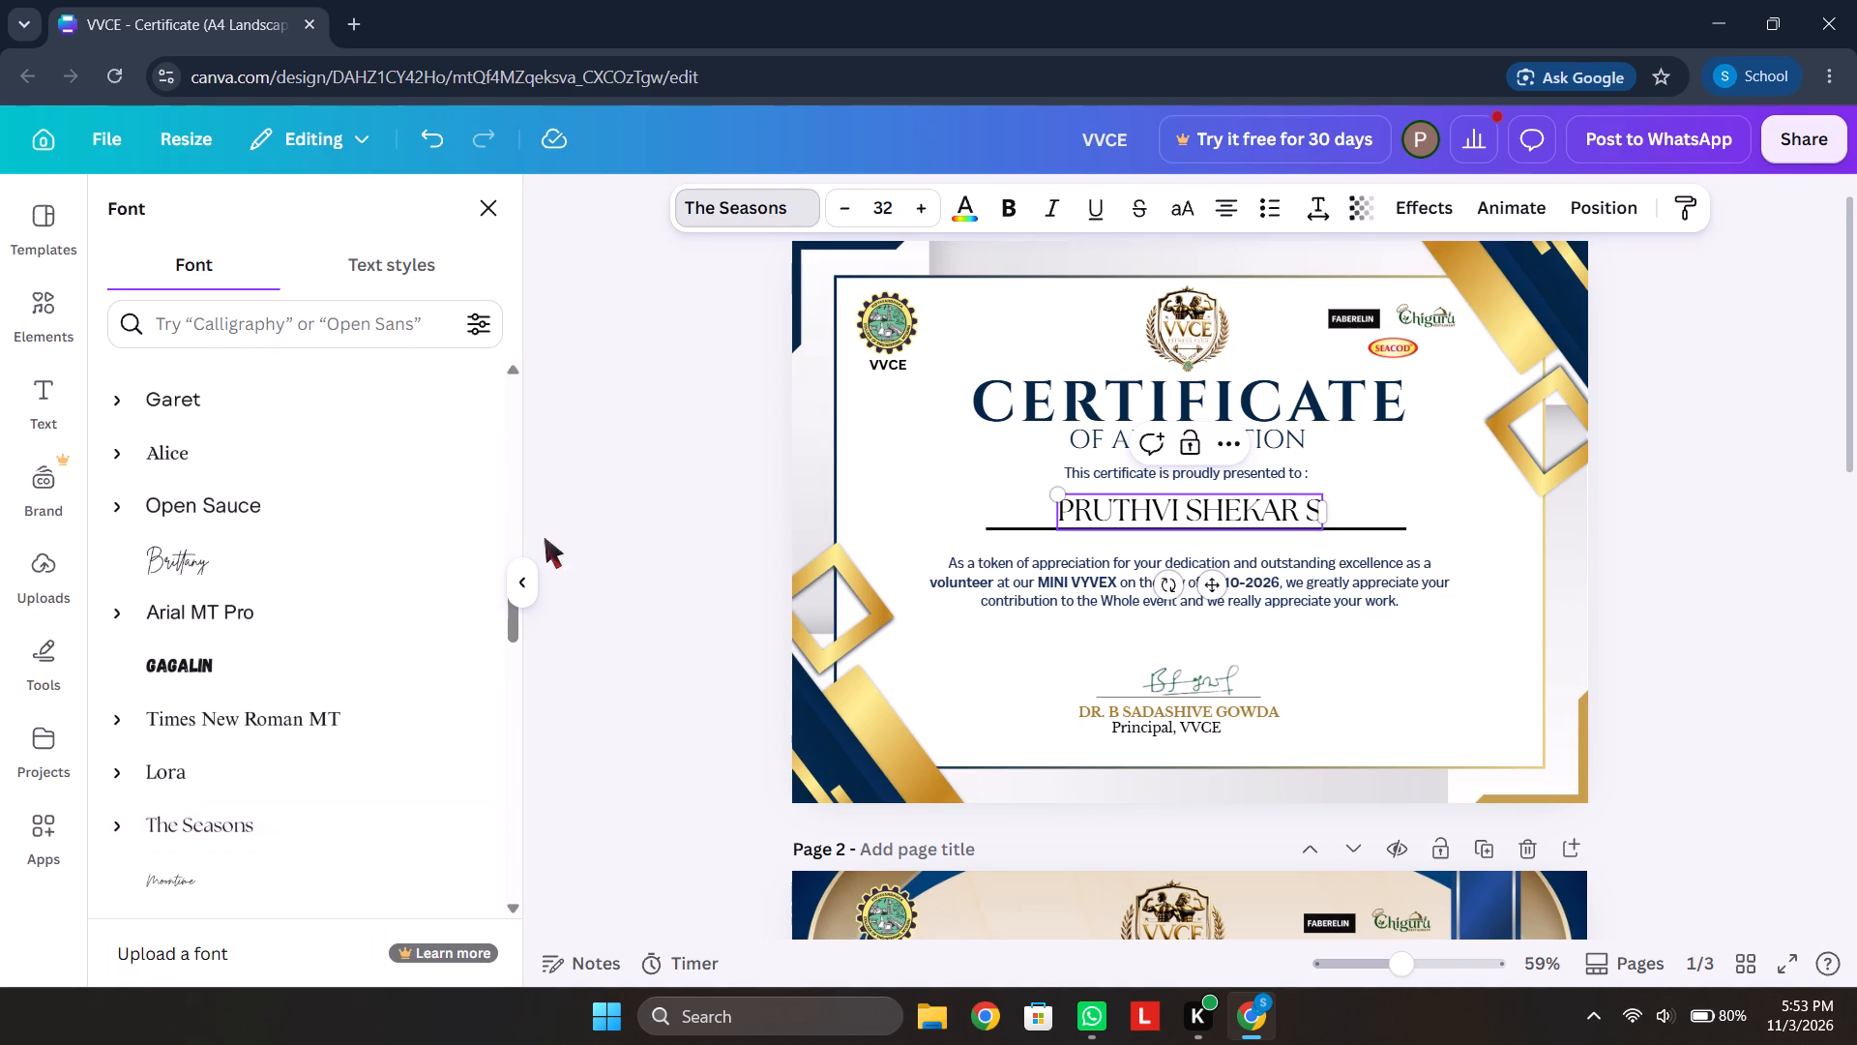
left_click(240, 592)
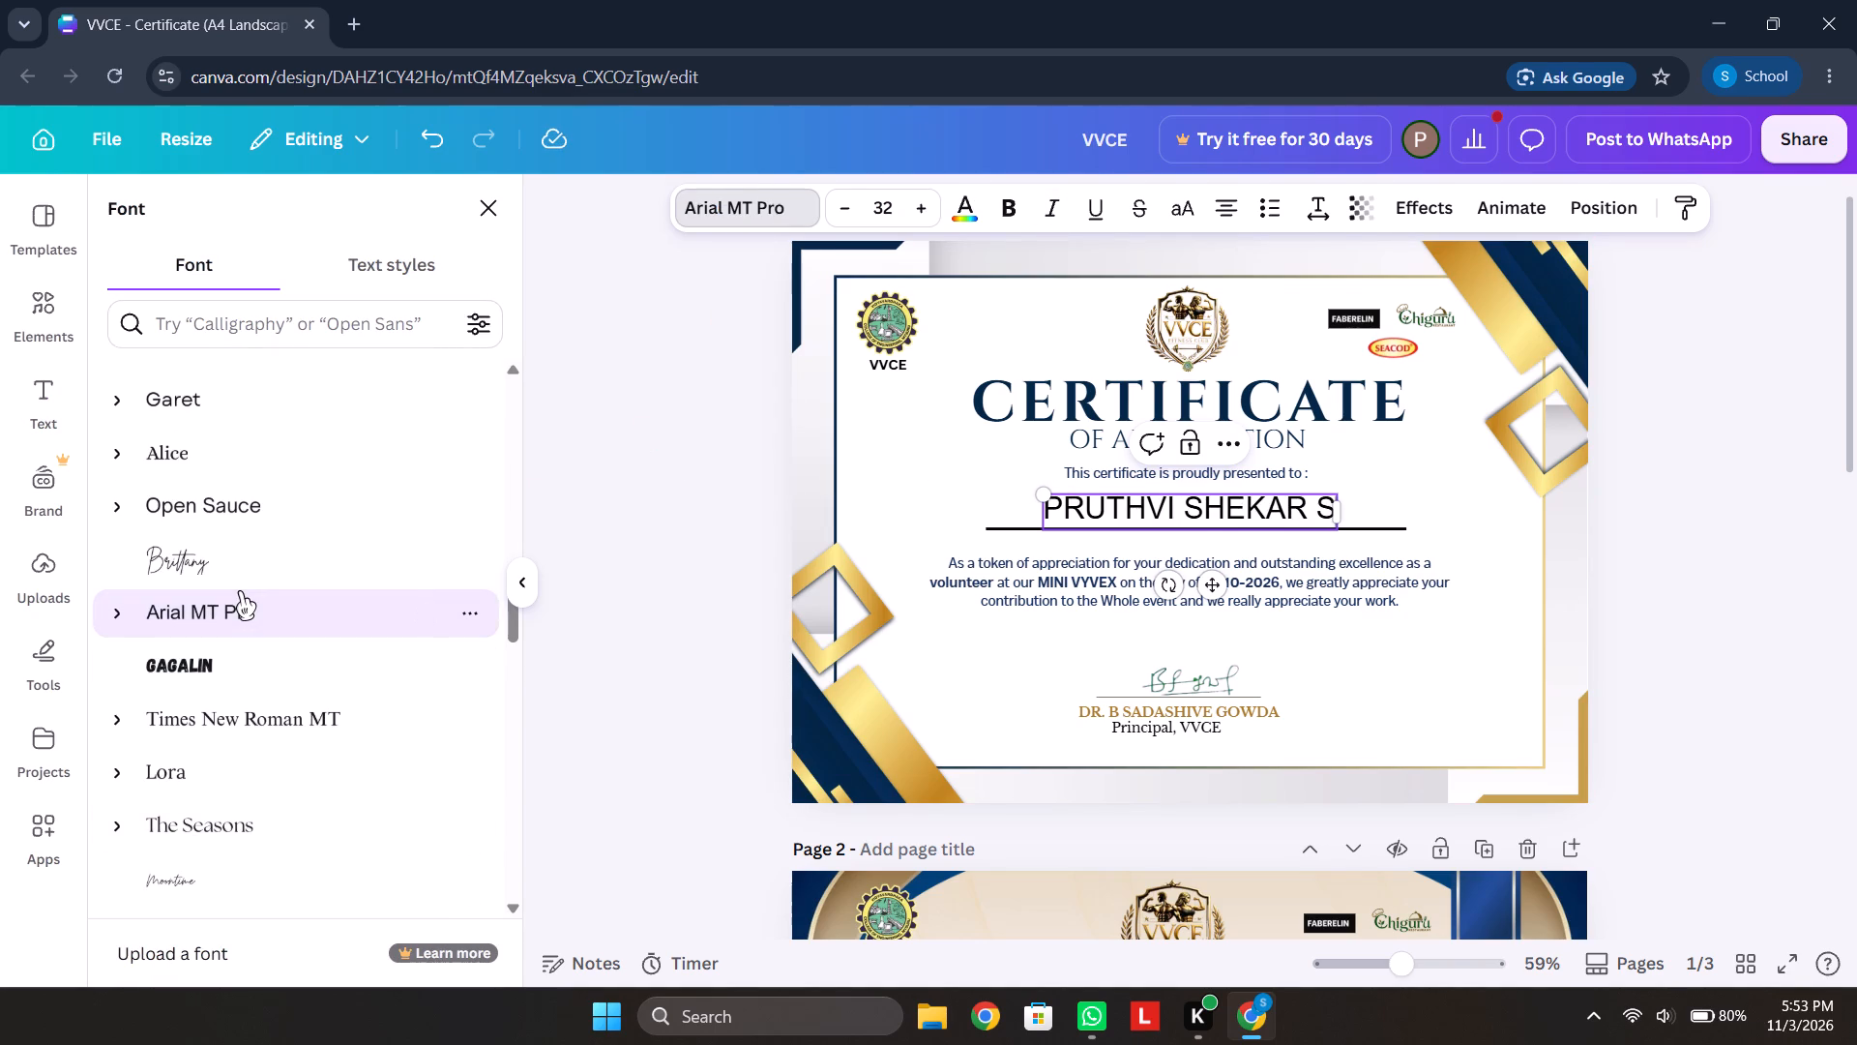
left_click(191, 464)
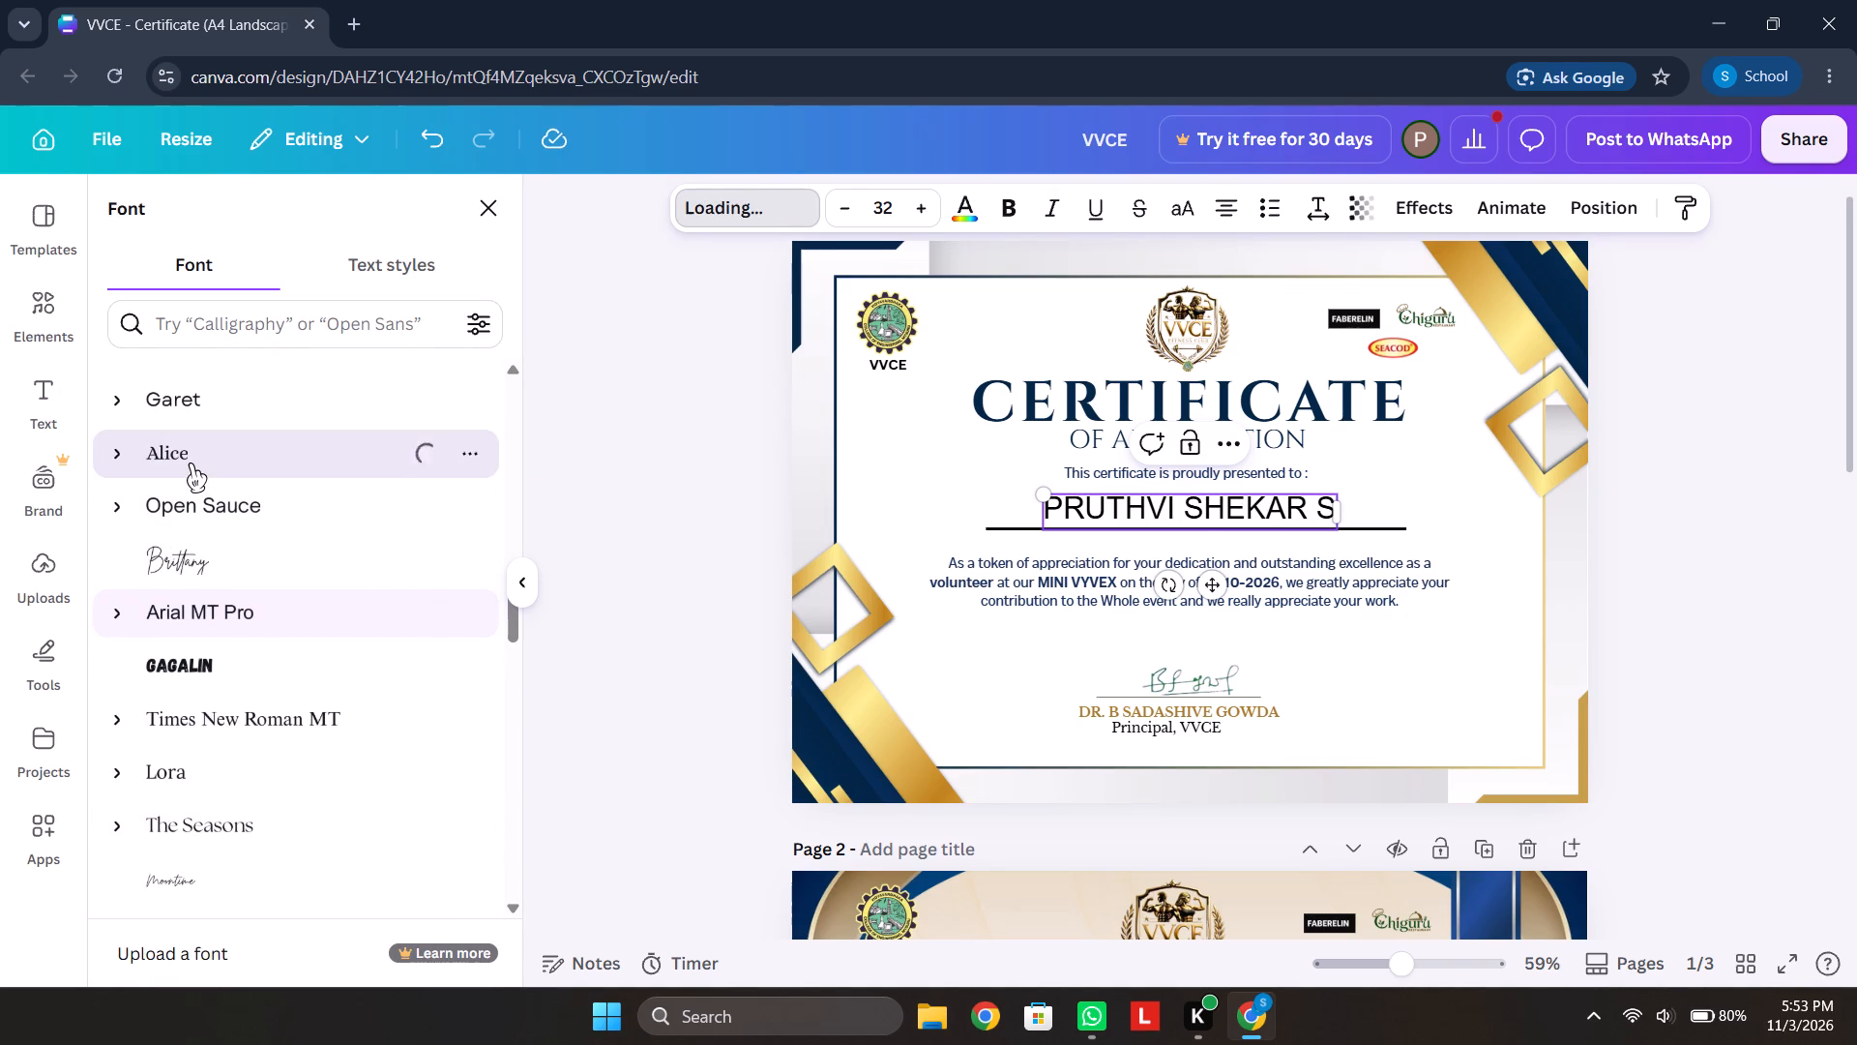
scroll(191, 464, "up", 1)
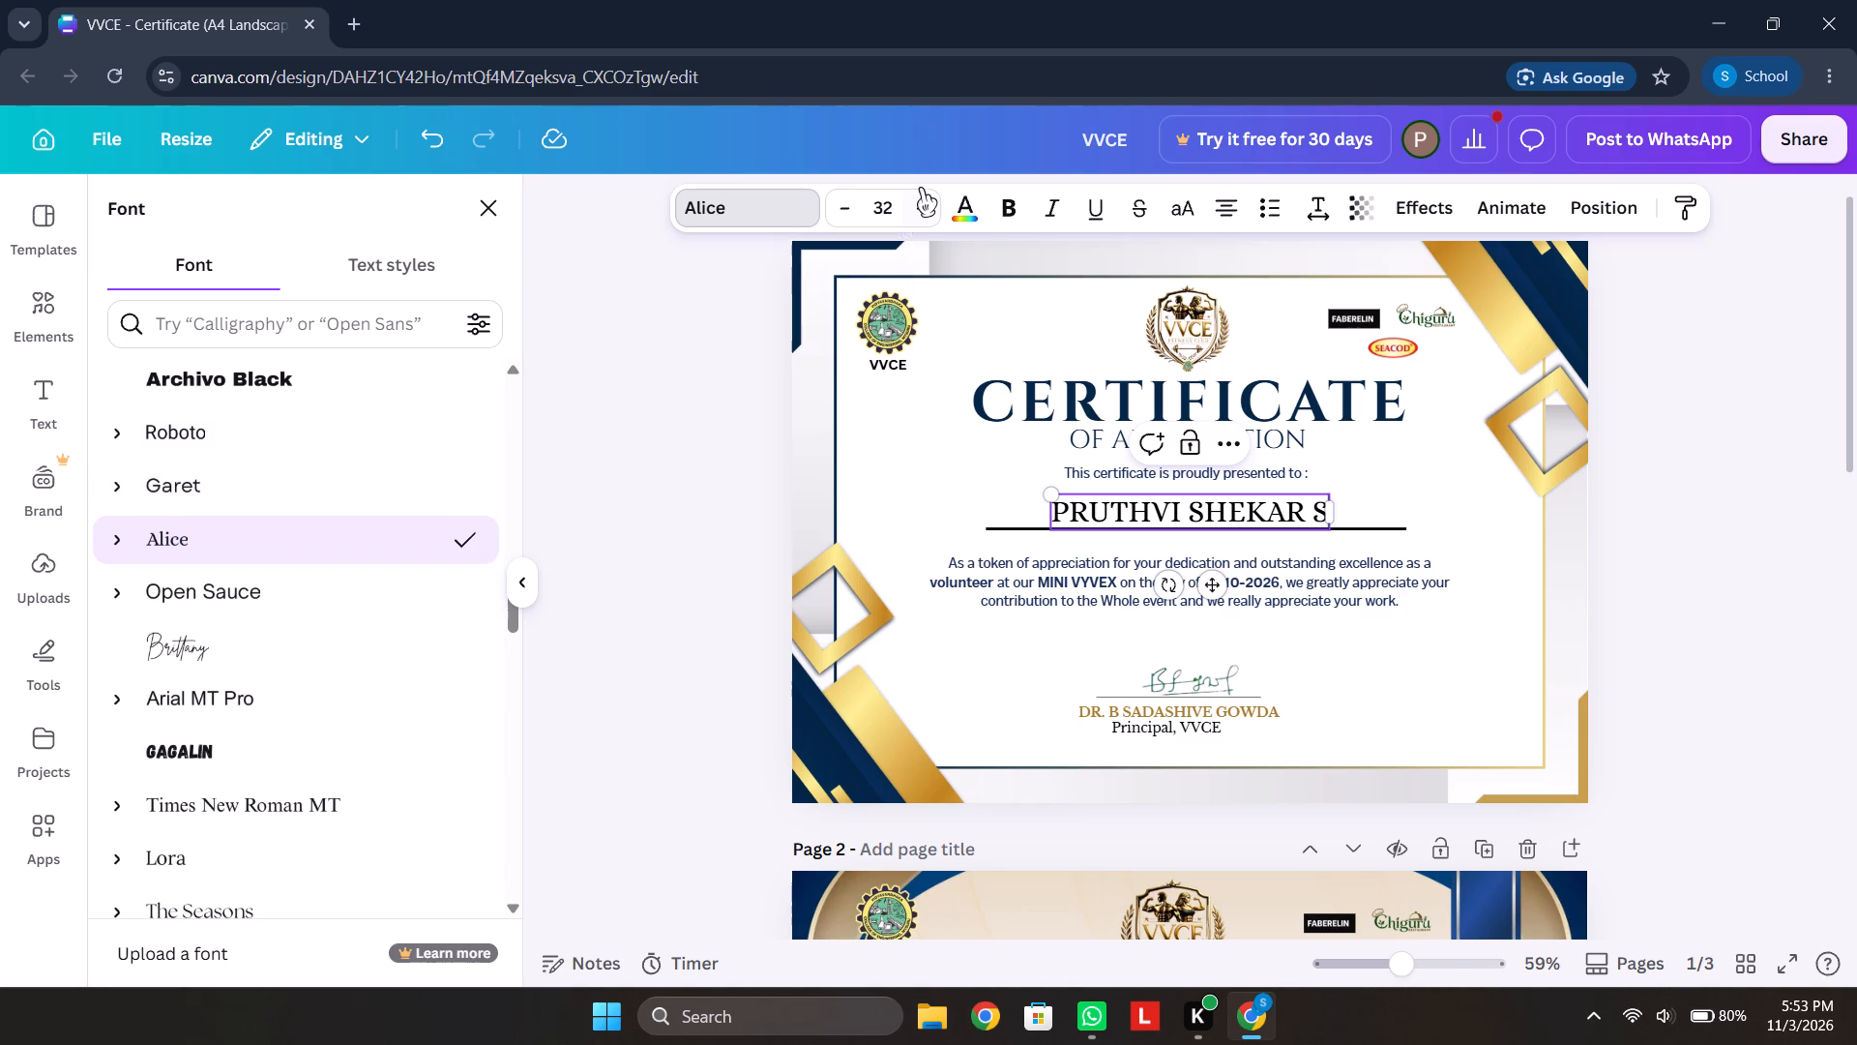
Compare black and dark blue for the recipient's name and set its text colour to the brightest navy blue among the text colours.
left_click(974, 213)
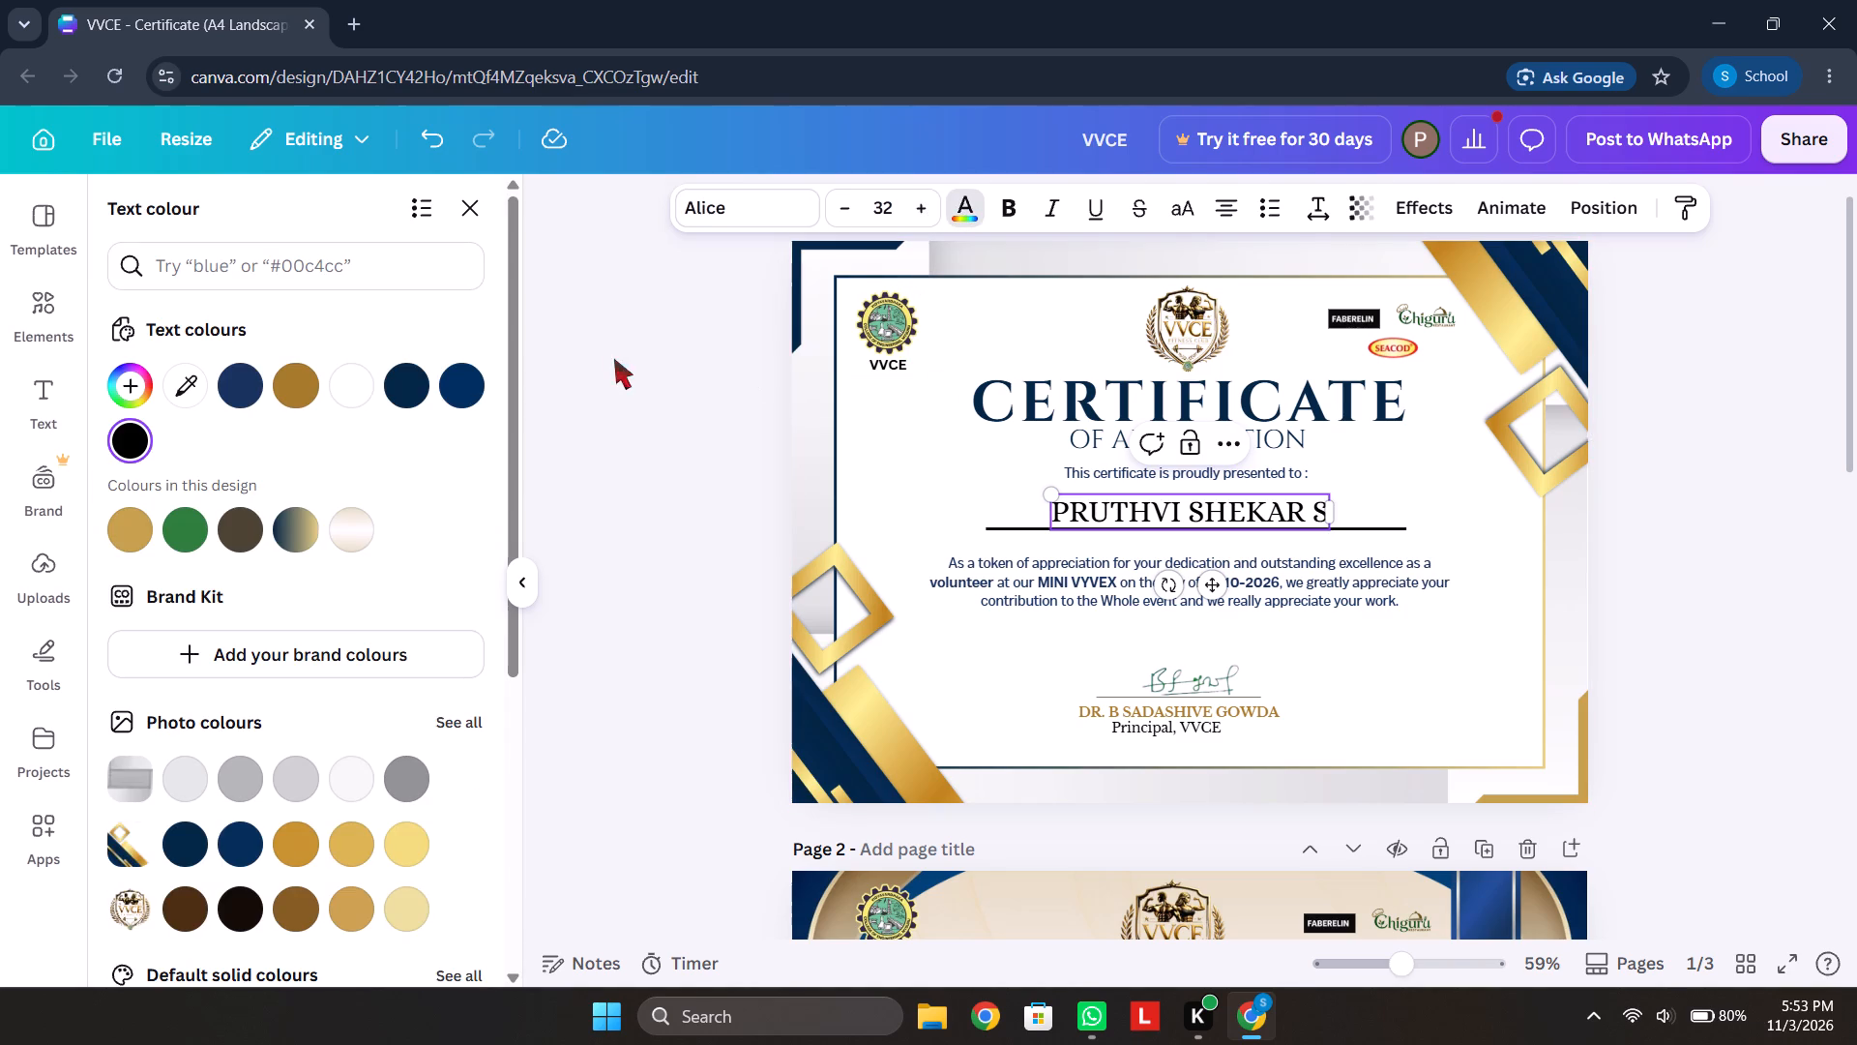
left_click(452, 388)
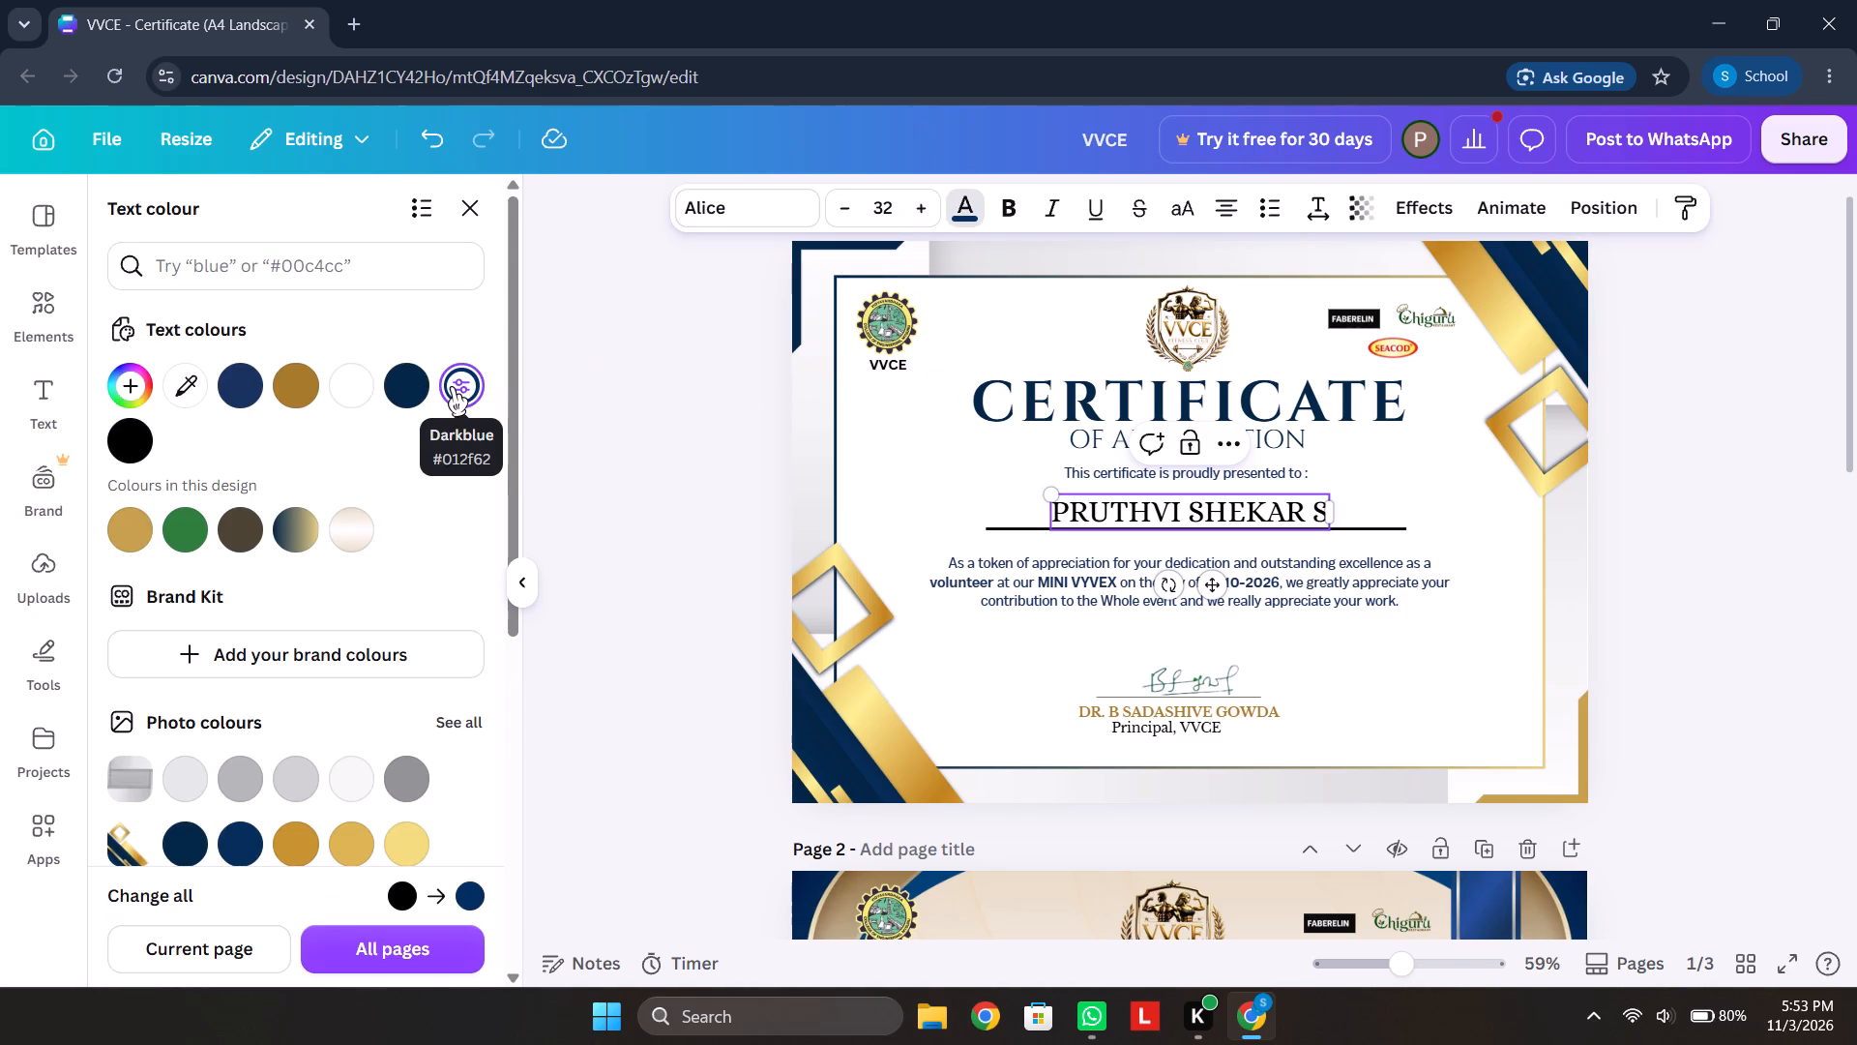
left_click(132, 440)
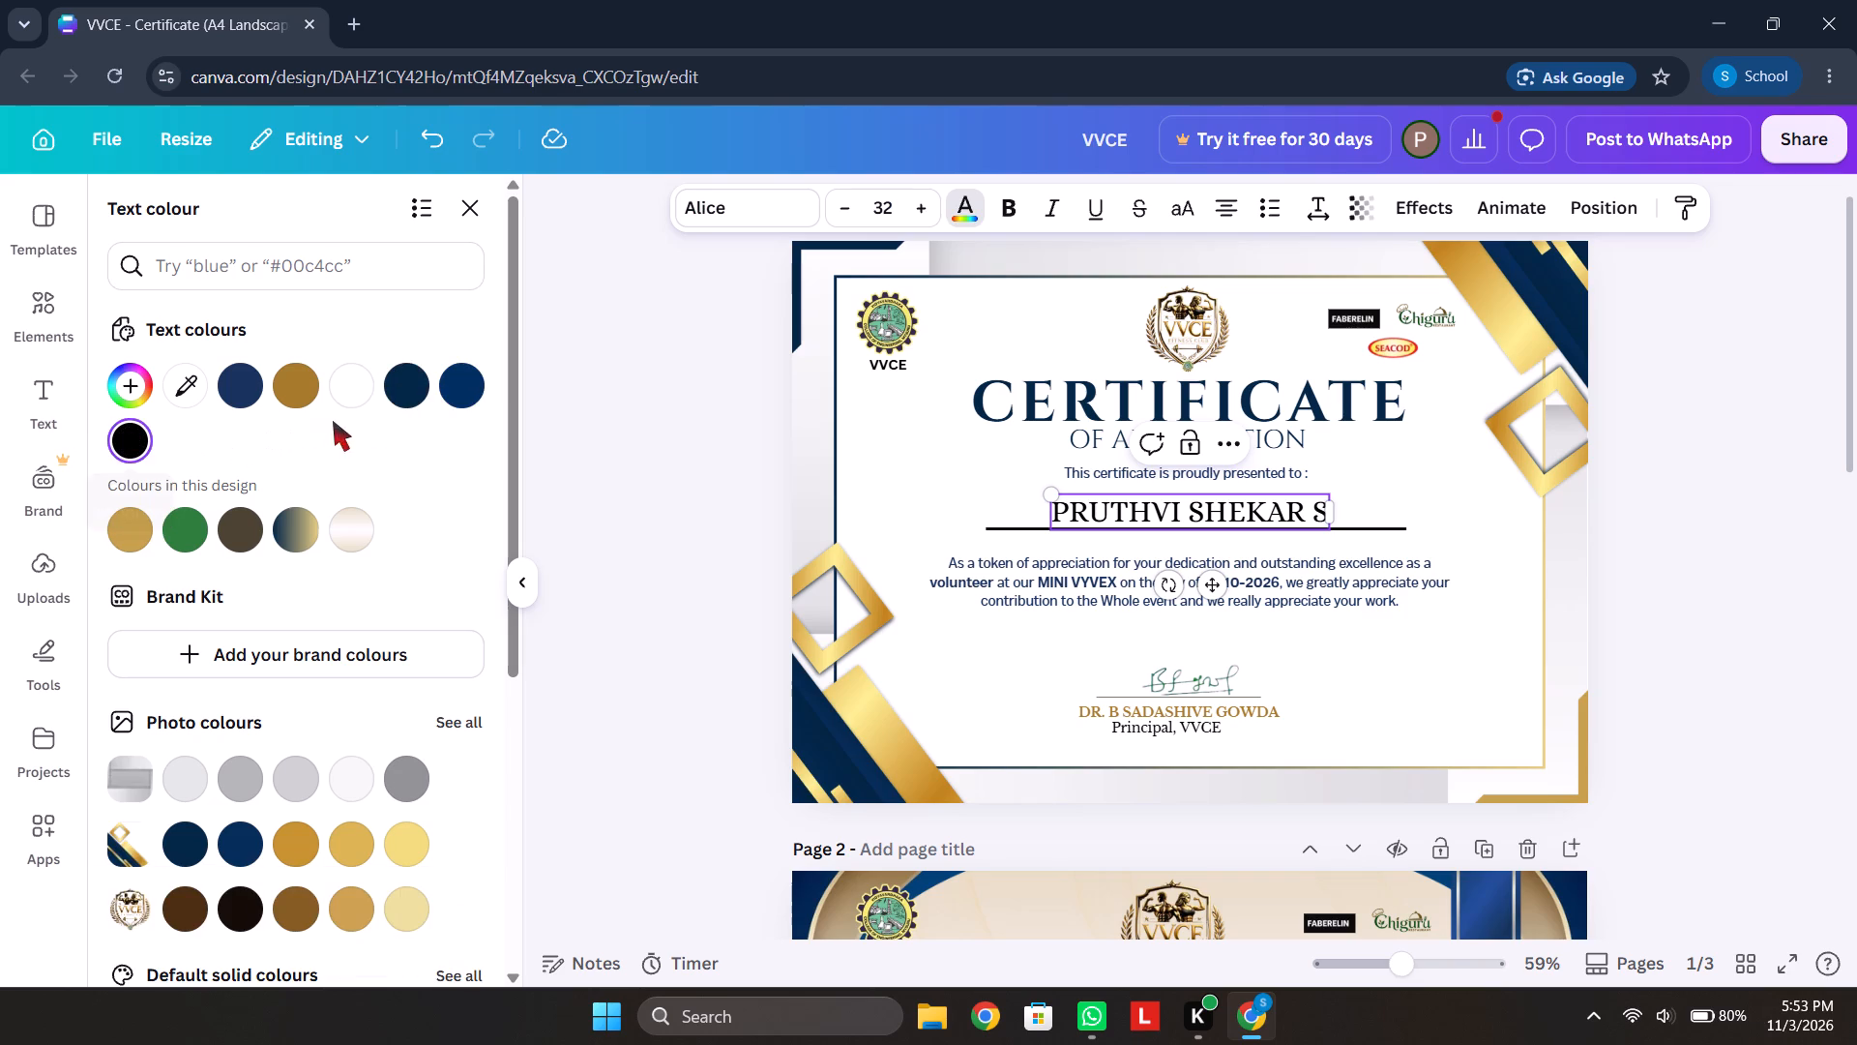
left_click(470, 386)
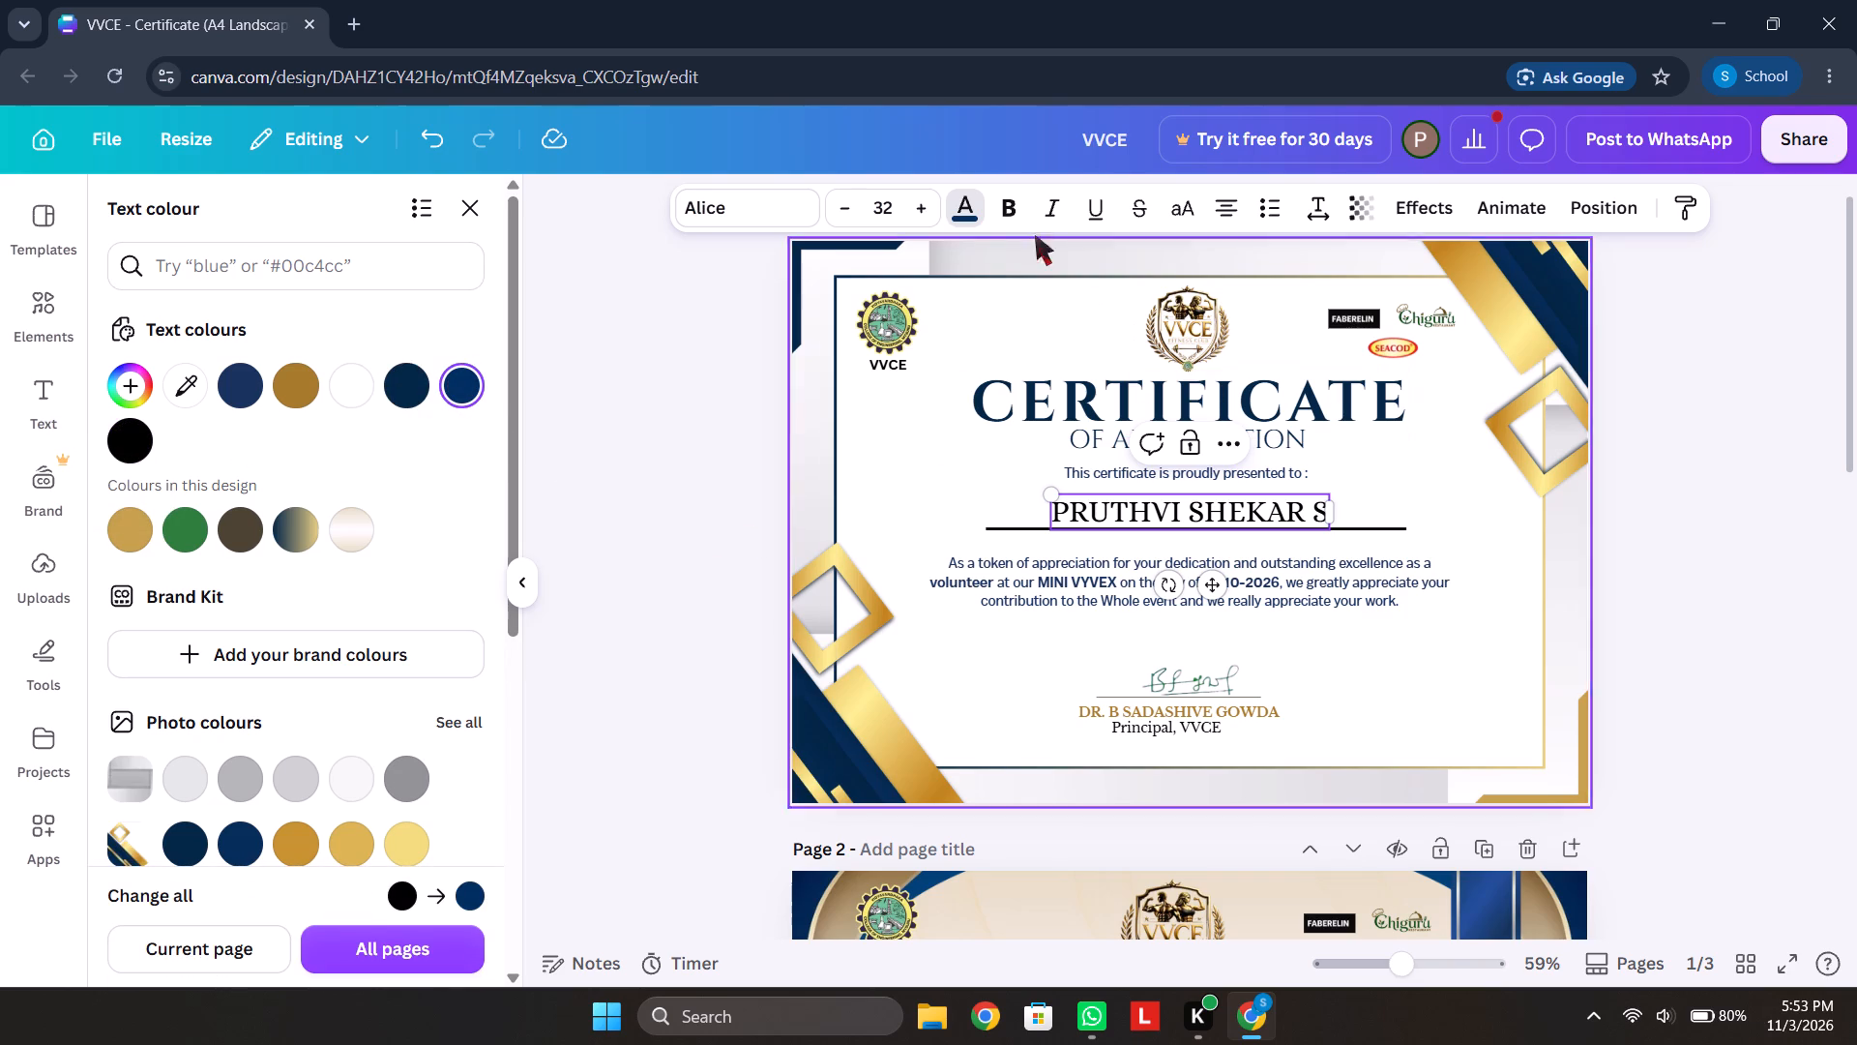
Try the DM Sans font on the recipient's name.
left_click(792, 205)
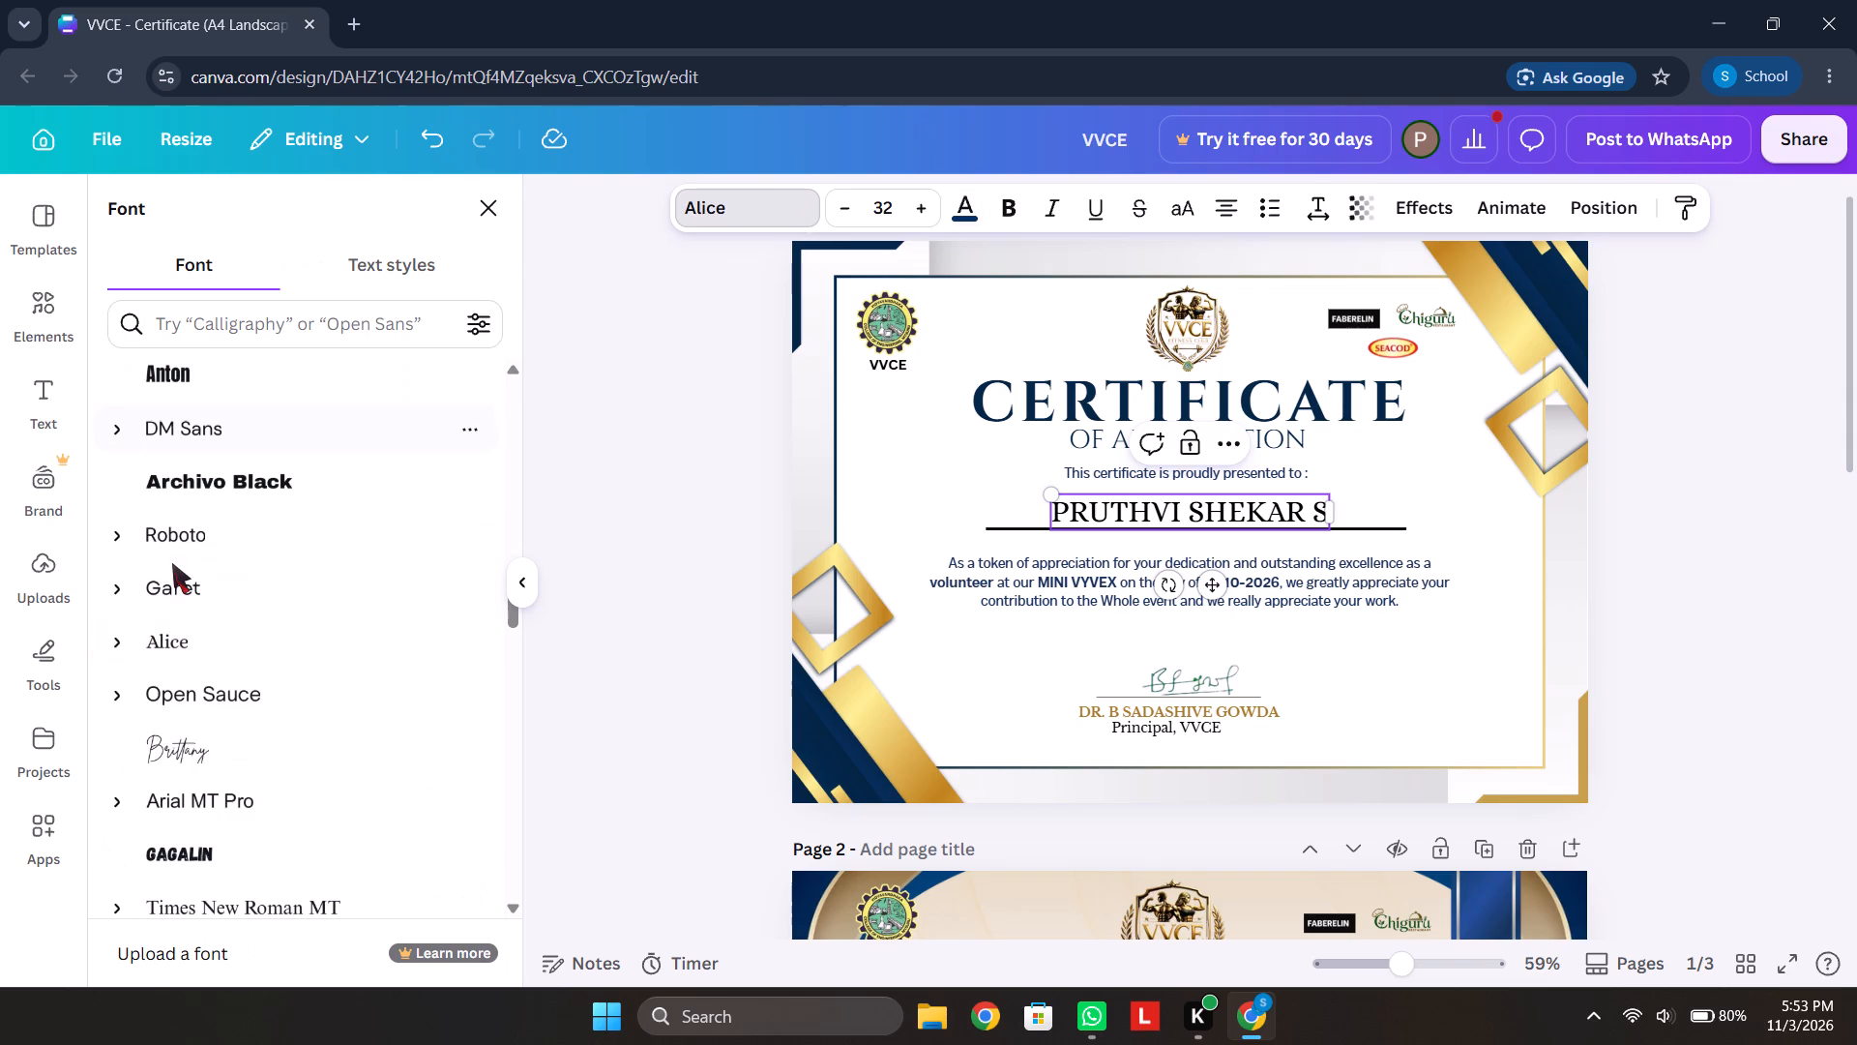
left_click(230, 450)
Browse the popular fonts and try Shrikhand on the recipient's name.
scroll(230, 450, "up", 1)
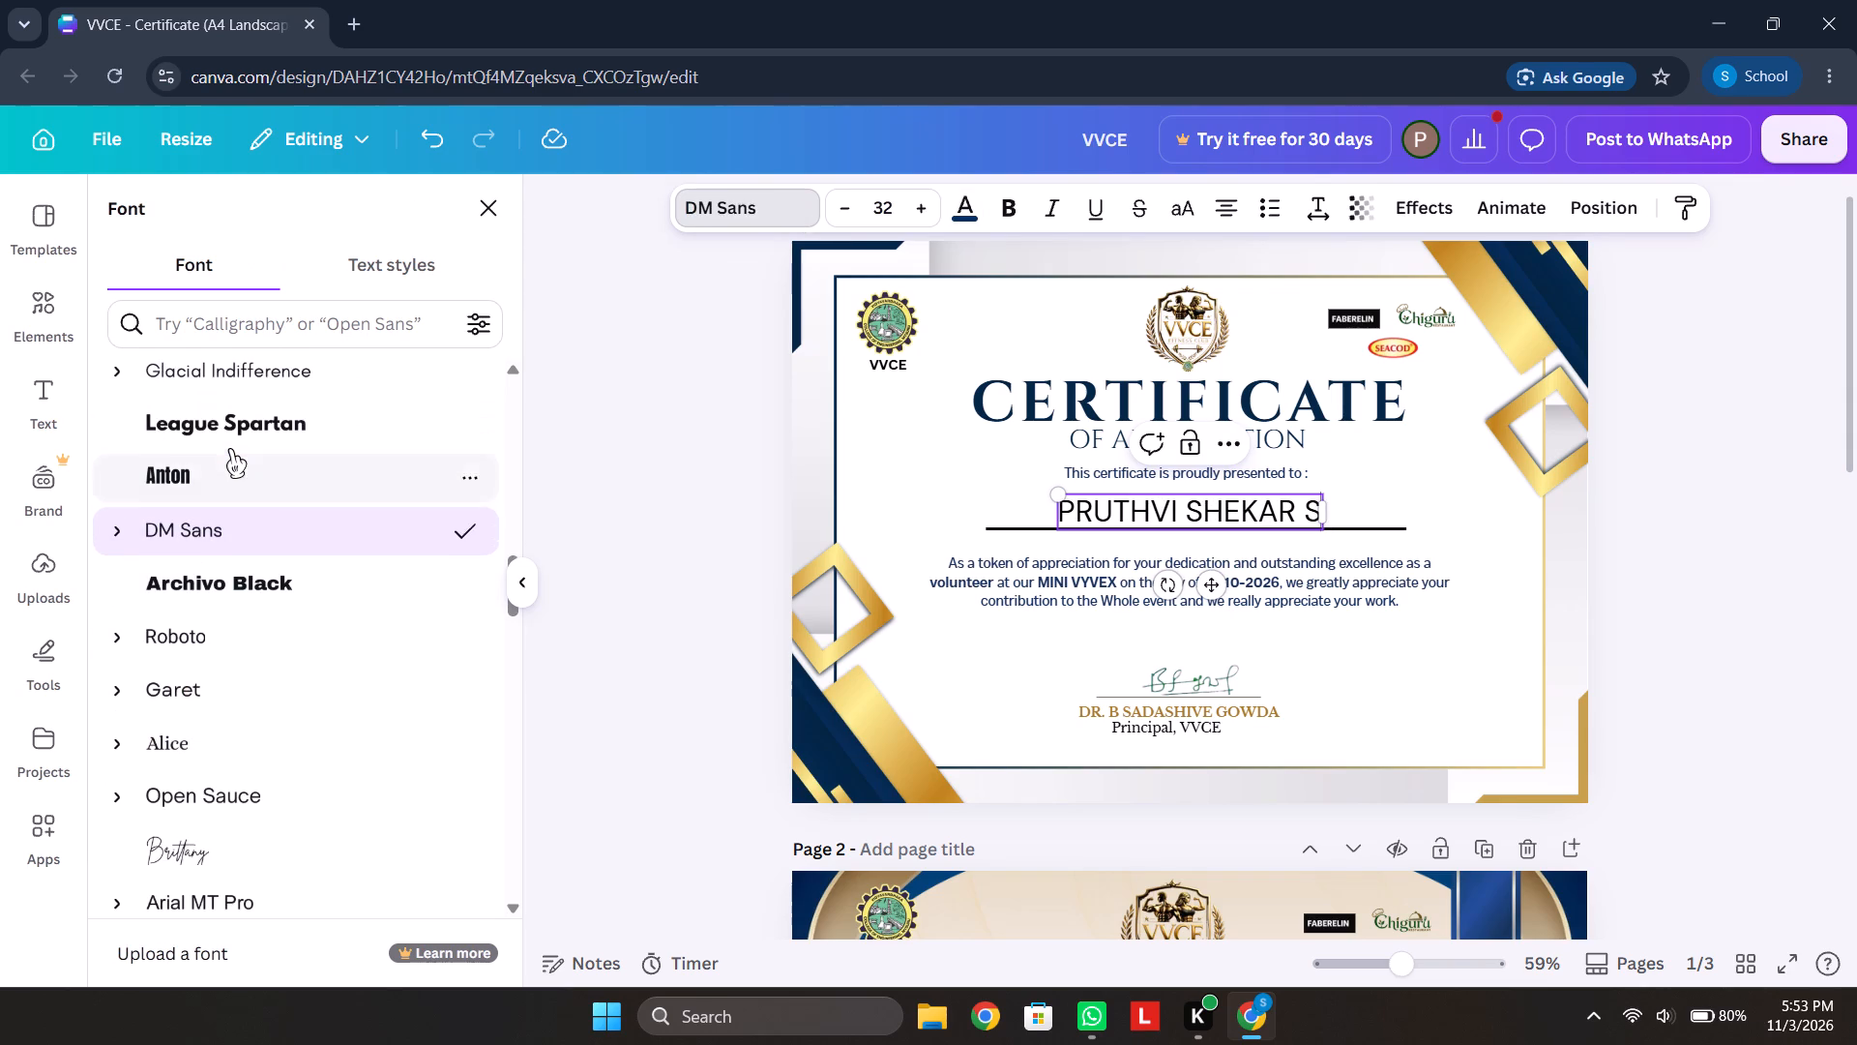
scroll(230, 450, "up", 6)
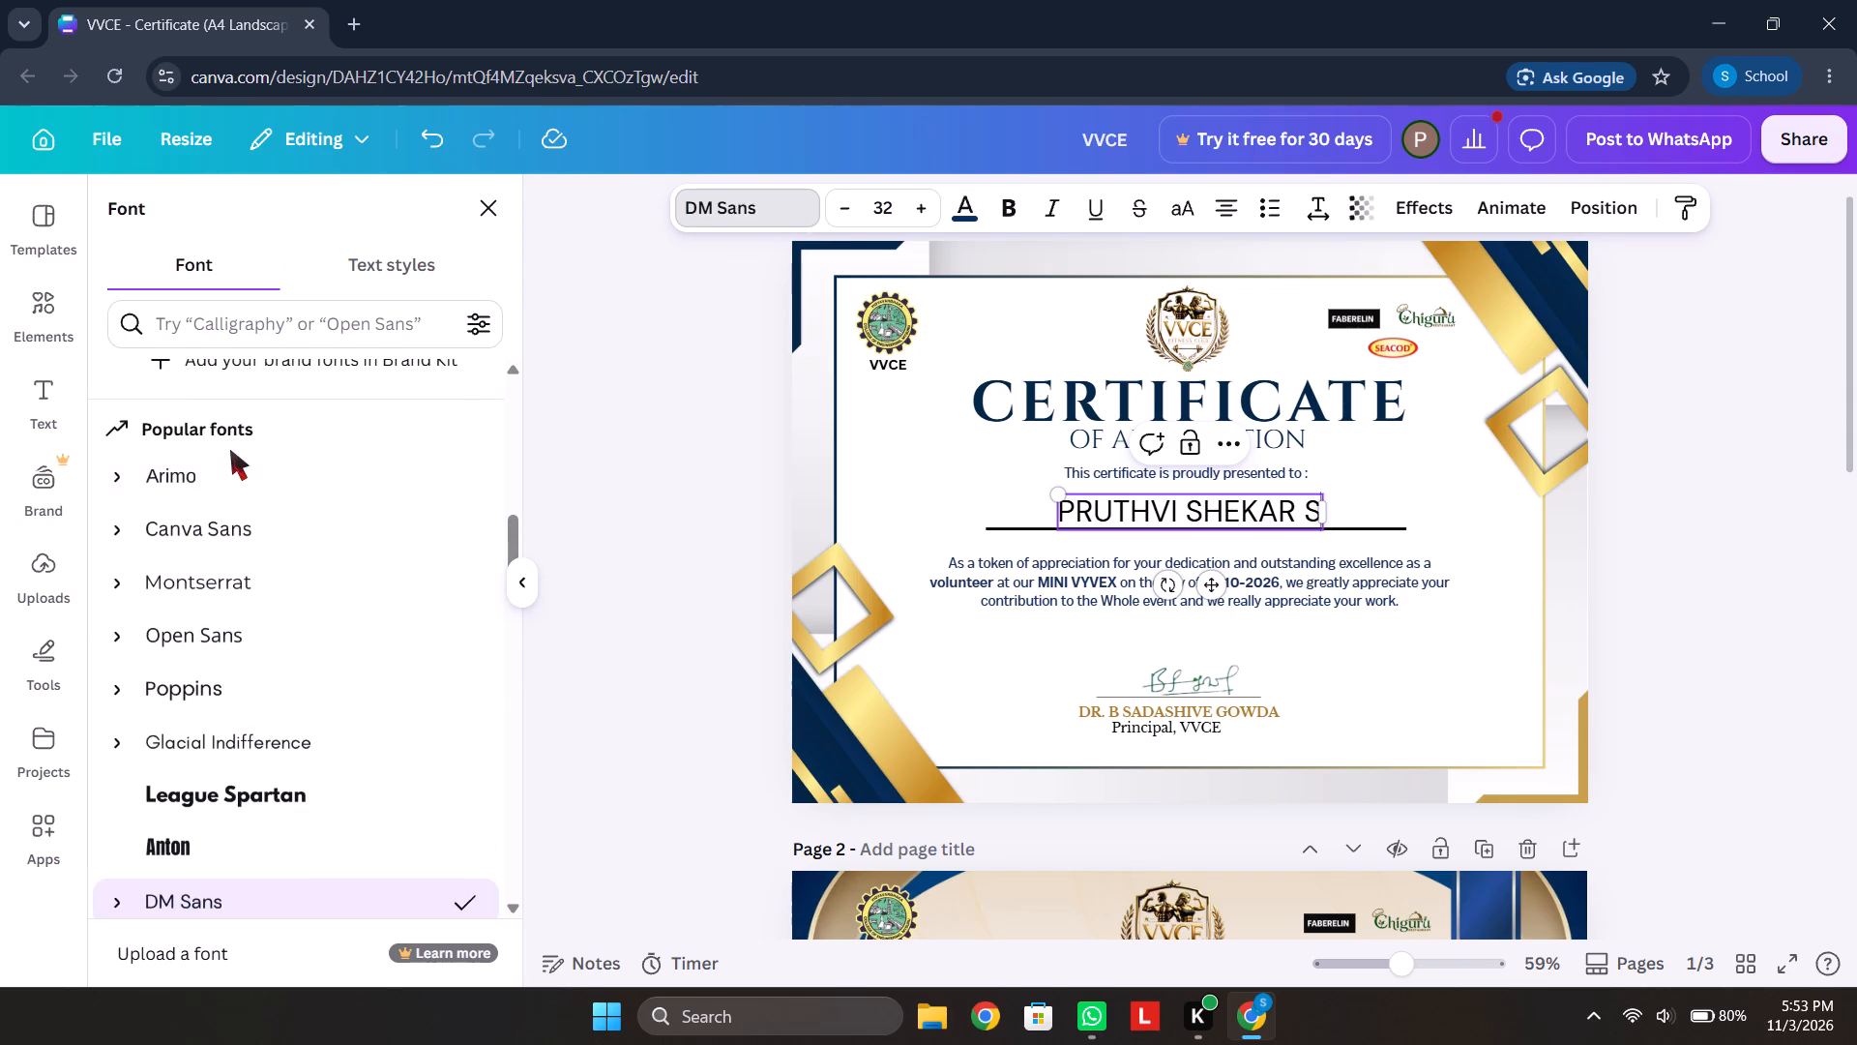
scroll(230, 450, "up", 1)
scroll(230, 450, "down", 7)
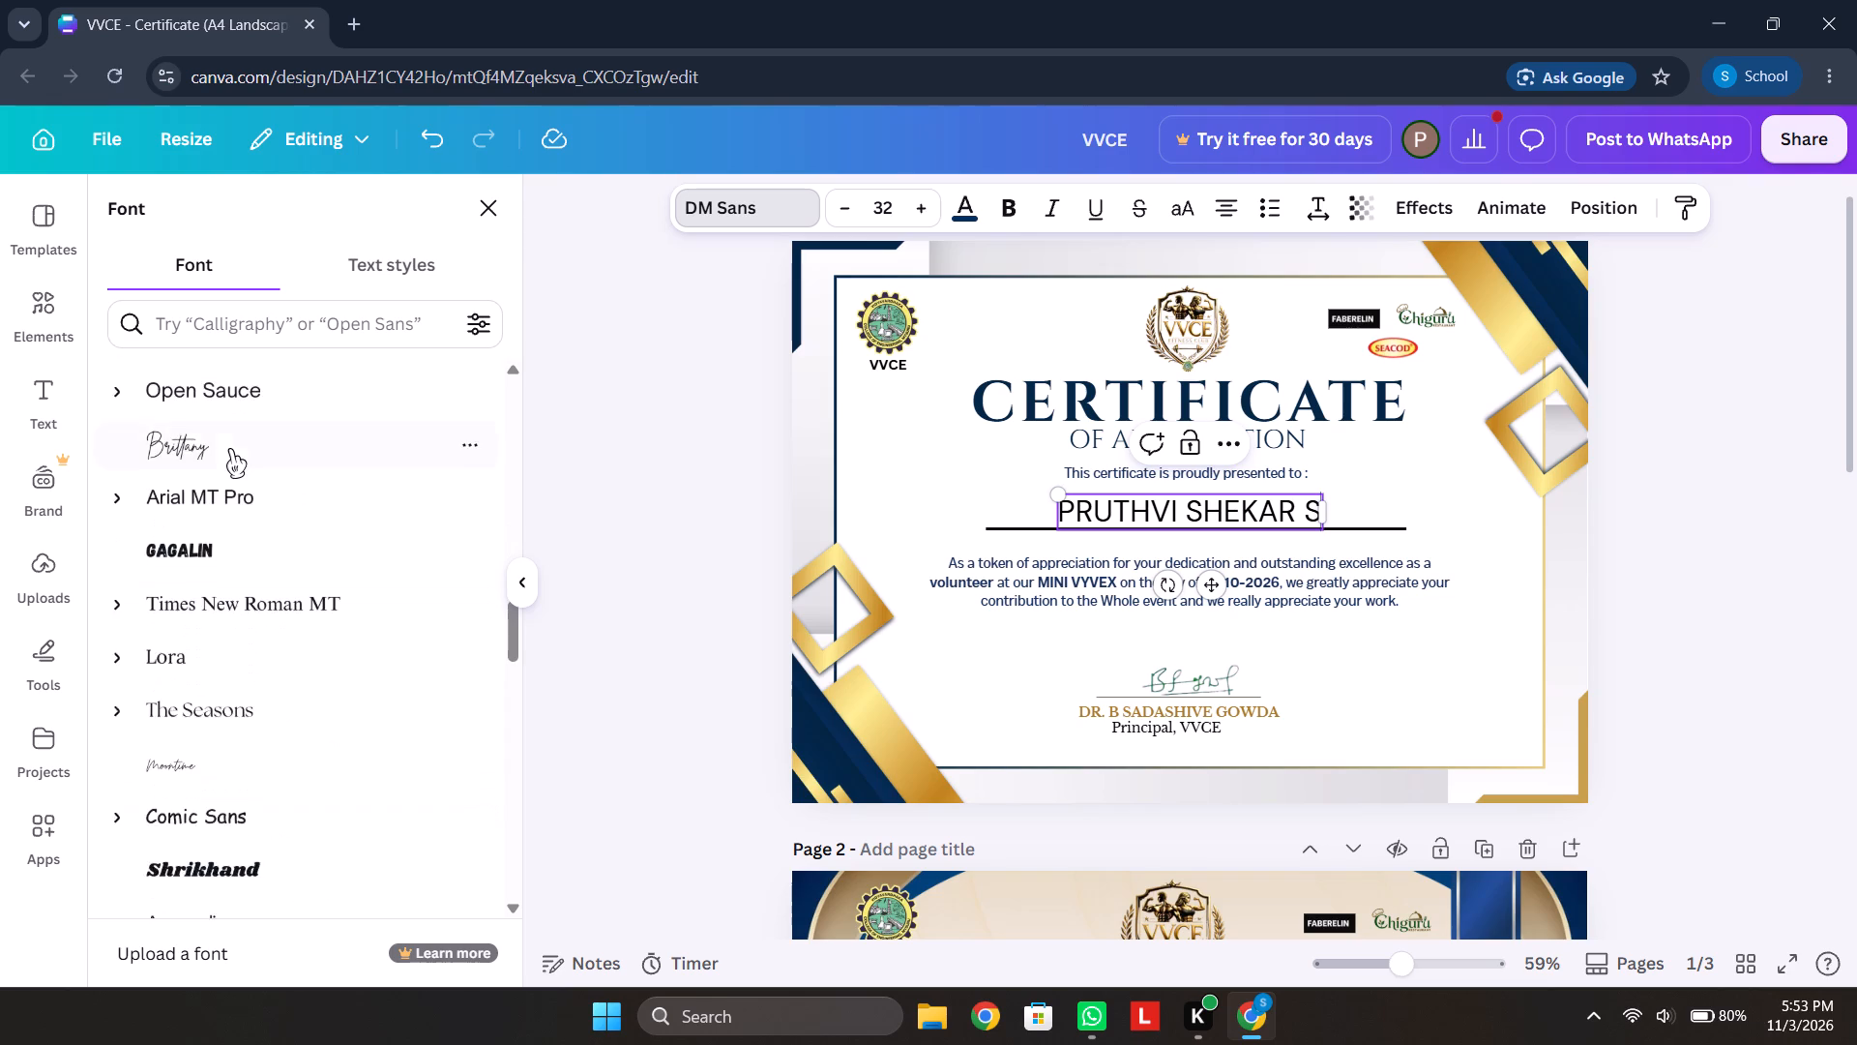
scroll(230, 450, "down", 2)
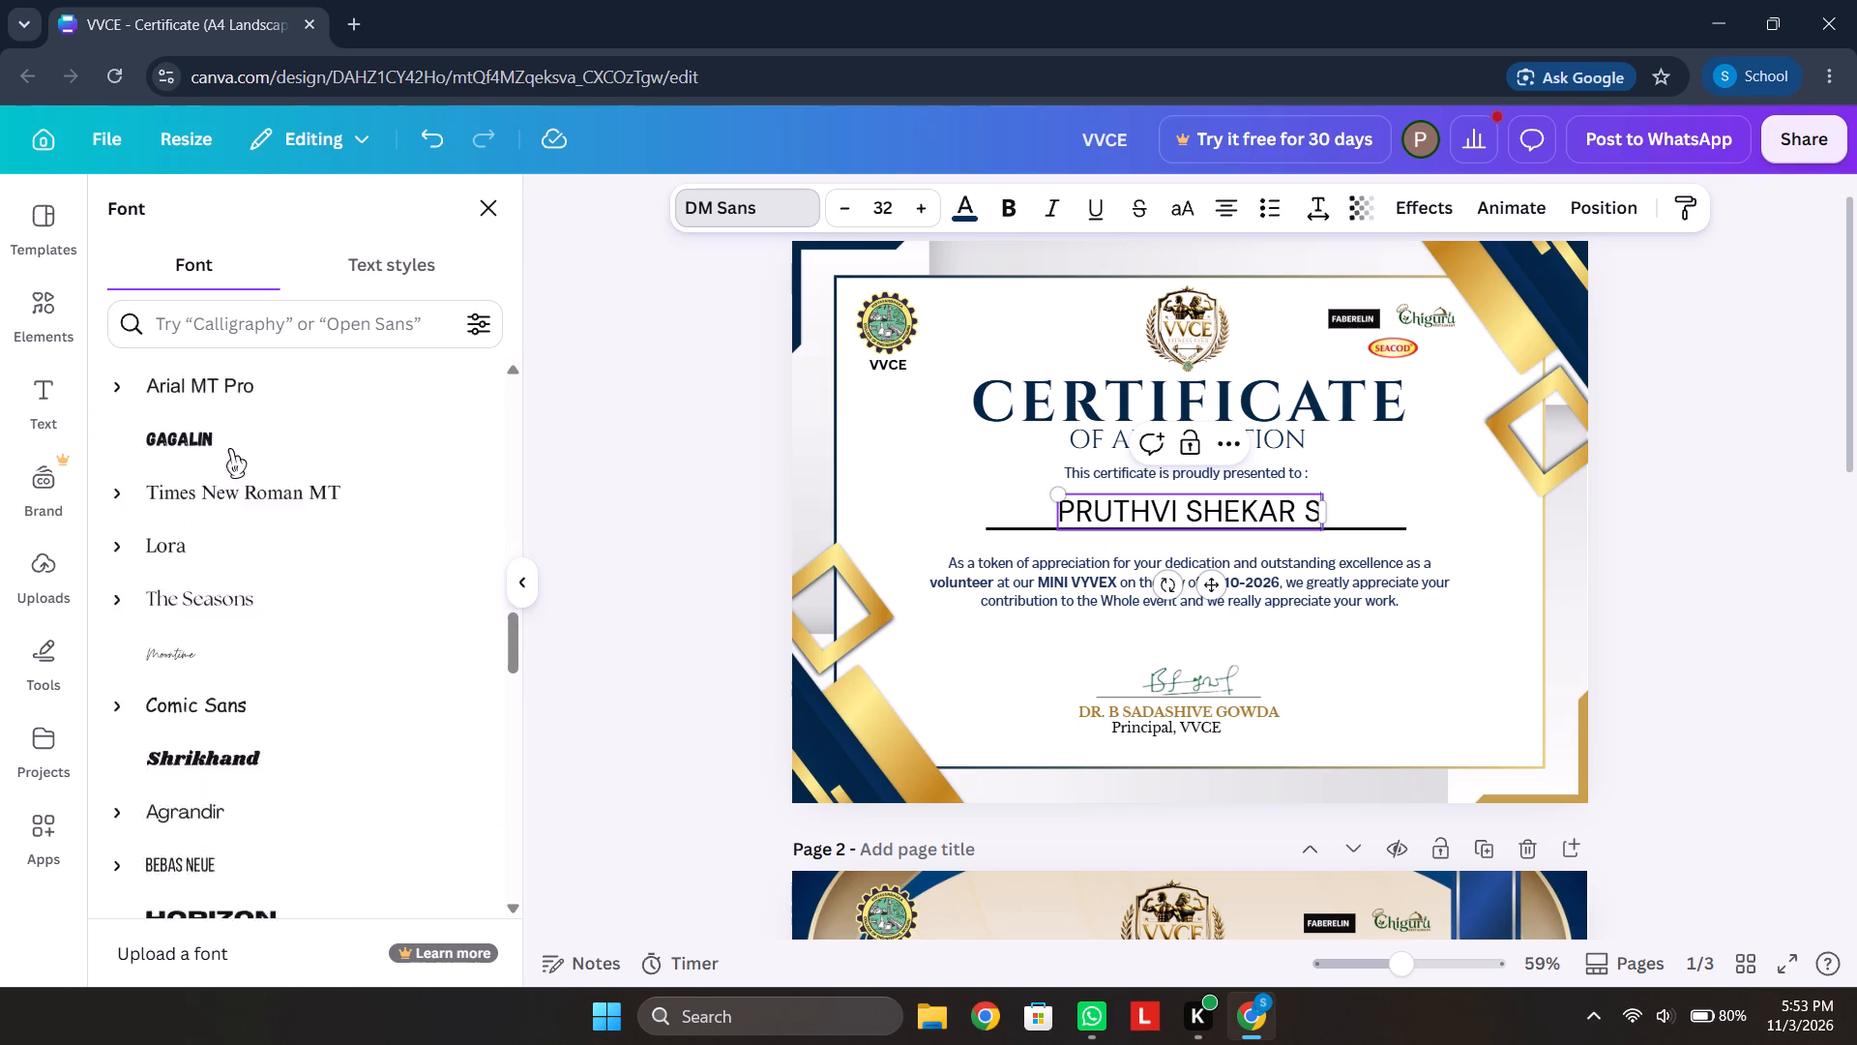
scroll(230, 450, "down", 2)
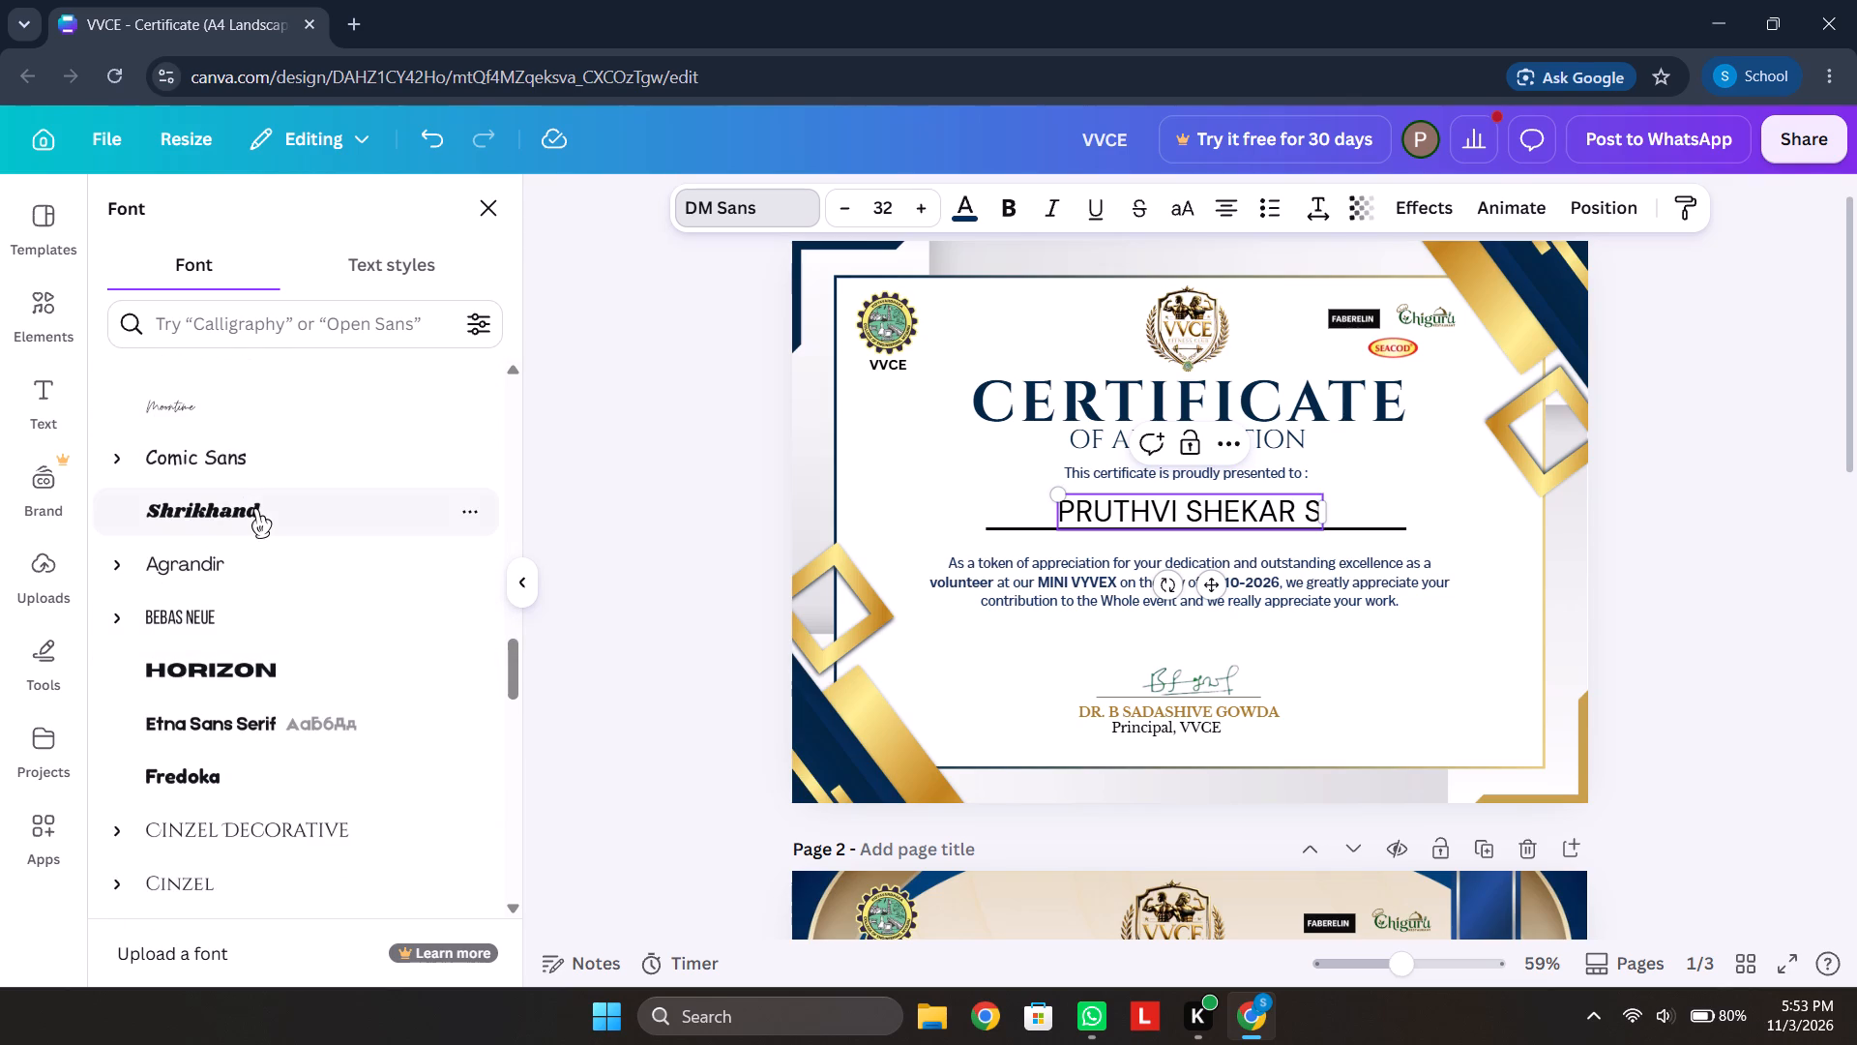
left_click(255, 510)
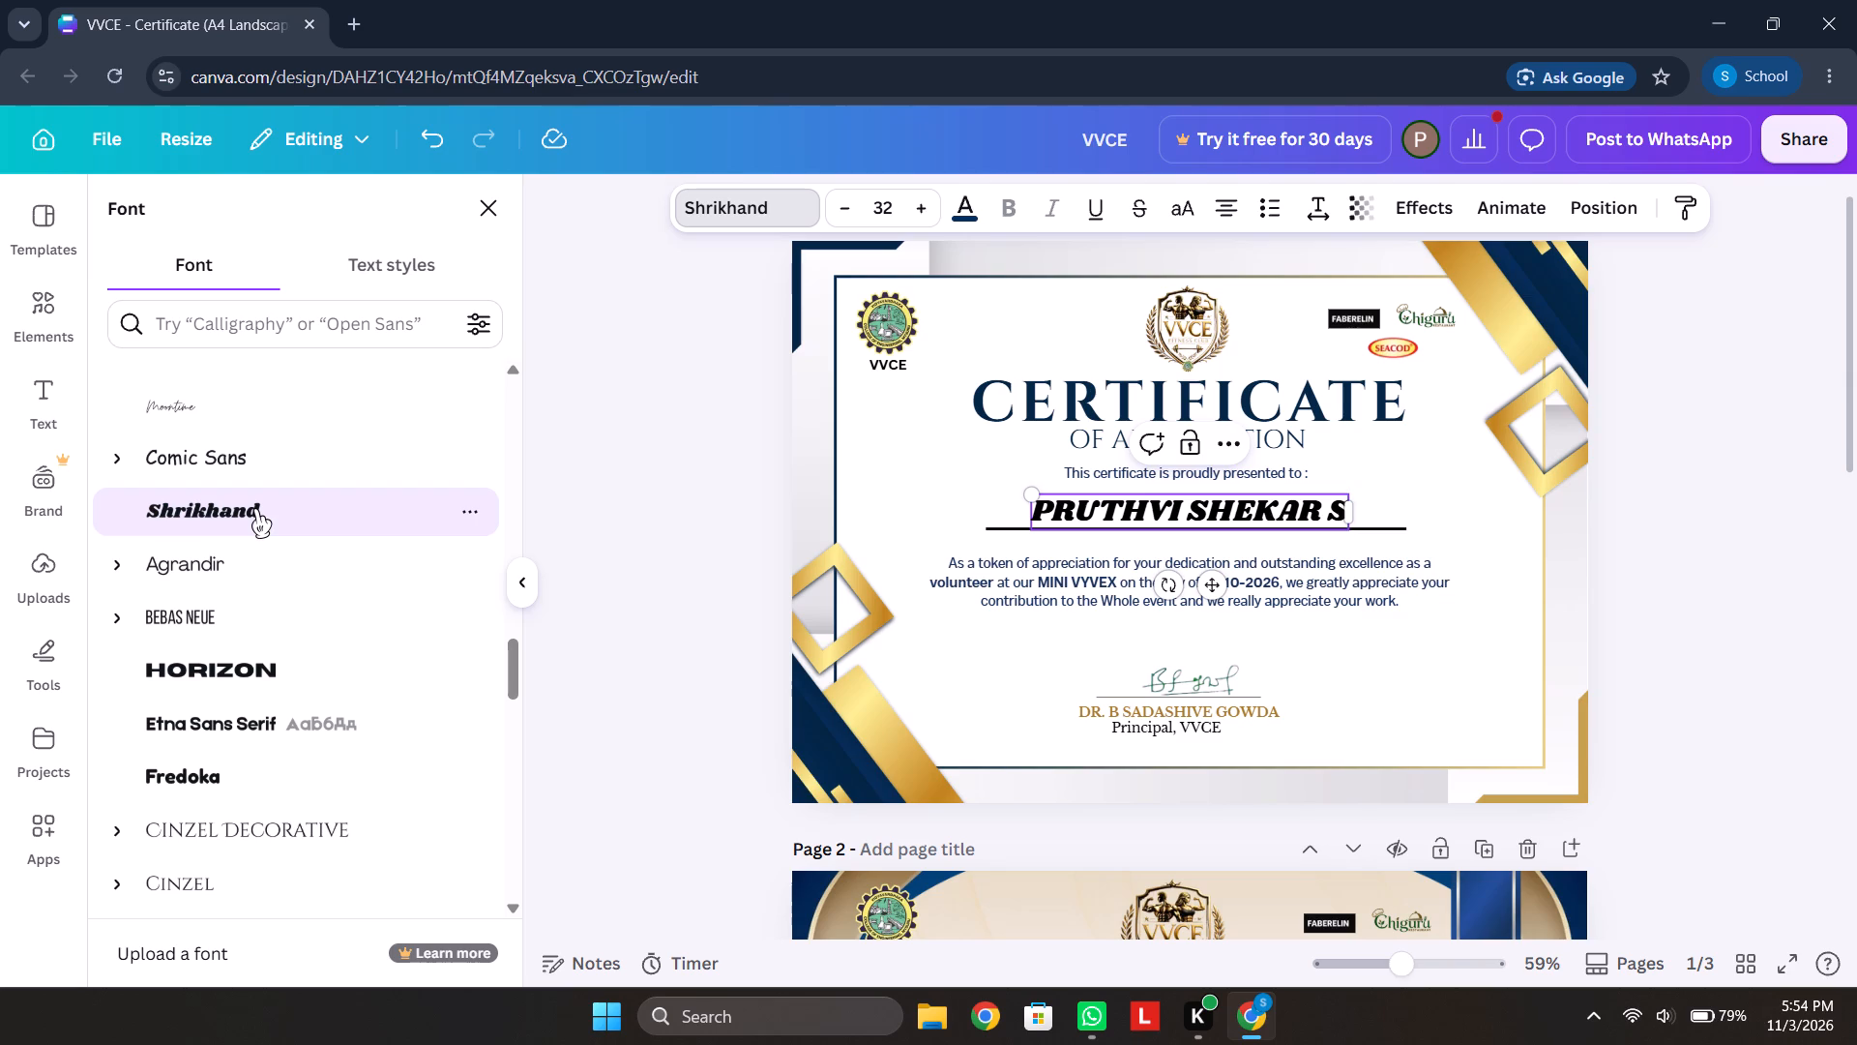
Change the font of the recipient's name to Abril Fatface.
scroll(255, 510, "down", 4)
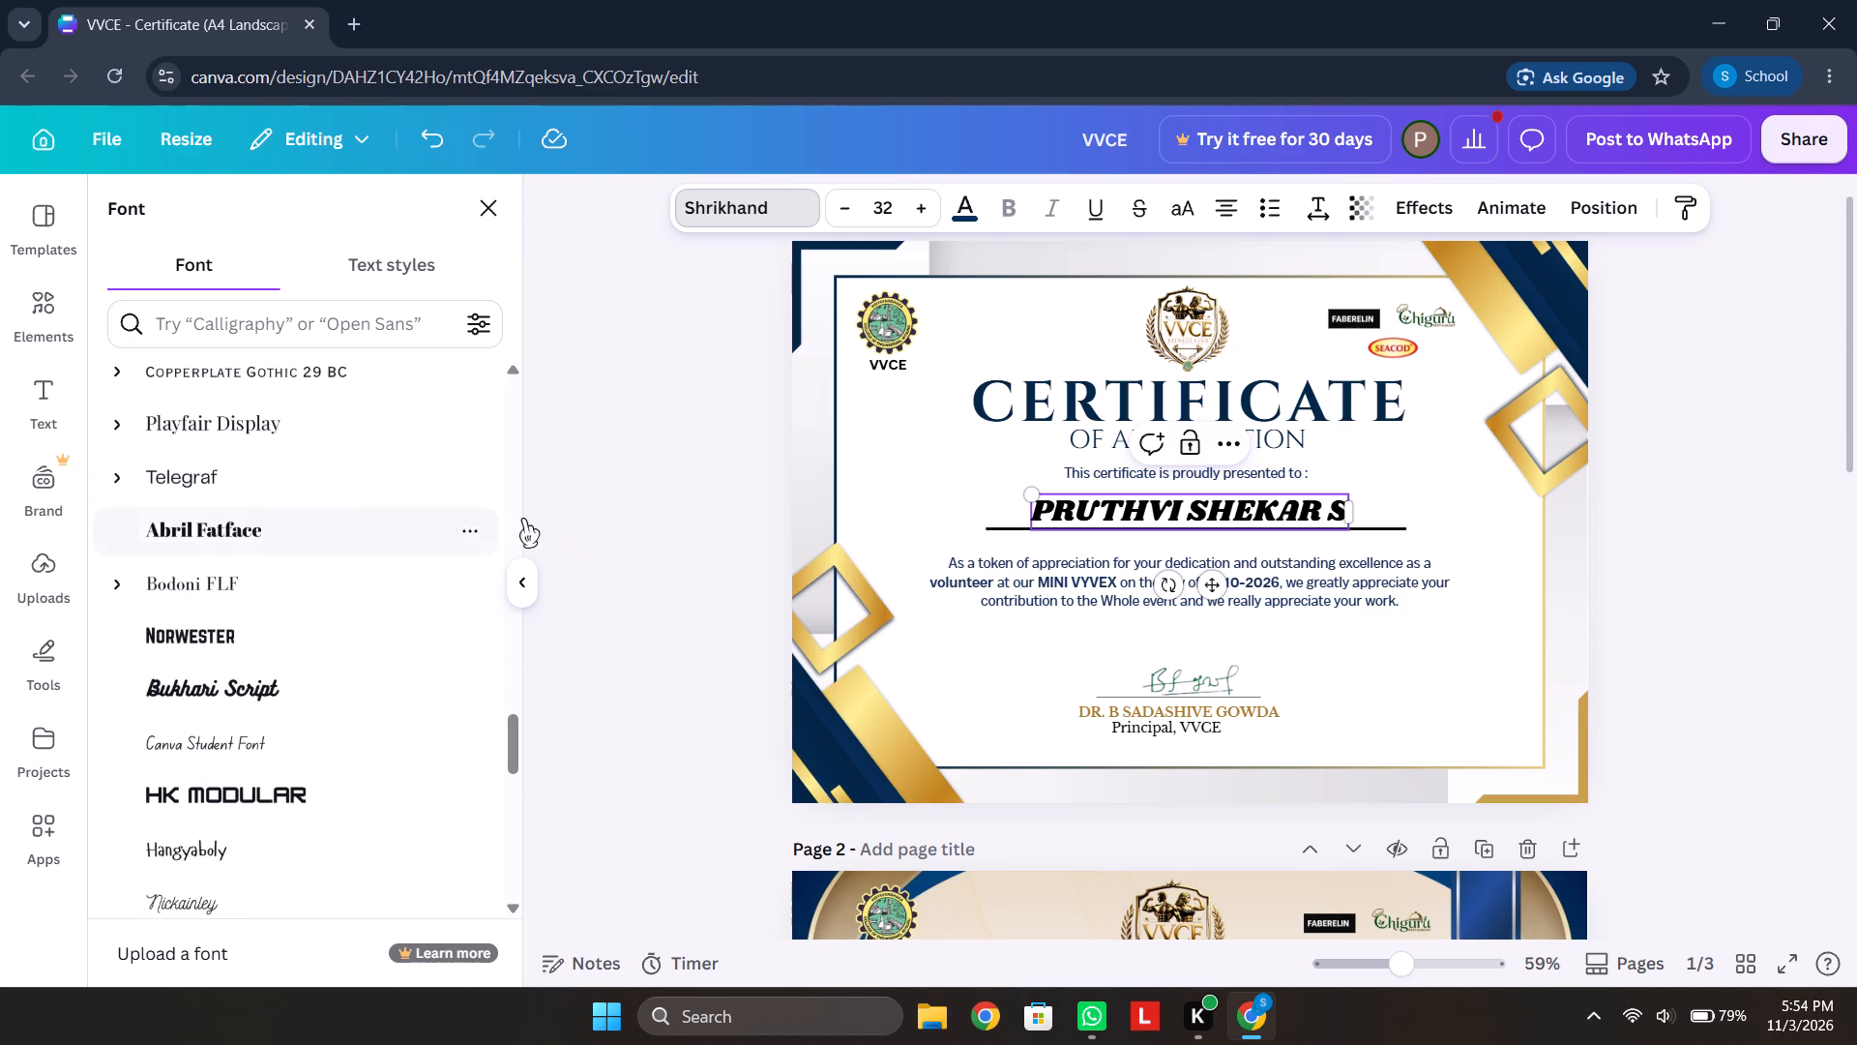
left_click(274, 522)
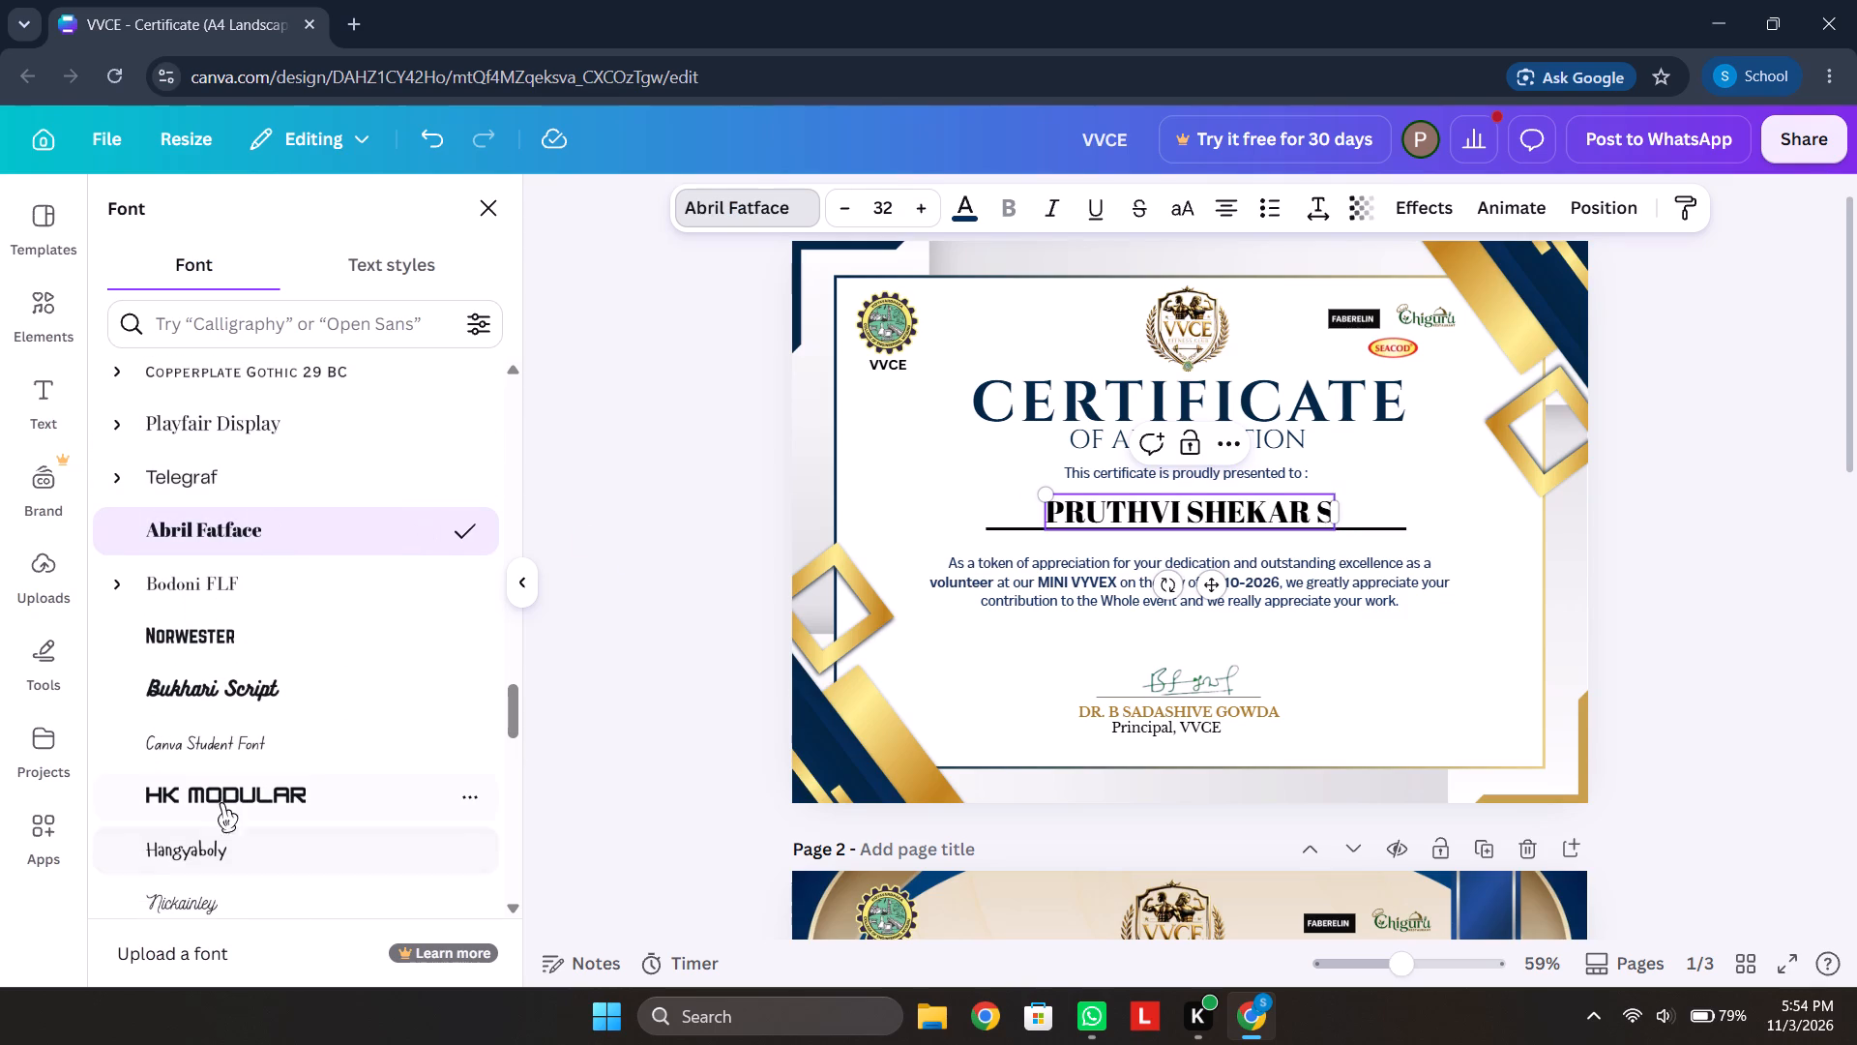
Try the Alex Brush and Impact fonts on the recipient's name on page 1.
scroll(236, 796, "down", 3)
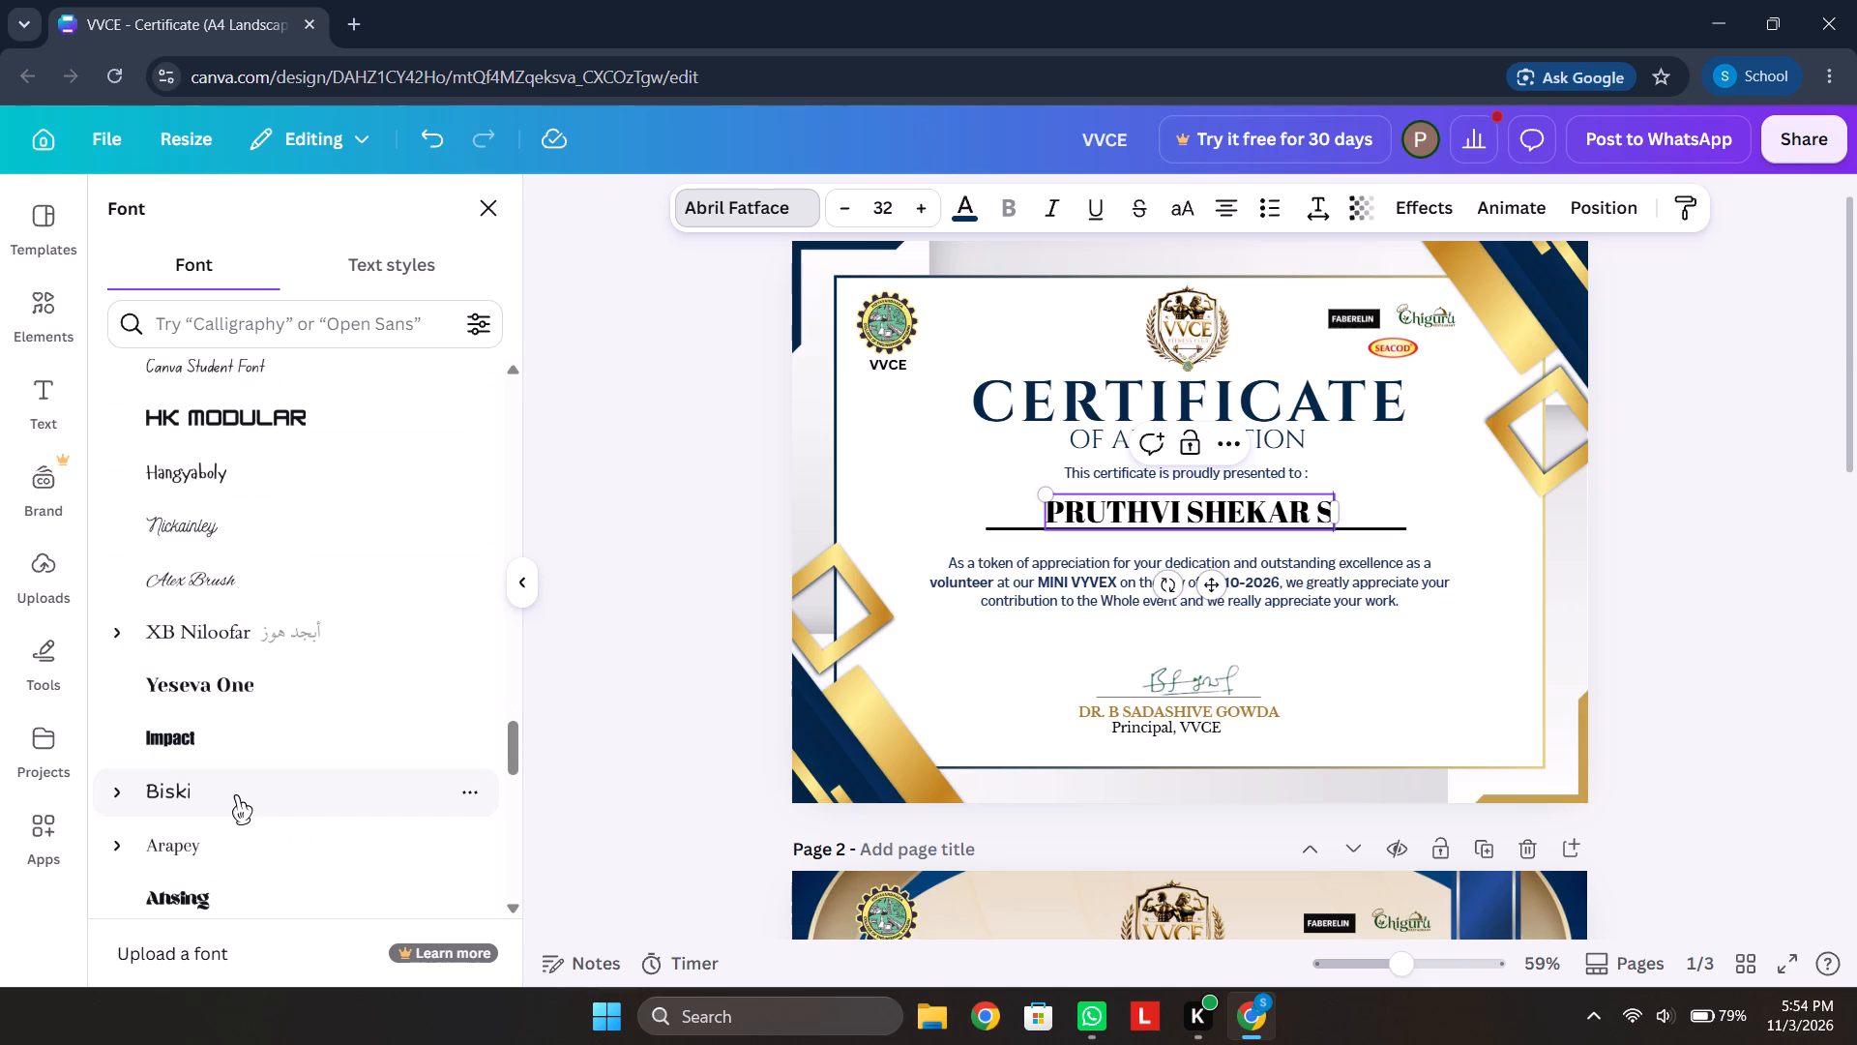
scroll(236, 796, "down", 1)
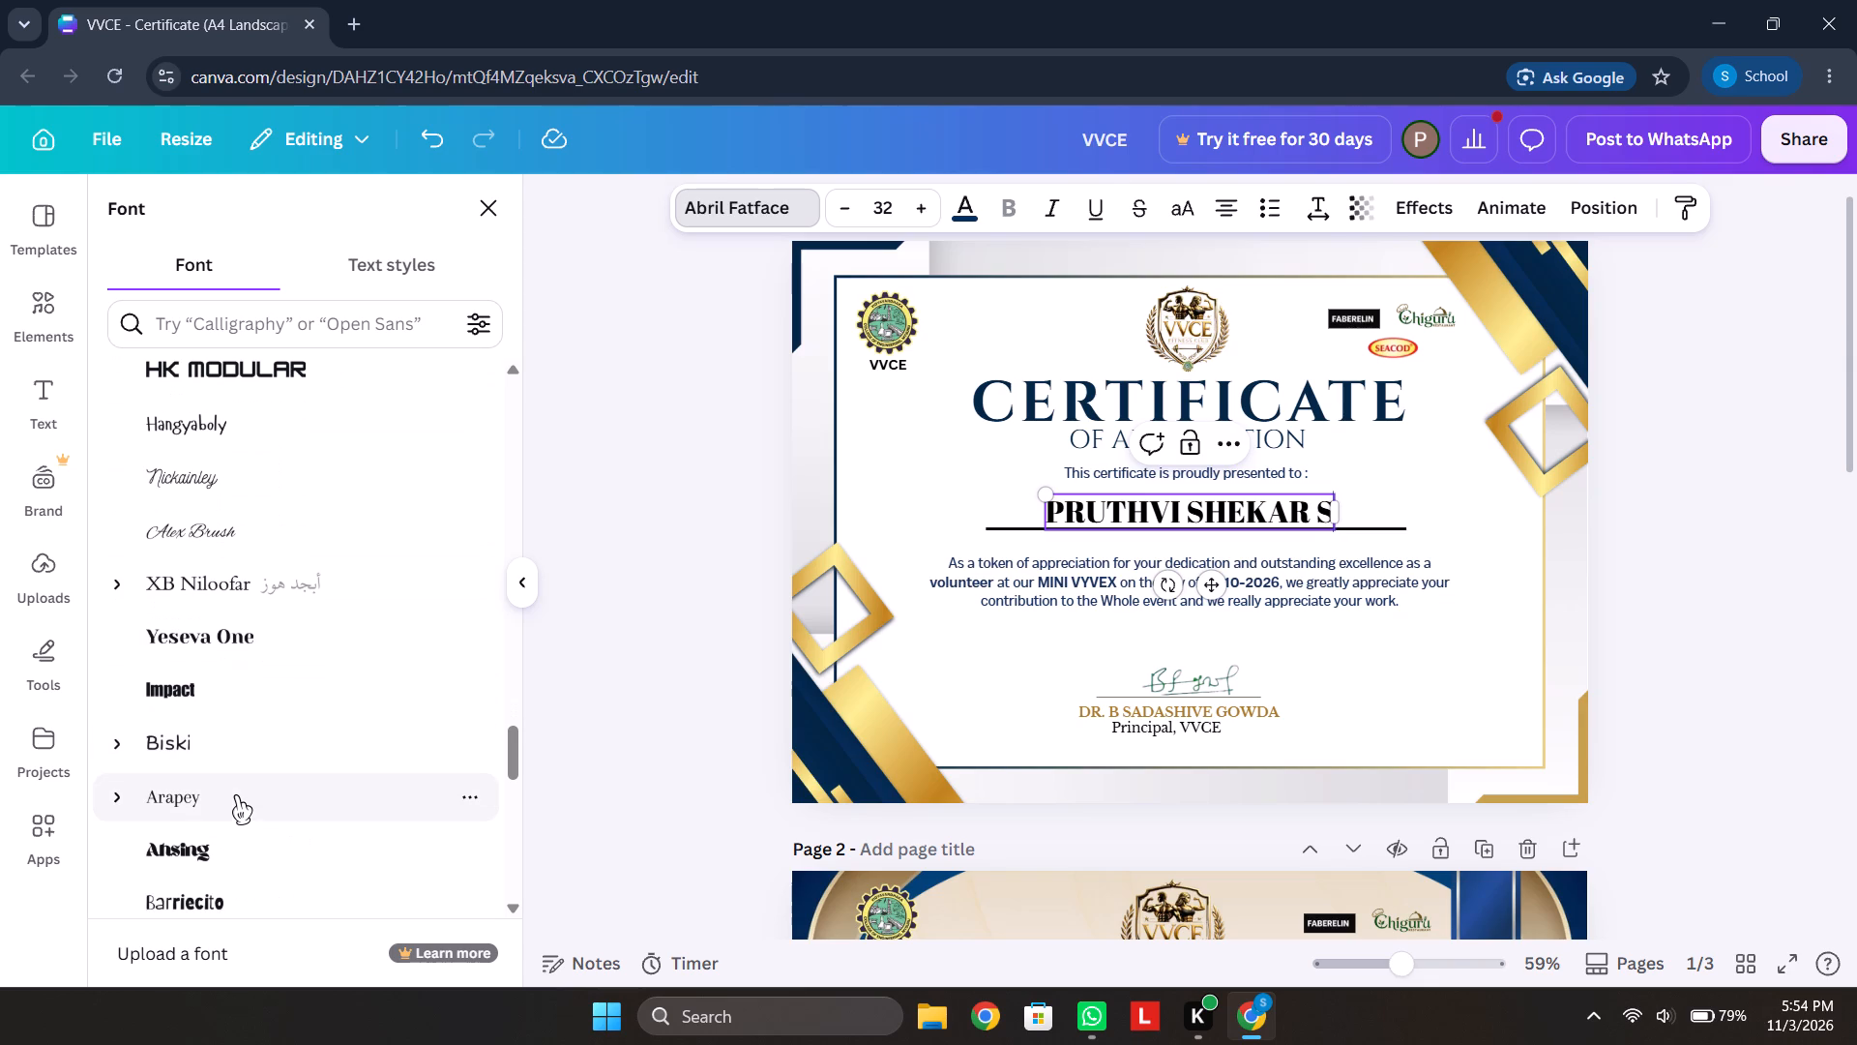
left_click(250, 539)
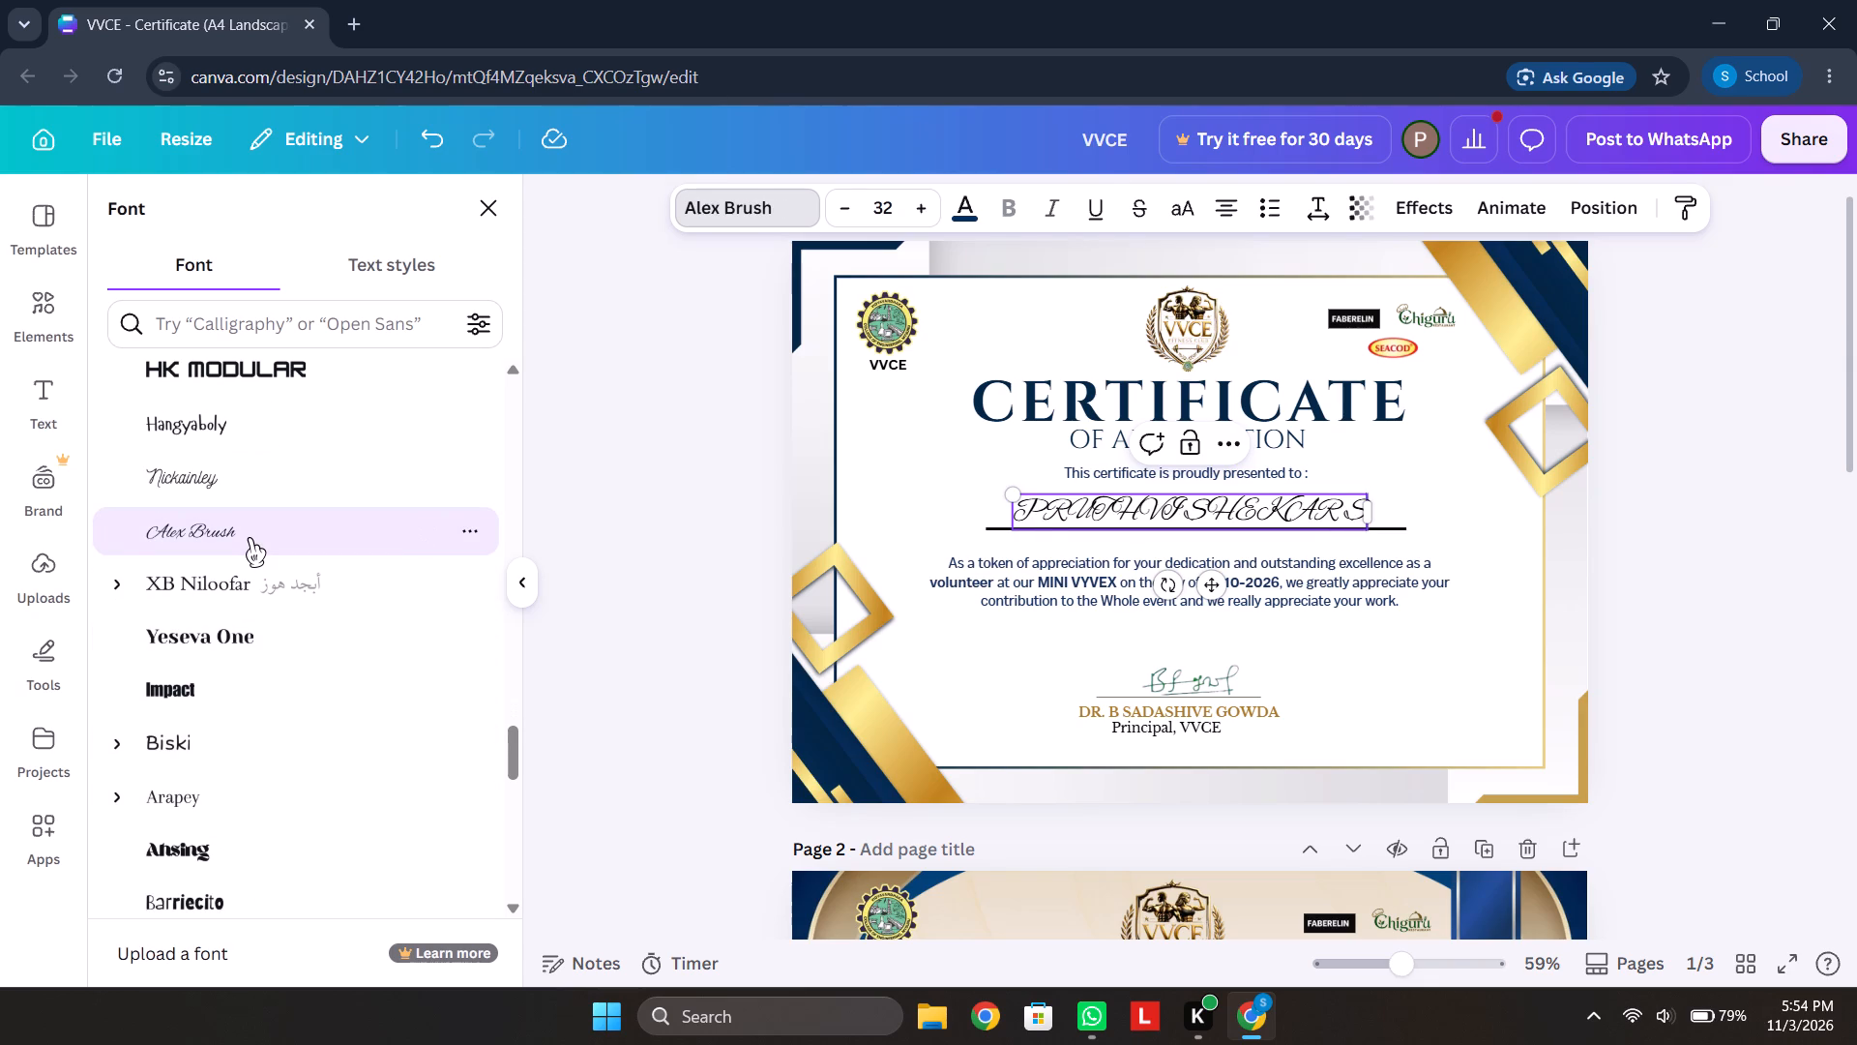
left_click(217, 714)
Browse further fonts and change the font of the page 1 recipient's name to Yeseva One.
scroll(217, 714, "down", 2)
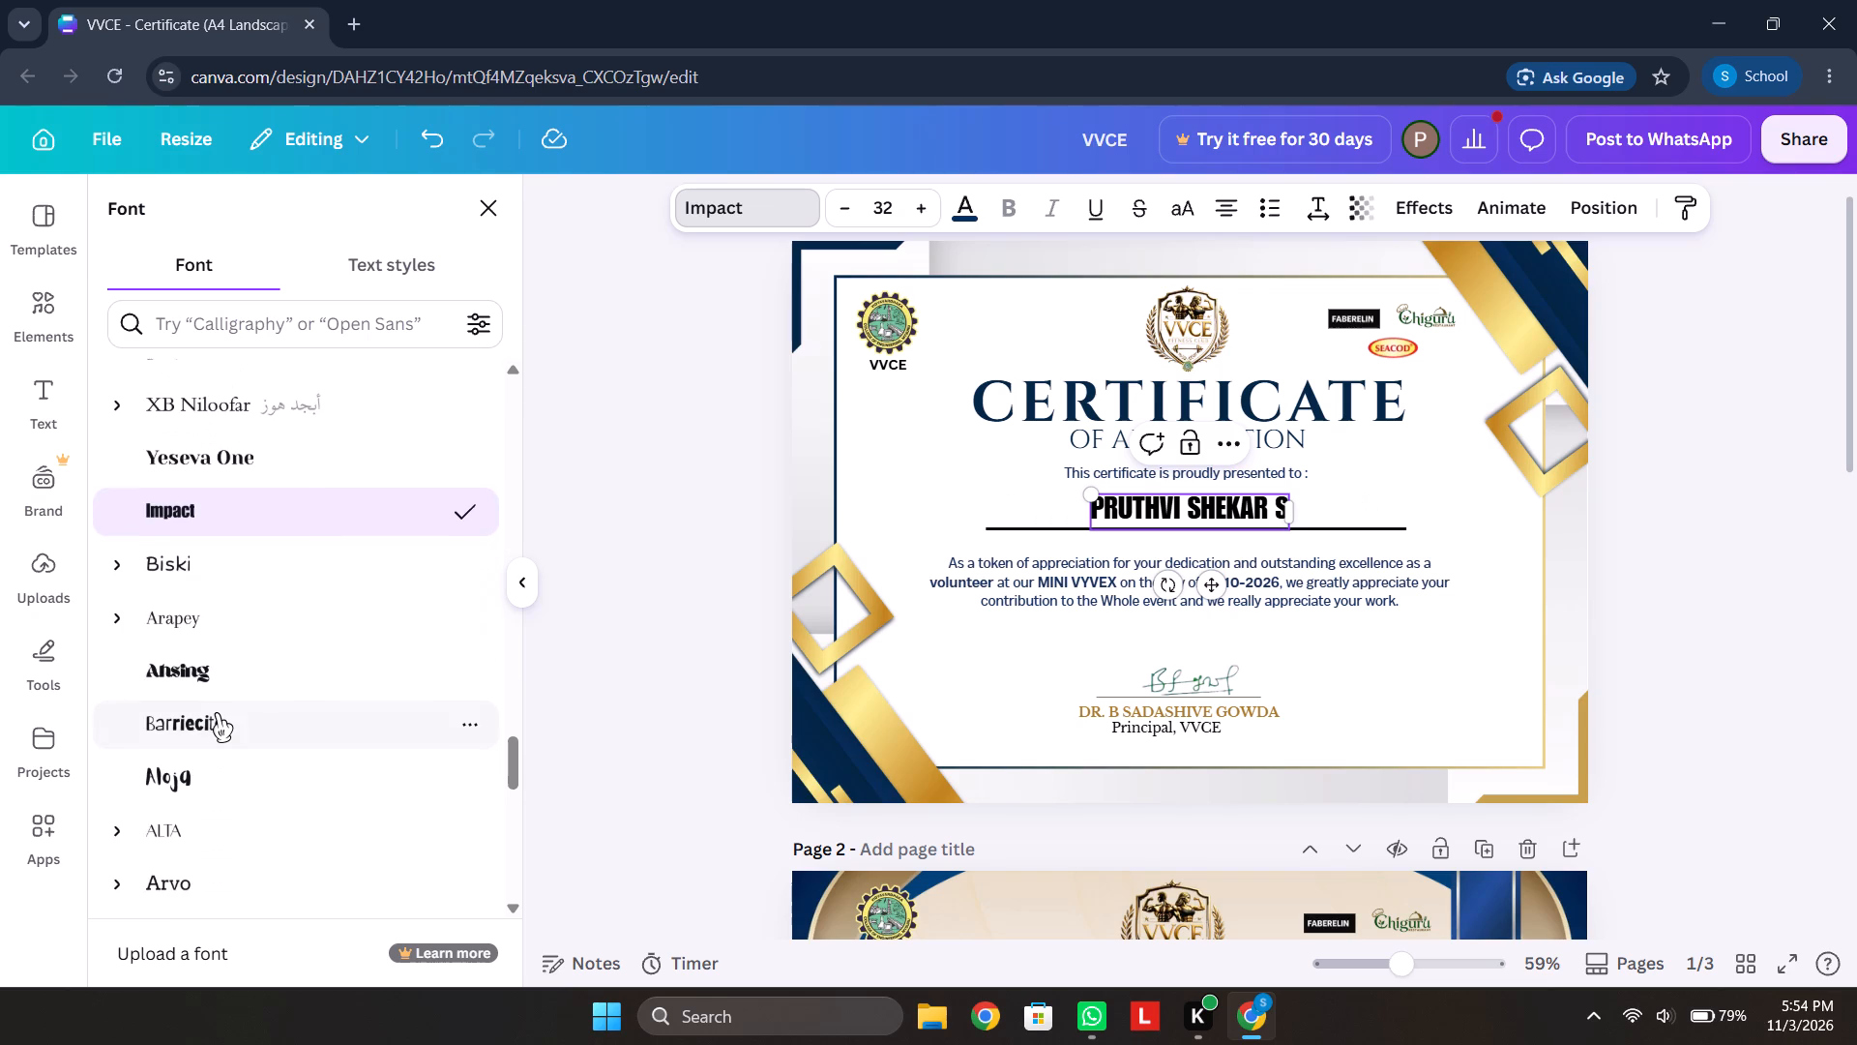
scroll(217, 714, "down", 2)
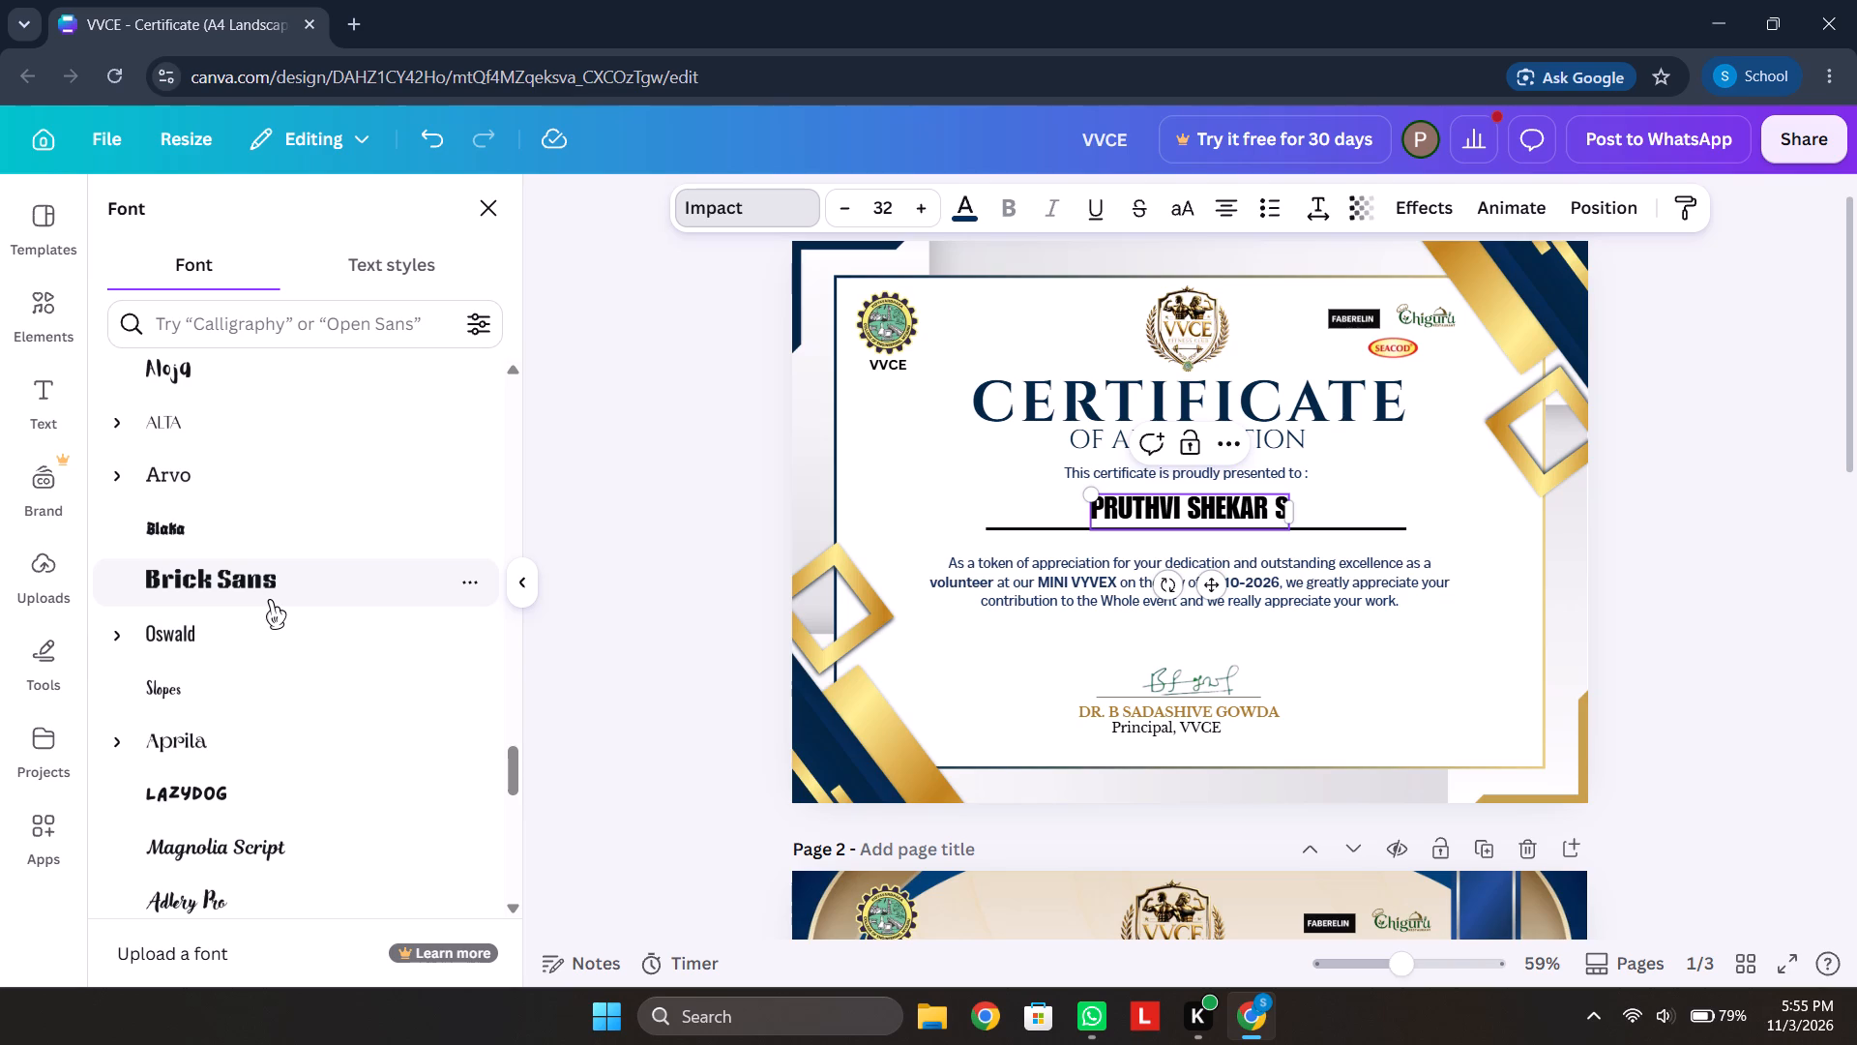
scroll(270, 601, "down", 6)
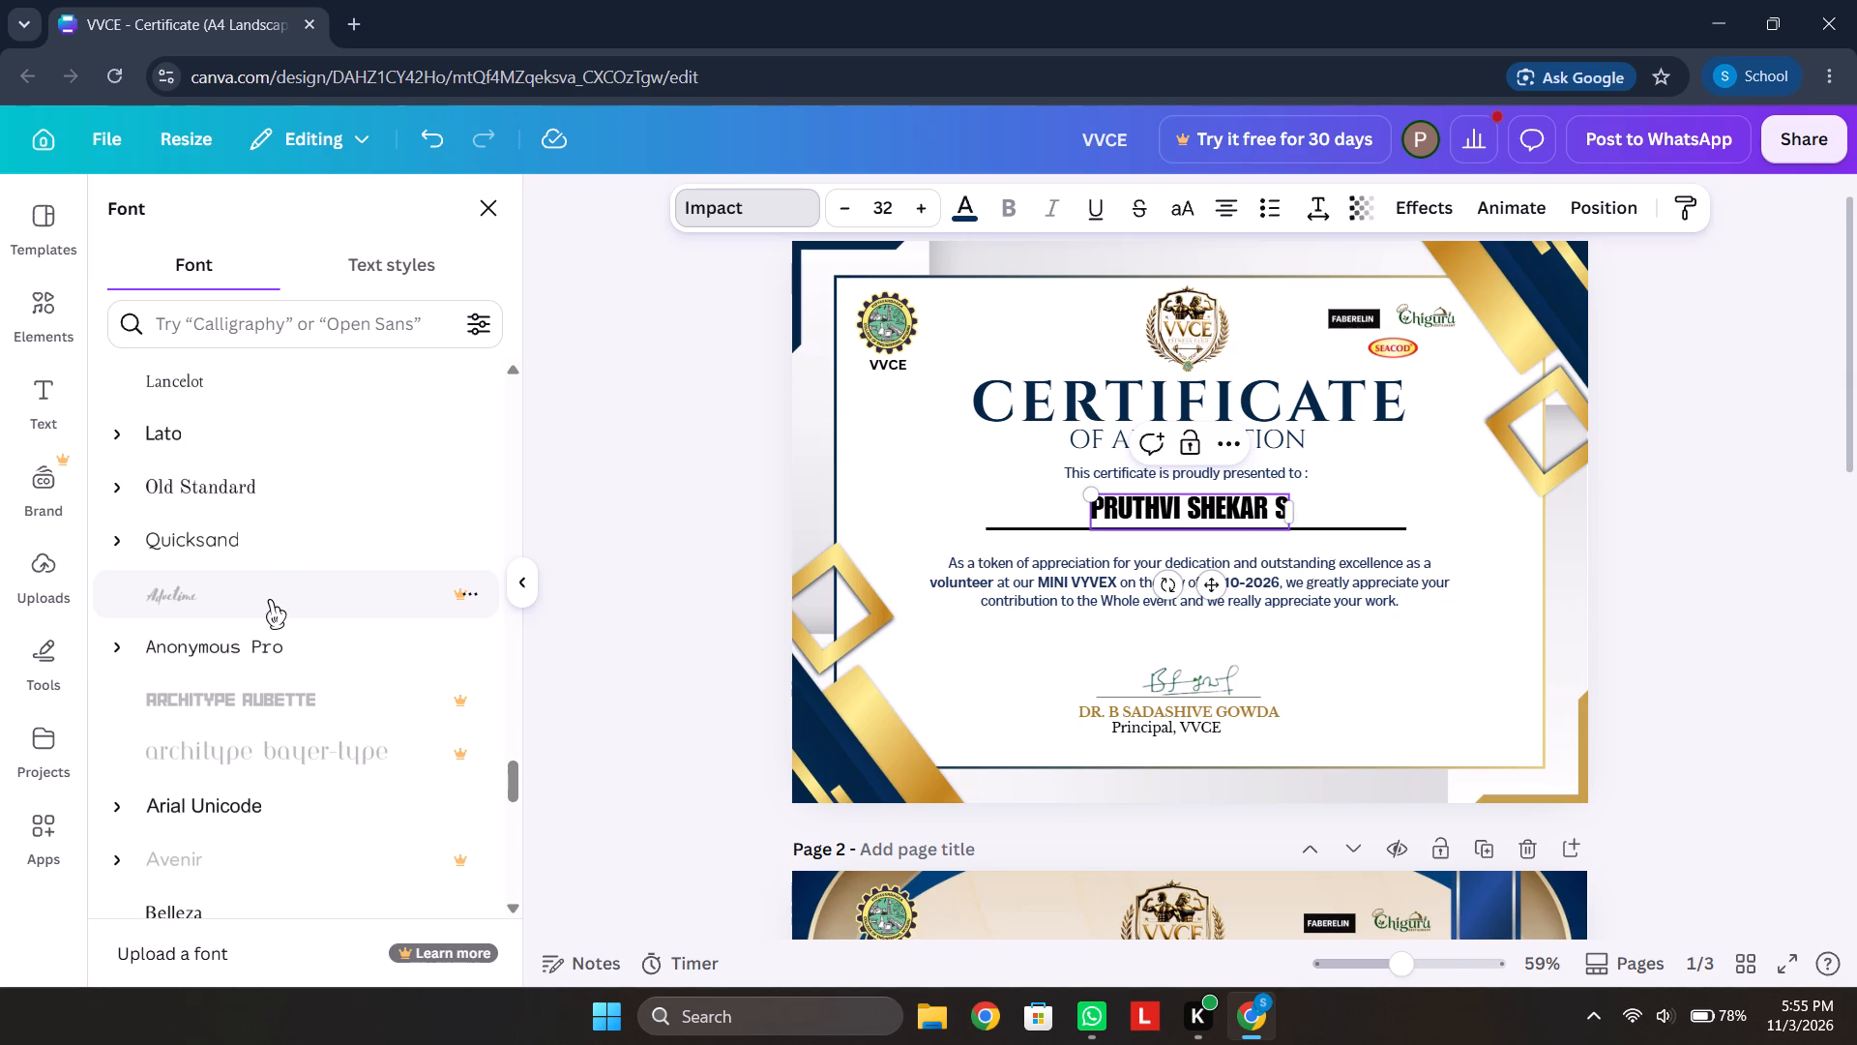
scroll(256, 517, "up", 4)
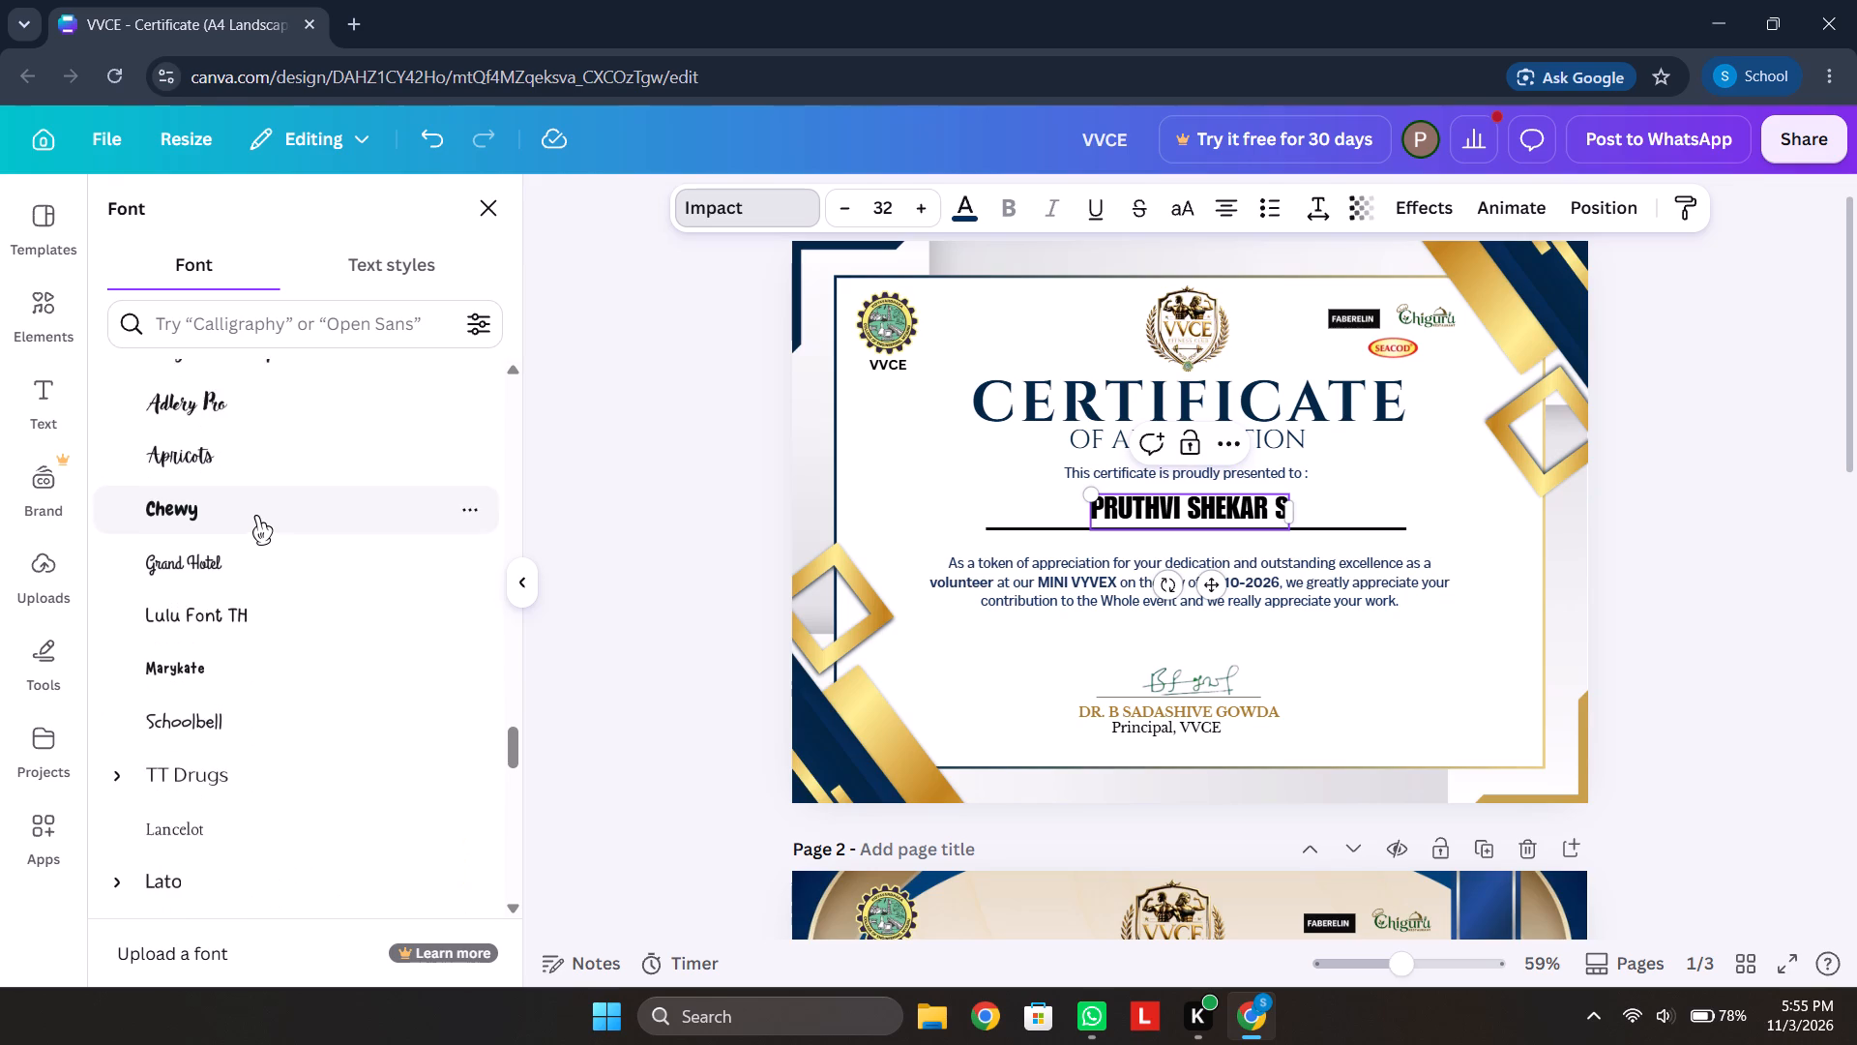
scroll(256, 517, "up", 2)
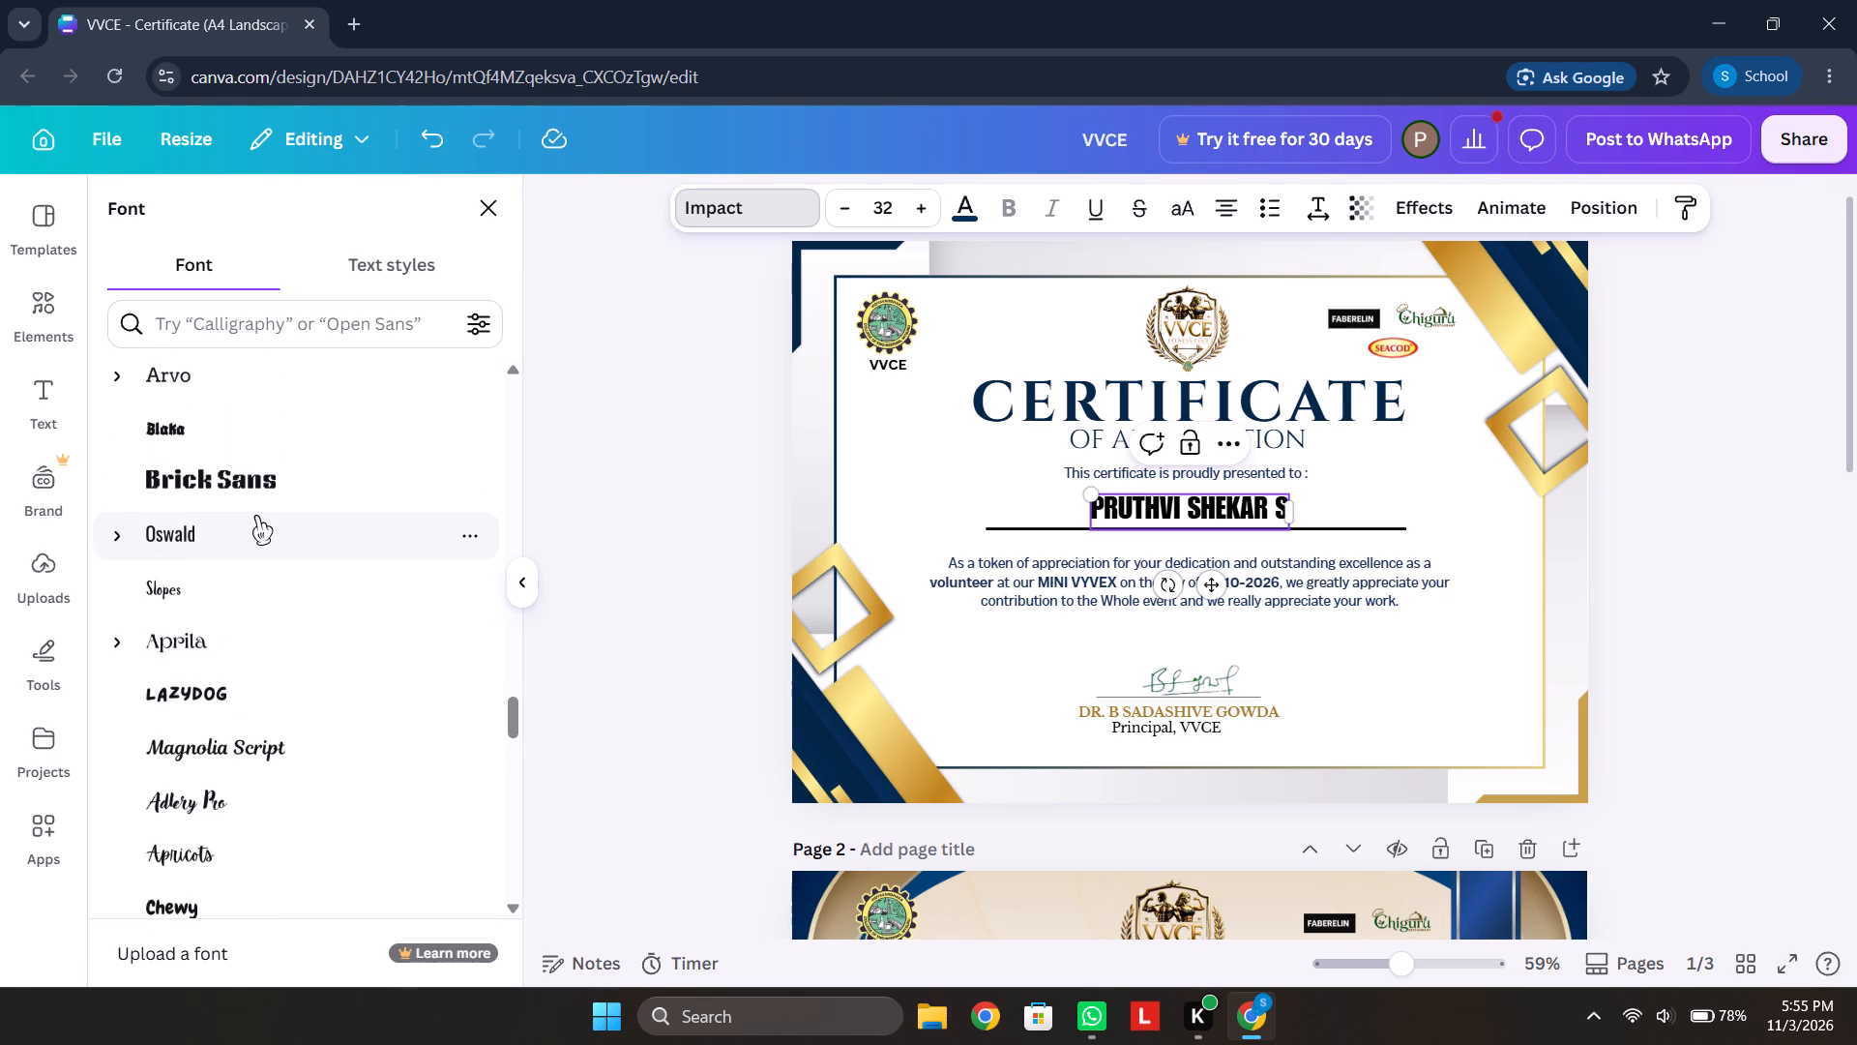
scroll(256, 517, "up", 3)
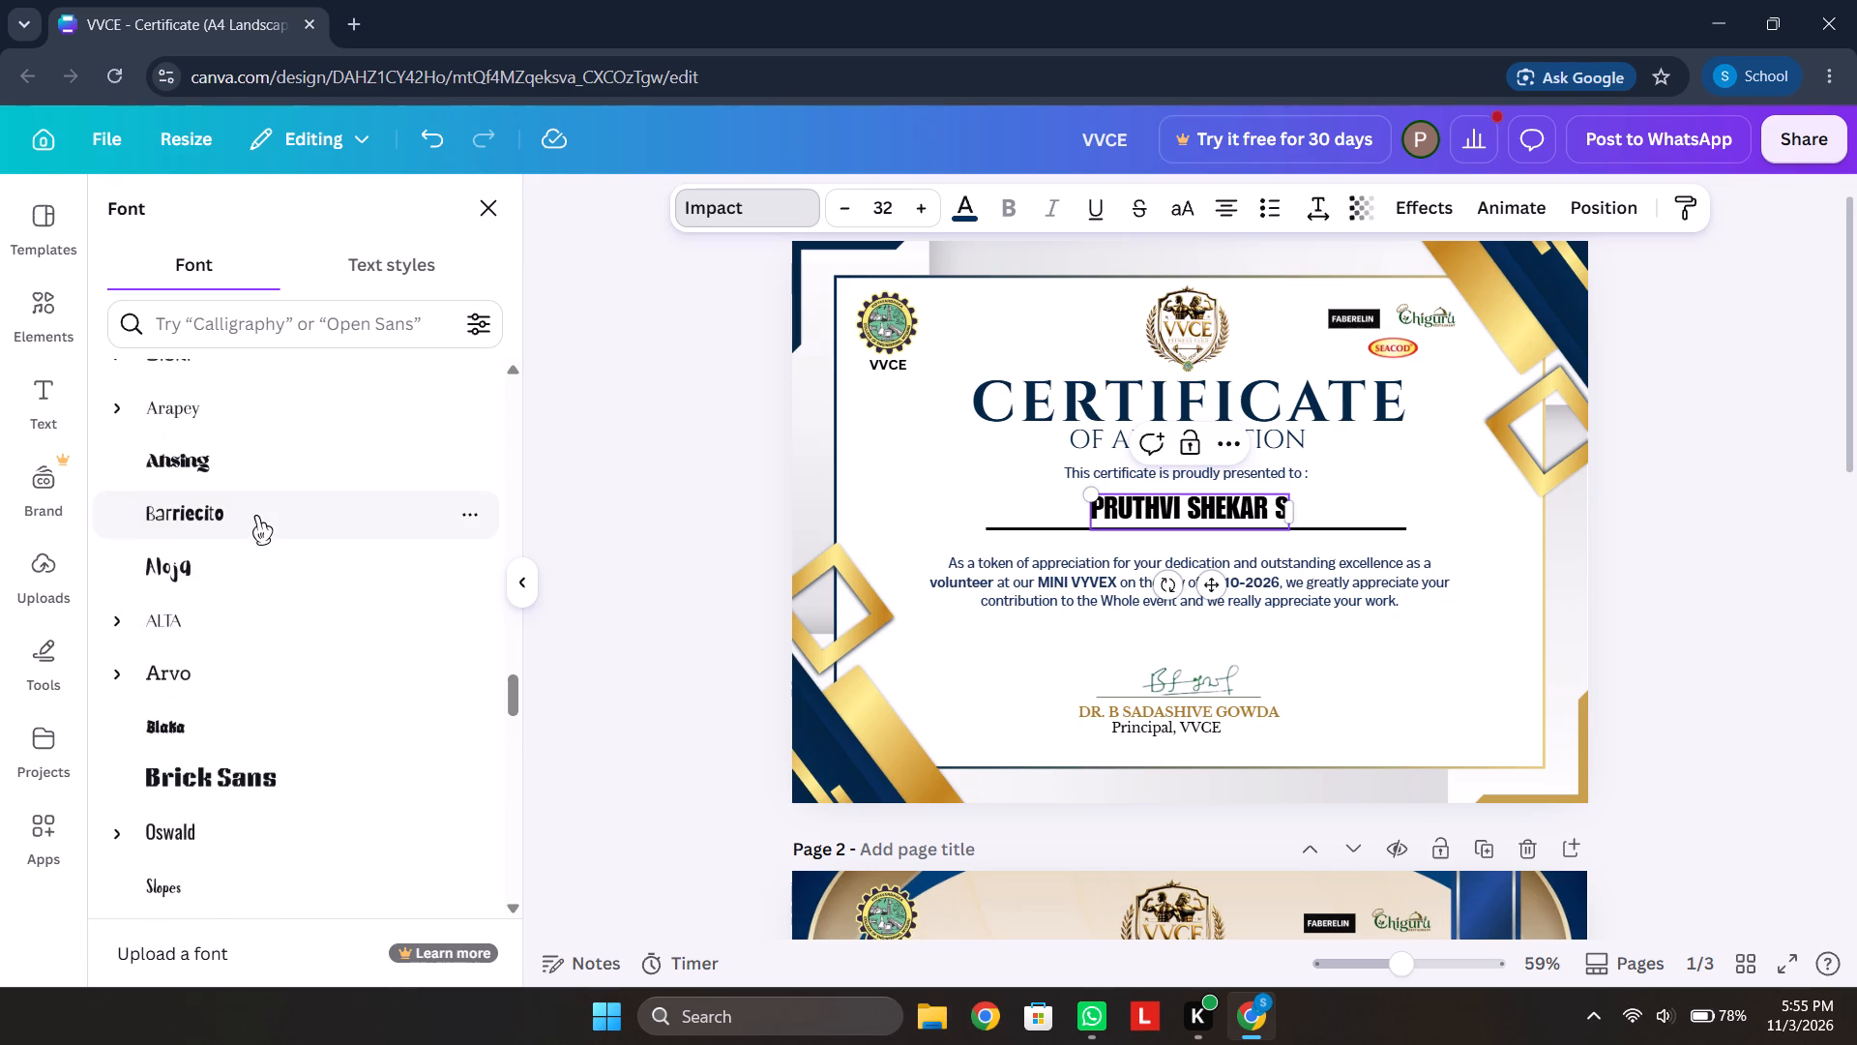
scroll(256, 517, "up", 3)
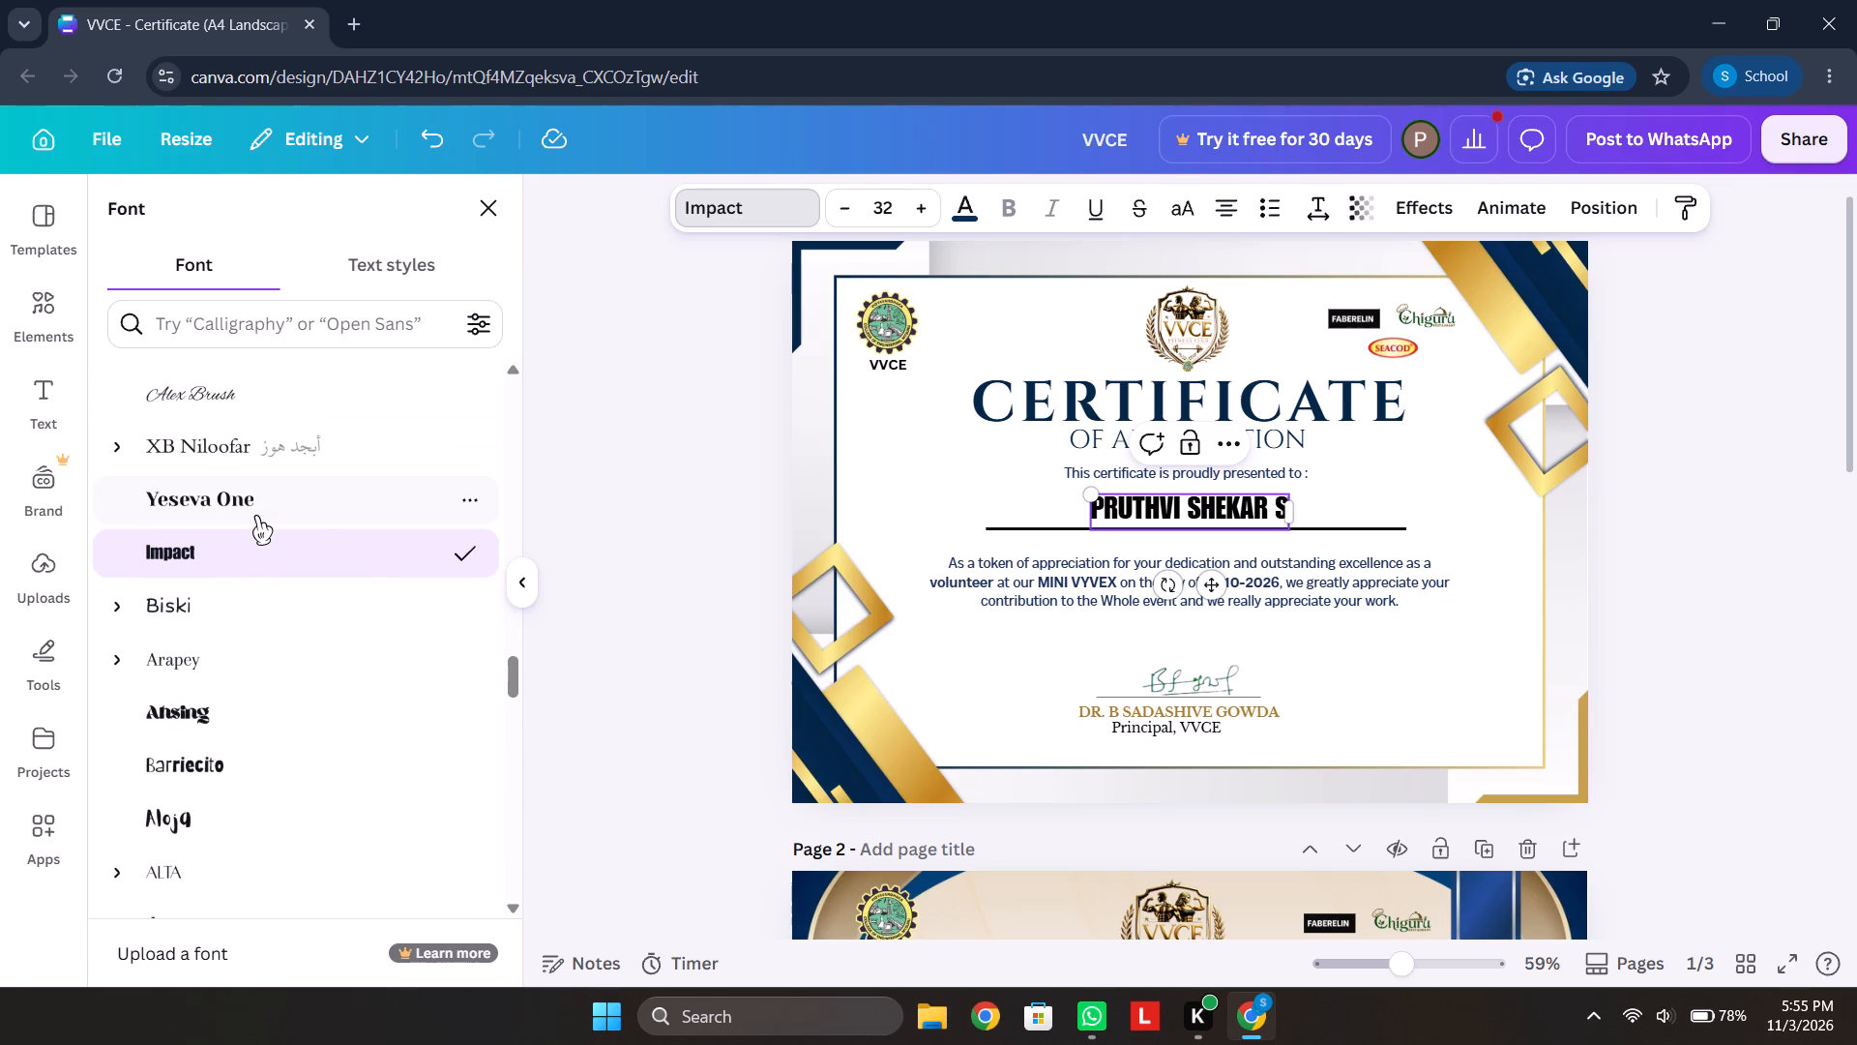
scroll(256, 517, "up", 1)
left_click(256, 517)
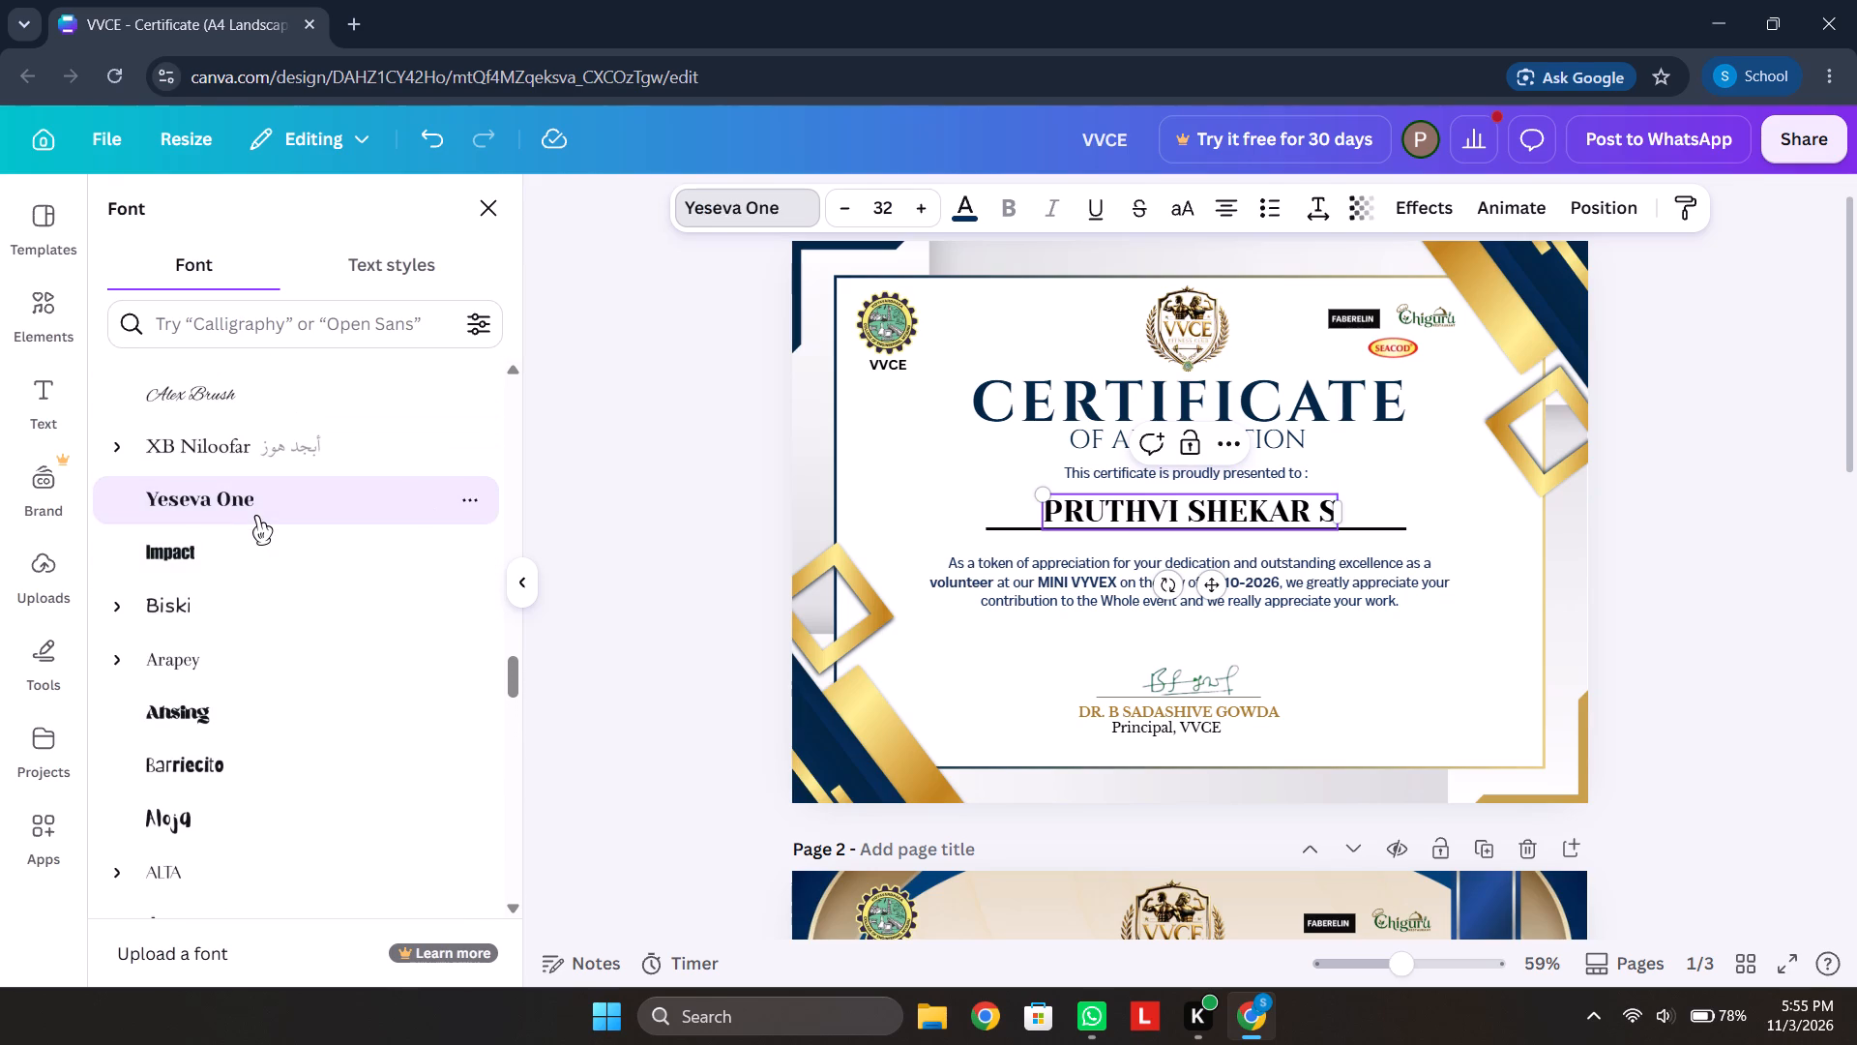
left_click(657, 594)
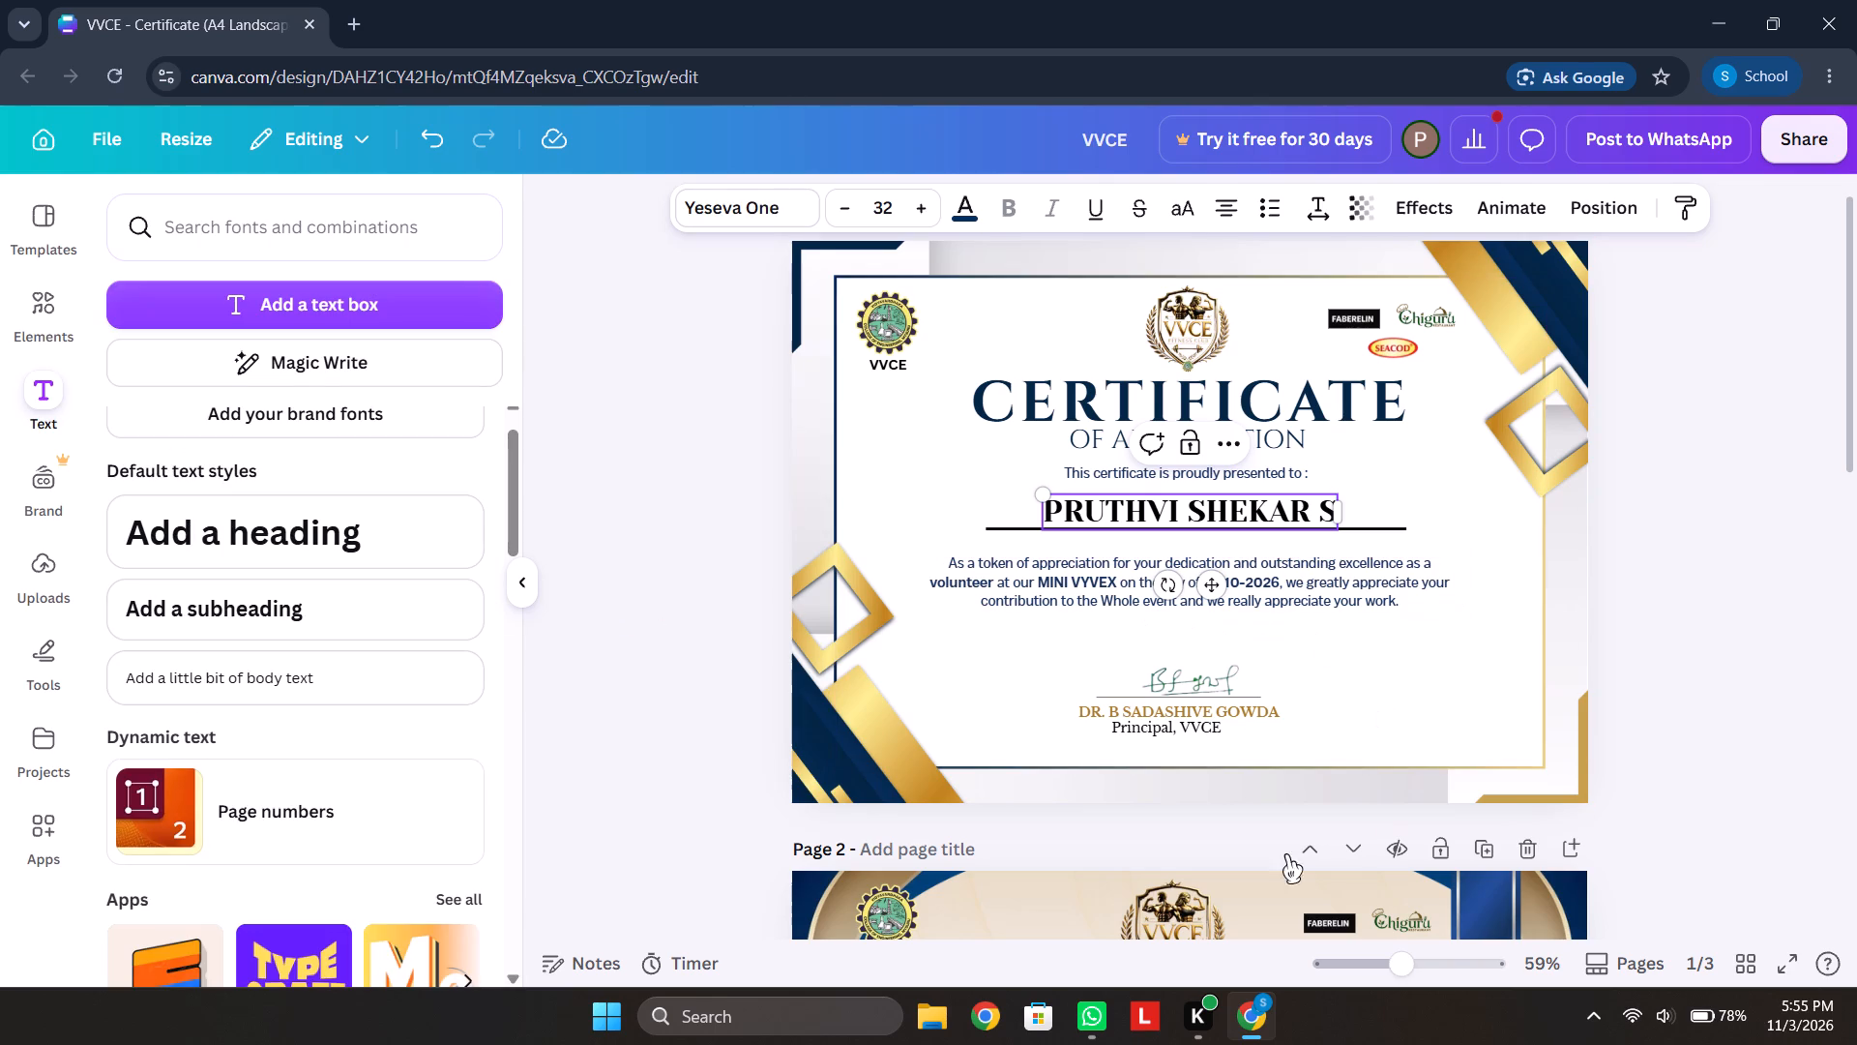
Add a subheading text box to the Certificate of Participation on page 2 and enter the recipient's name in capitals.
scroll(1171, 845, "down", 5)
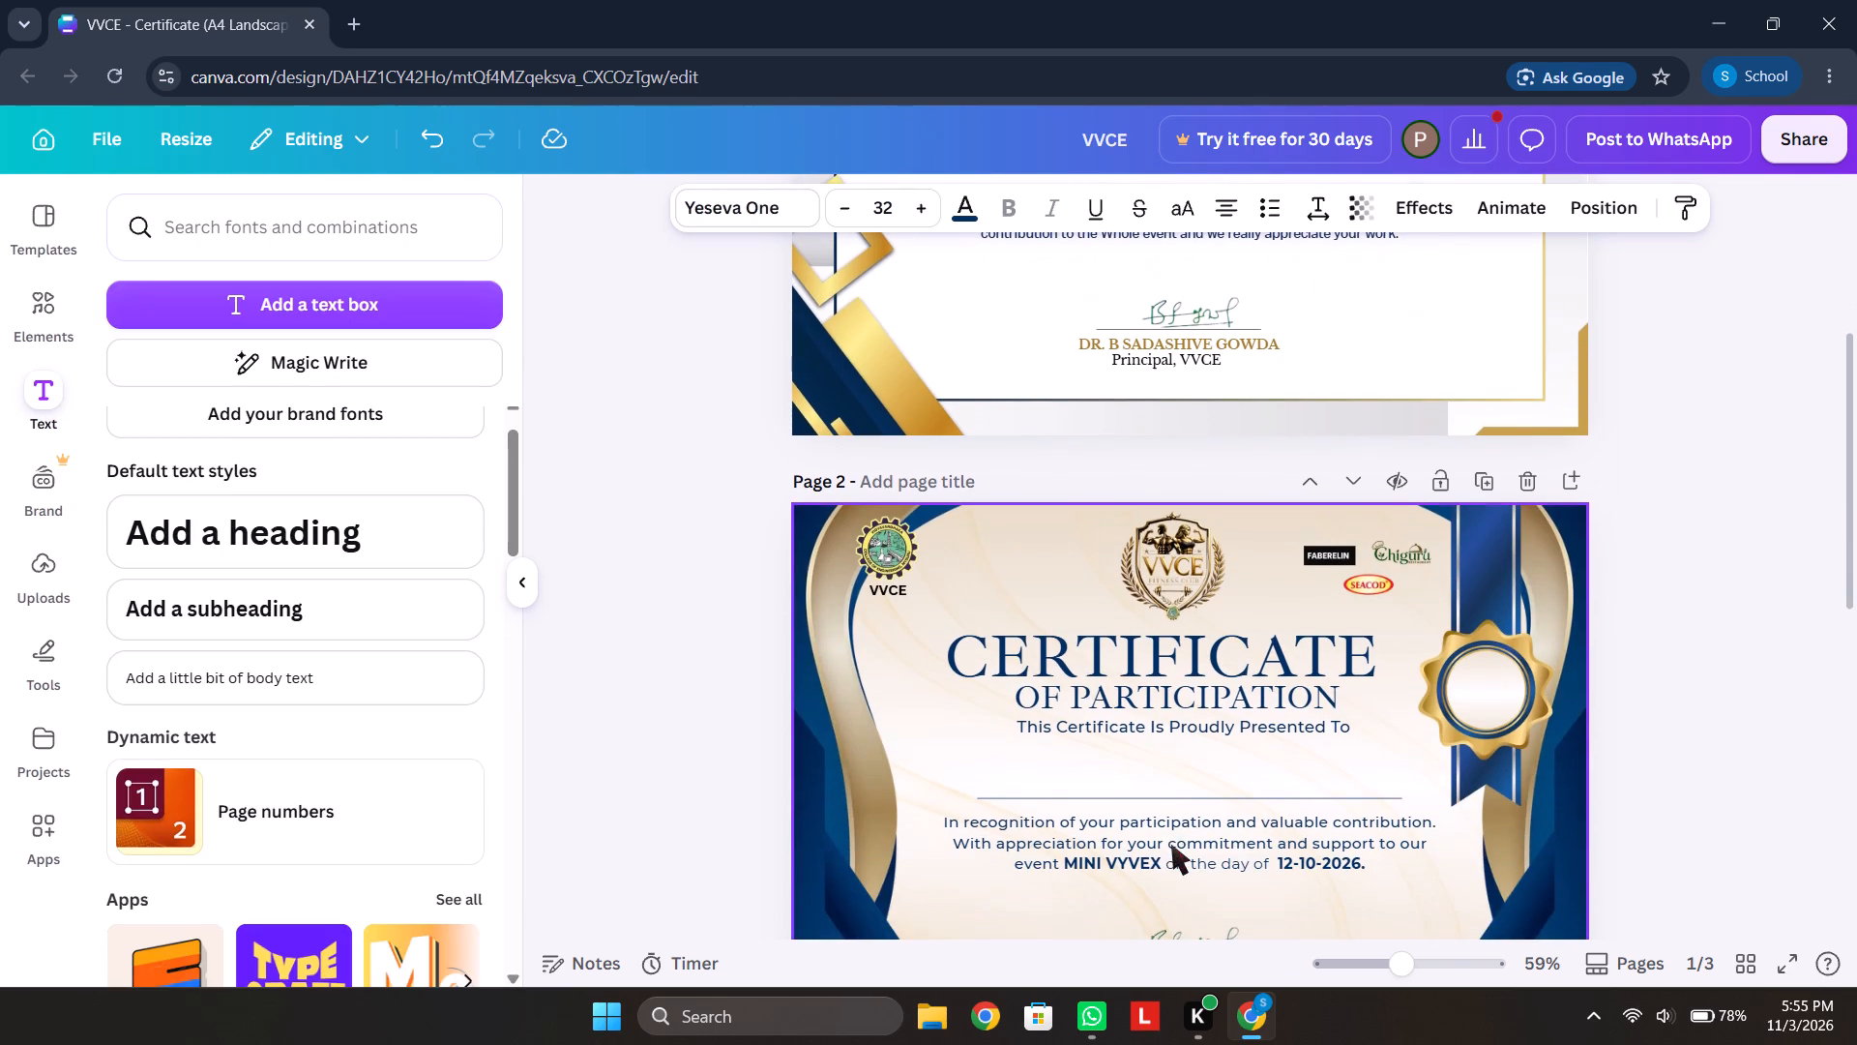
left_click(1177, 779)
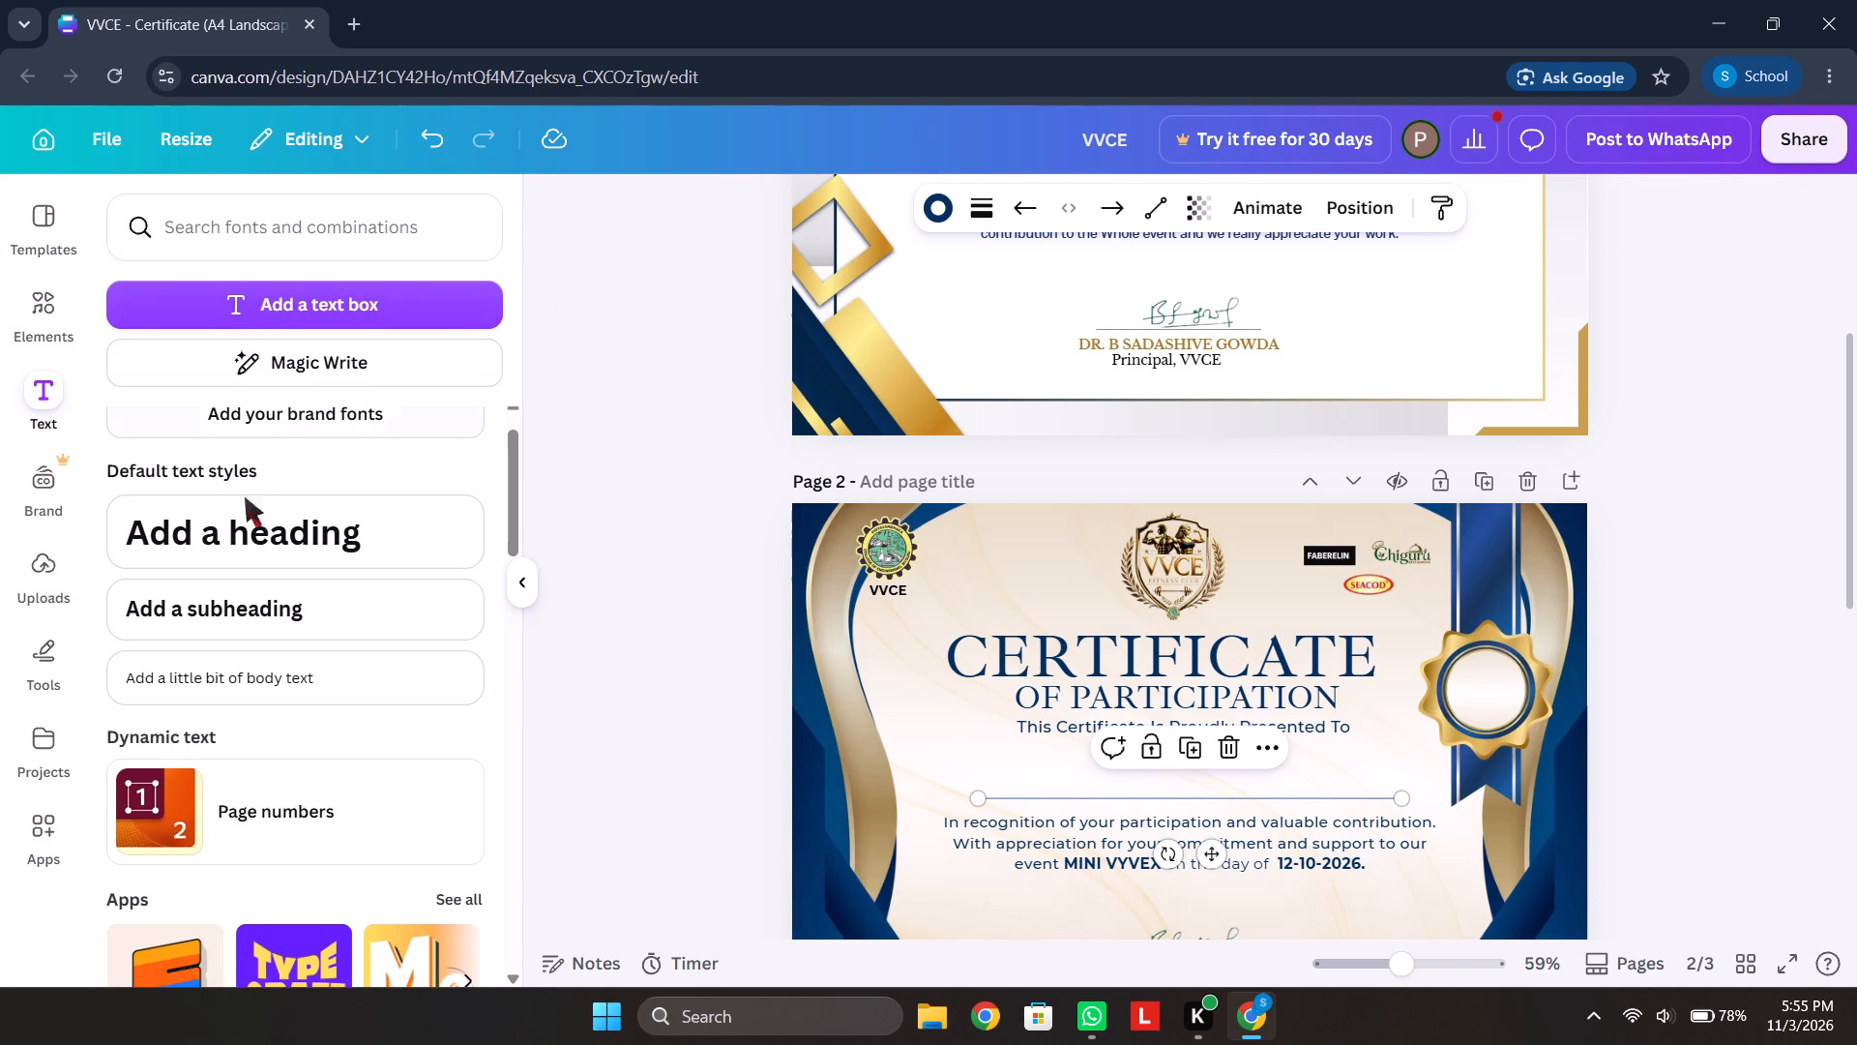
left_click(267, 621)
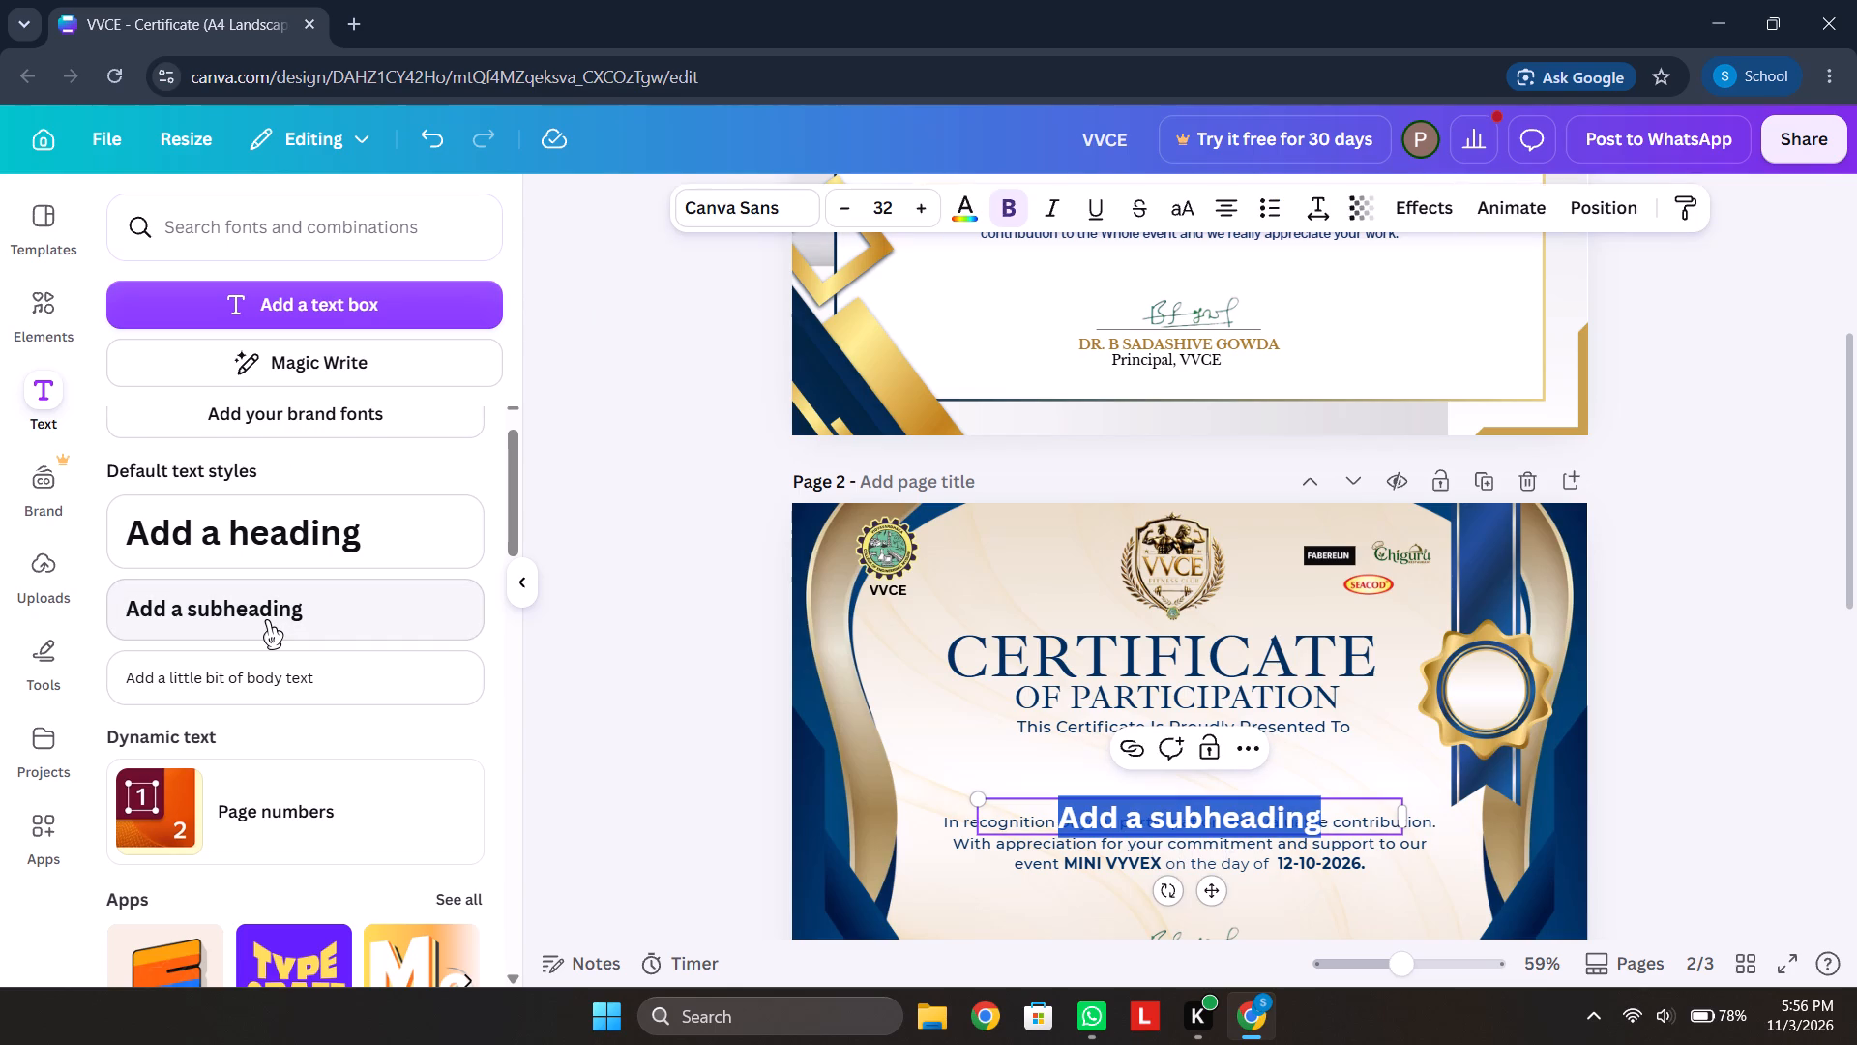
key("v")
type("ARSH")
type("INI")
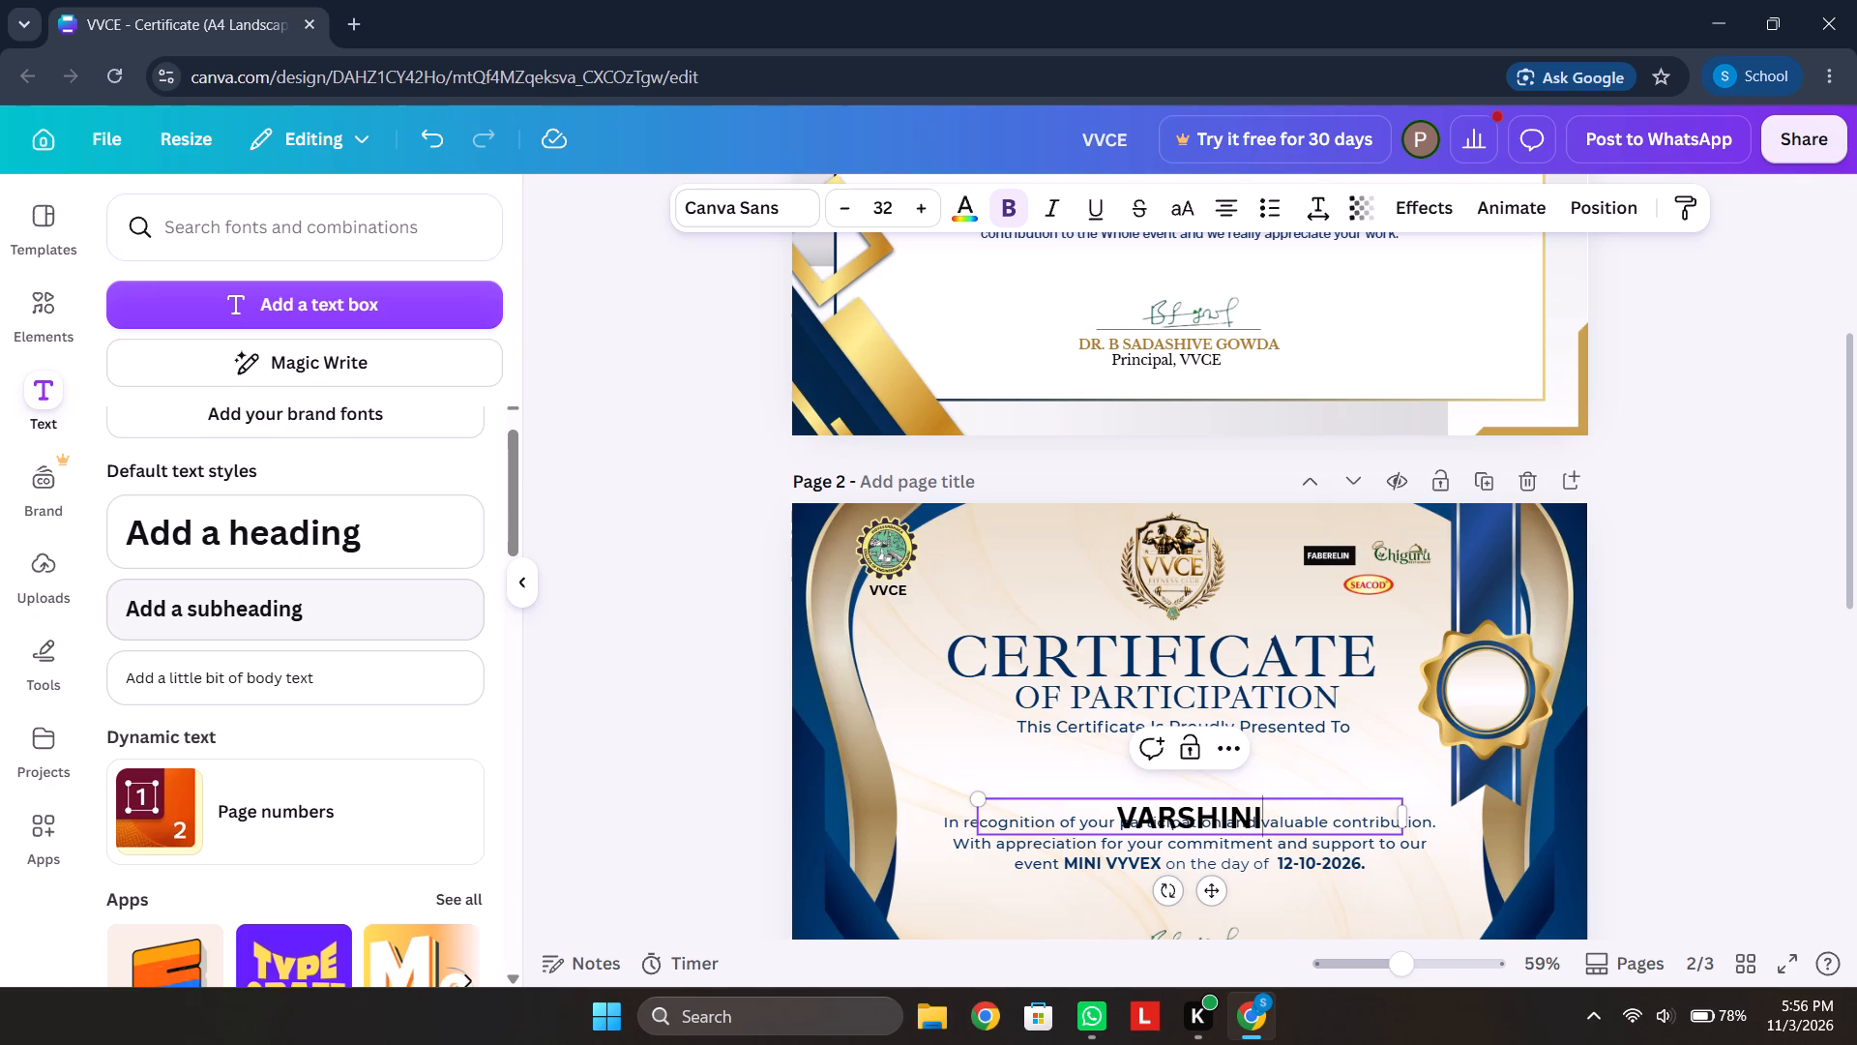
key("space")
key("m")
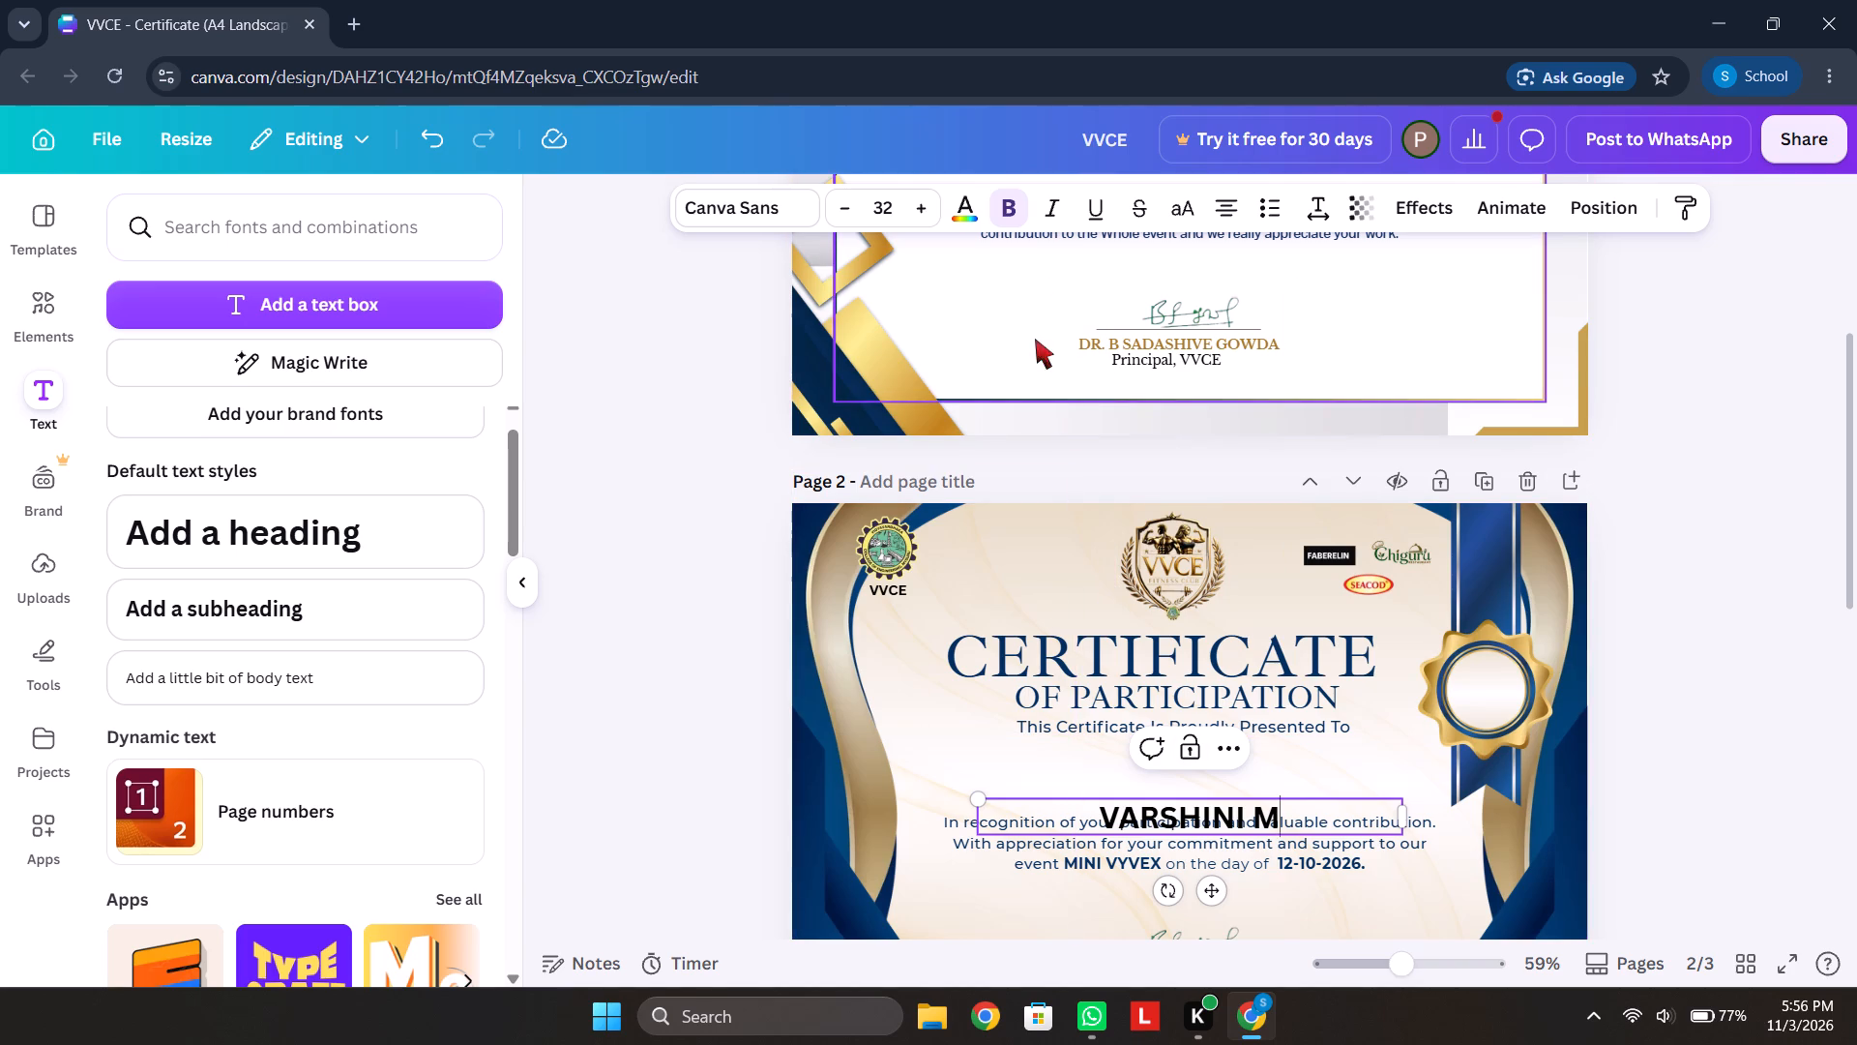
Recolour the page 1 recipient's name from black to the brightest navy blue among the text colours and apply the change to all pages.
scroll(1035, 339, "up", 3)
left_click(1085, 366)
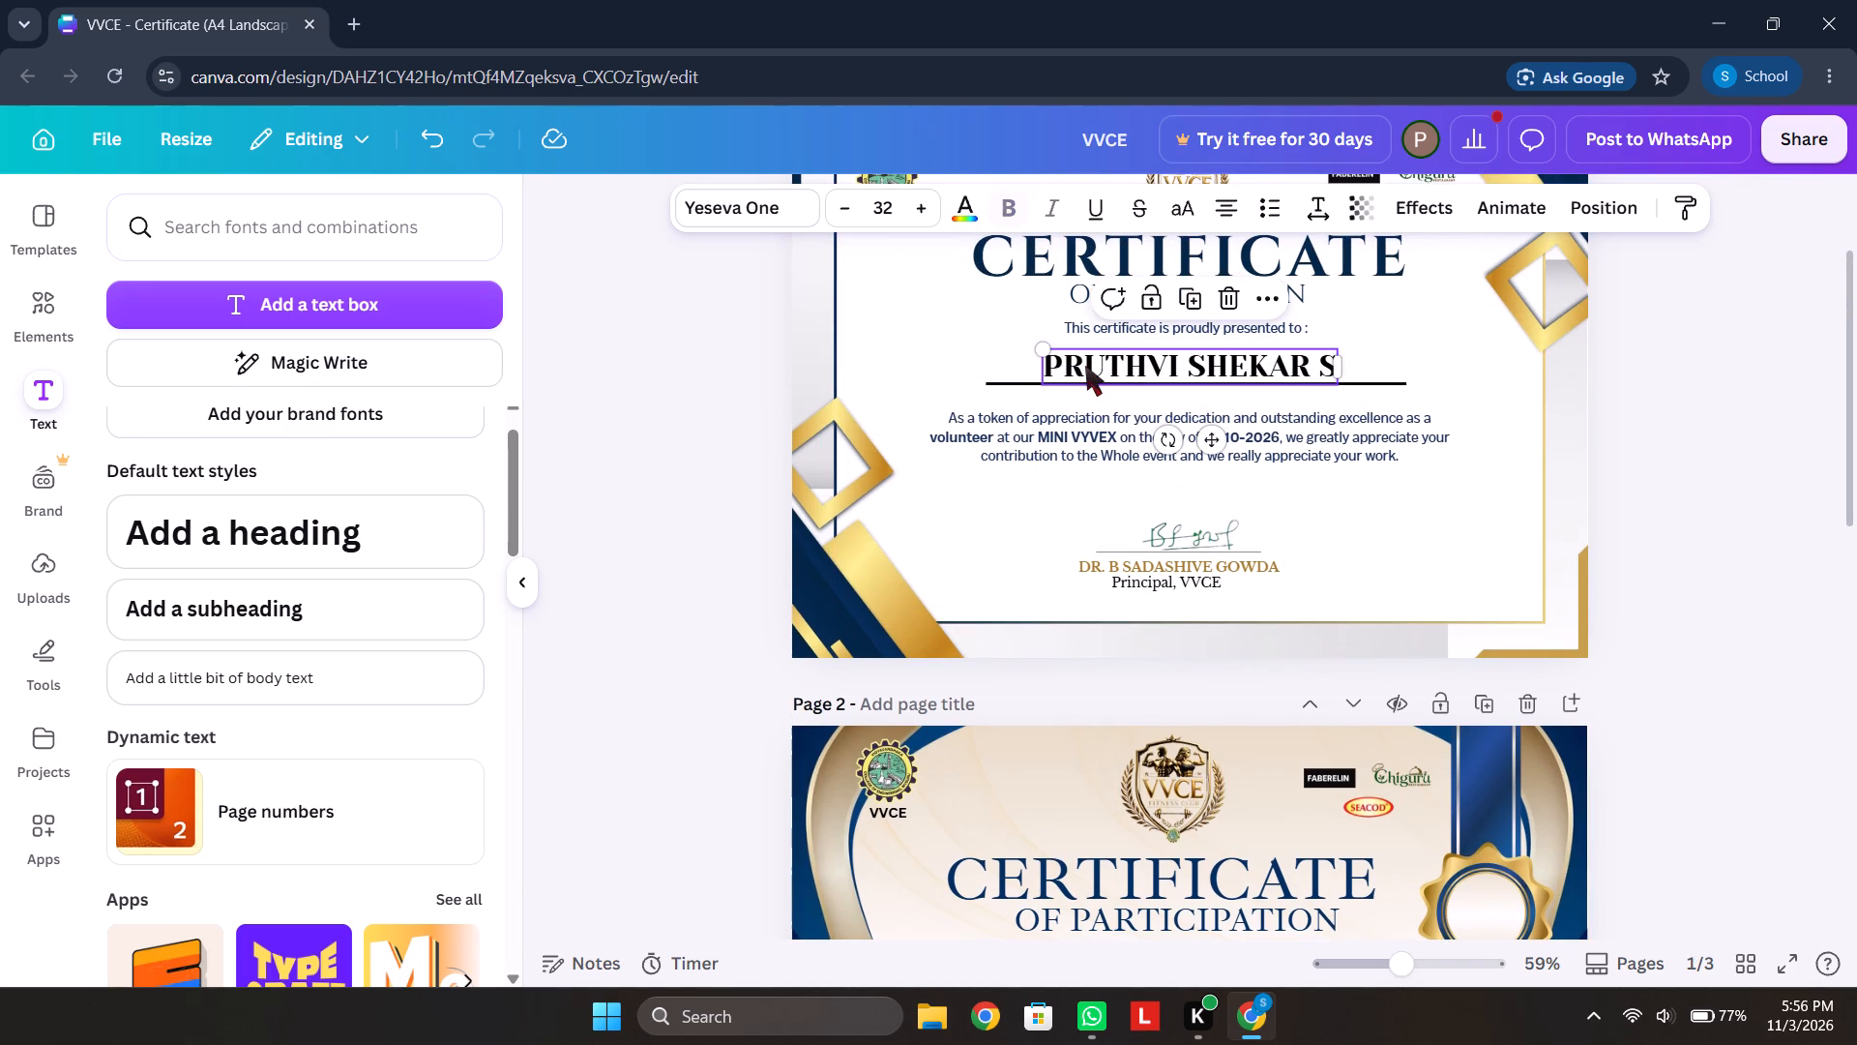
left_click(961, 208)
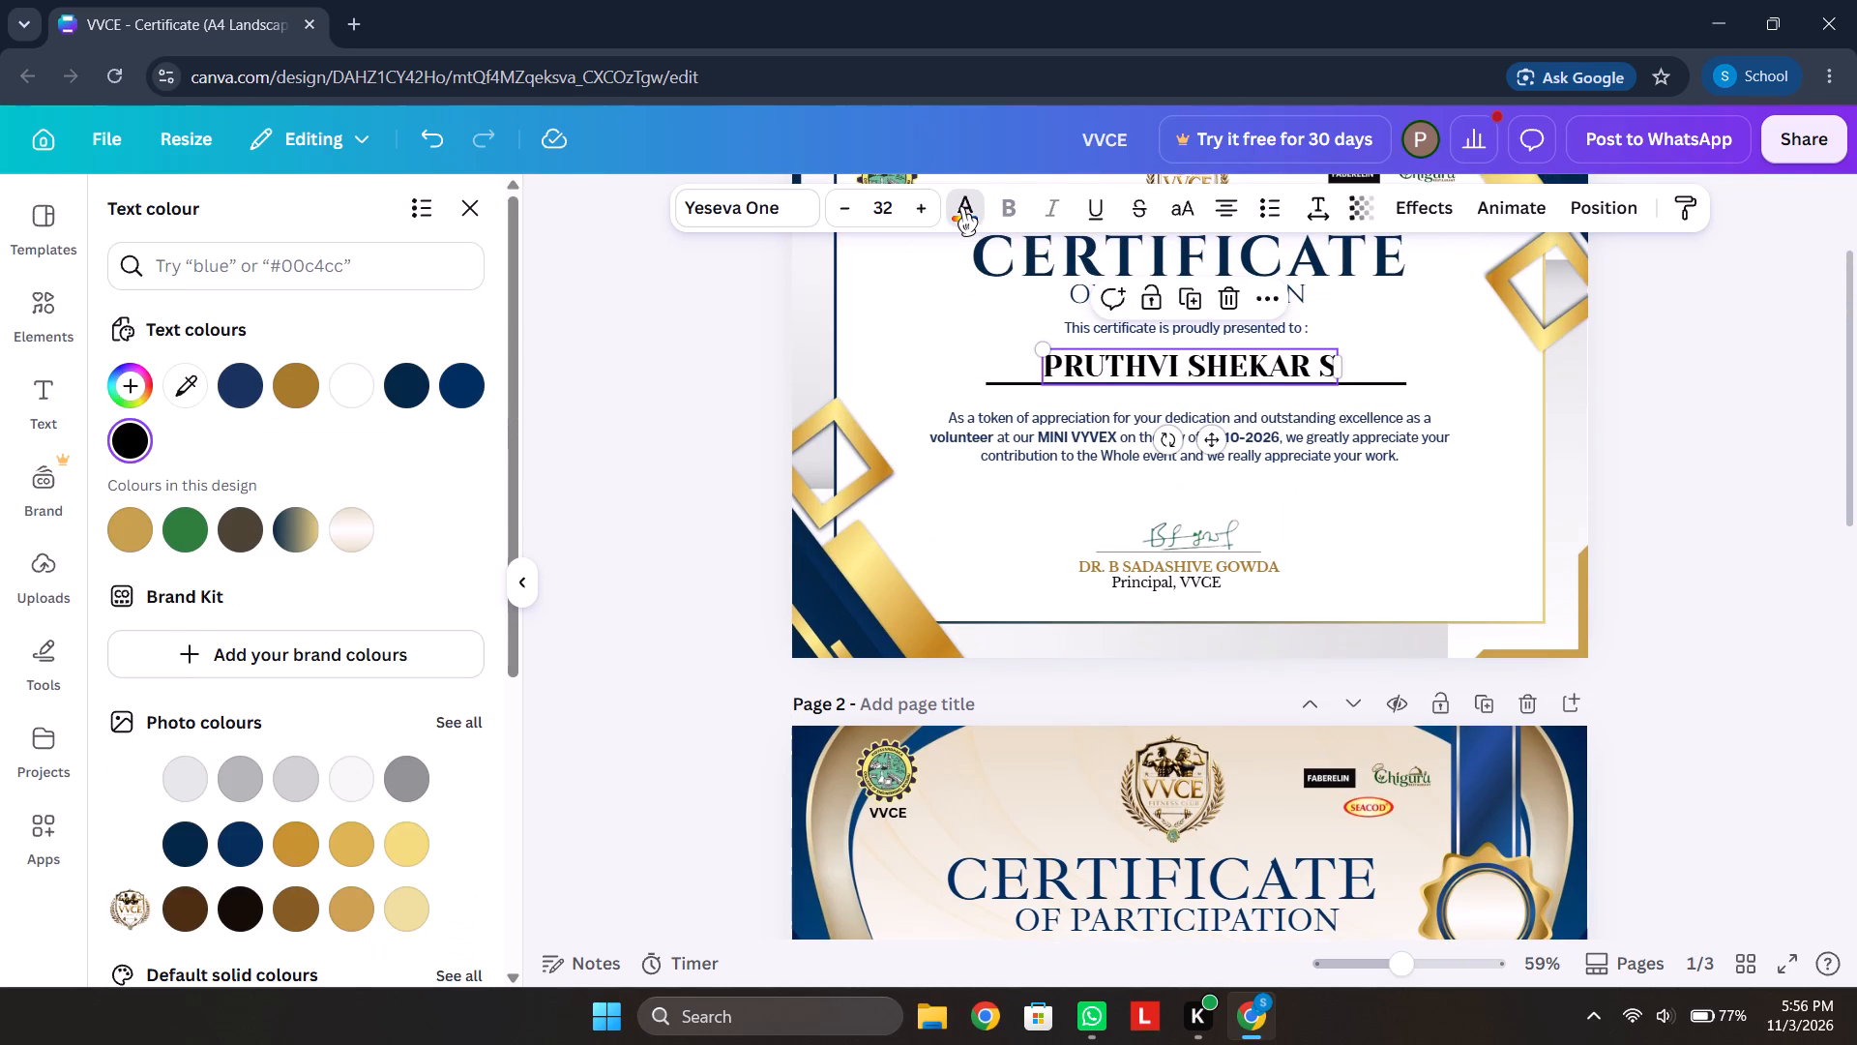
left_click(961, 208)
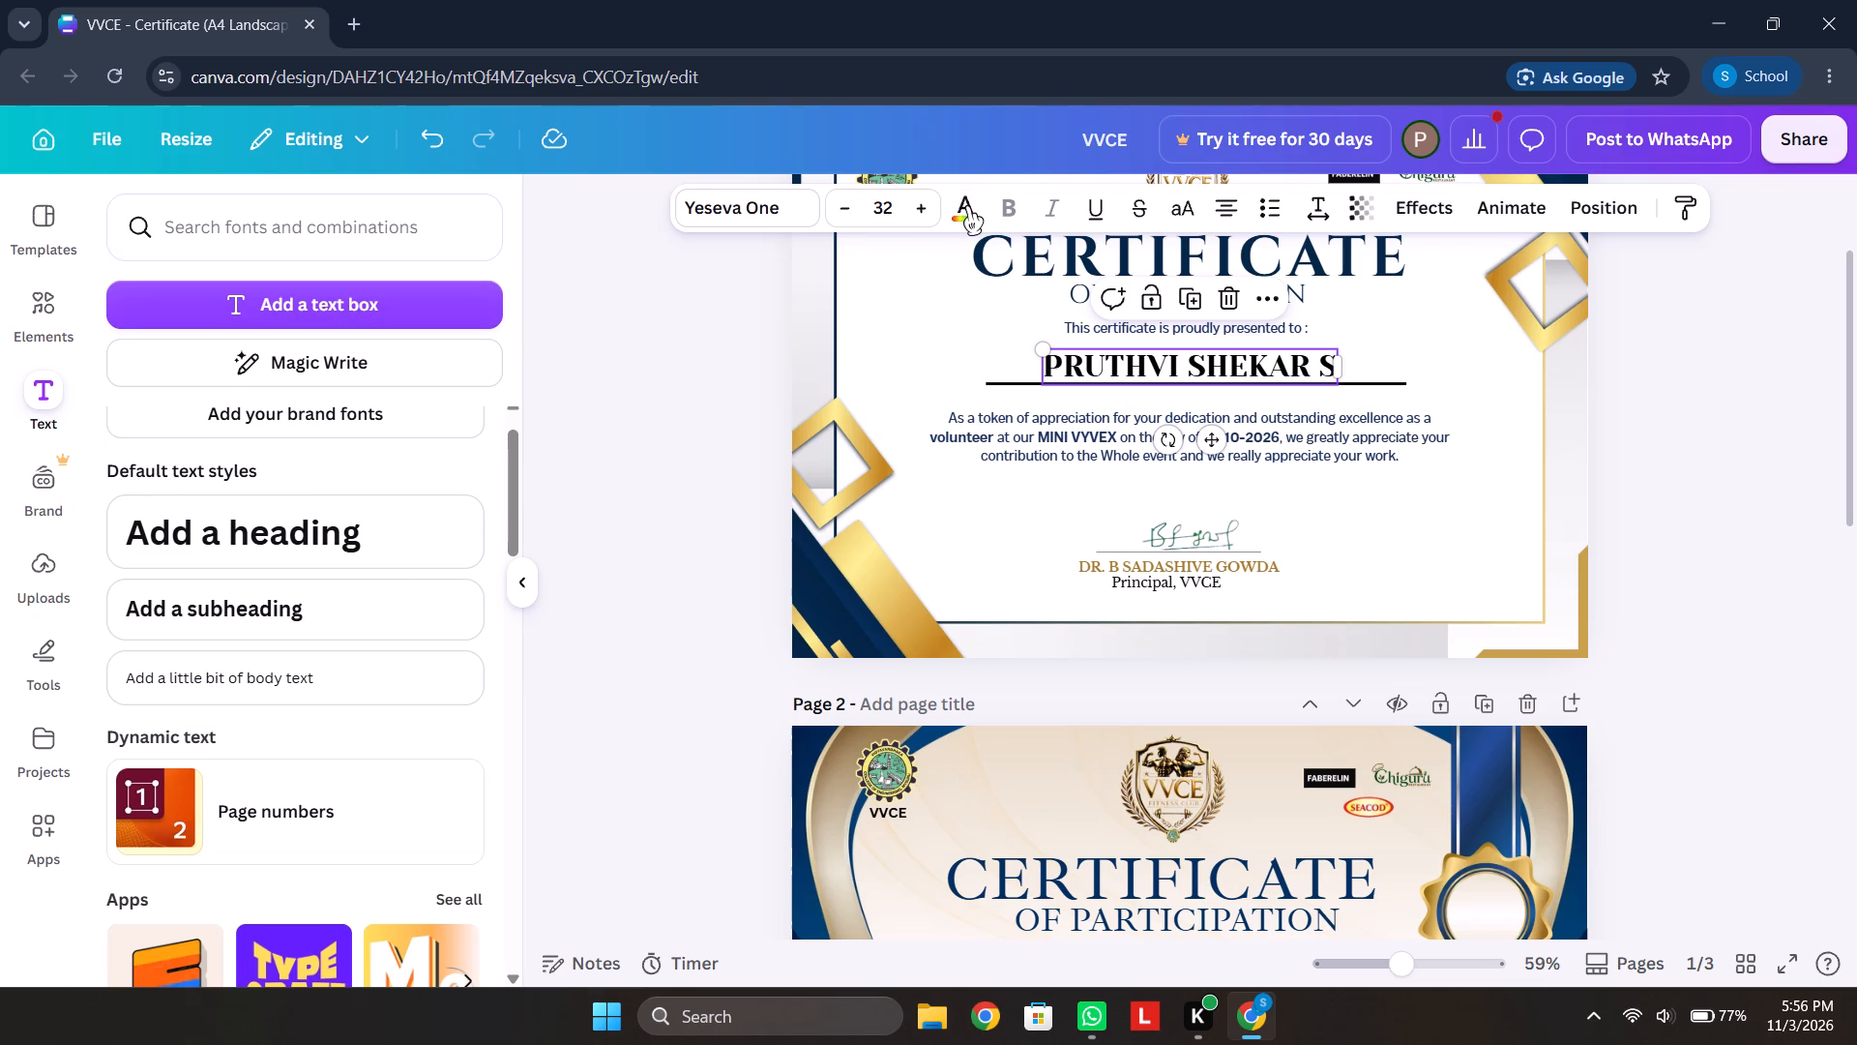
left_click(971, 207)
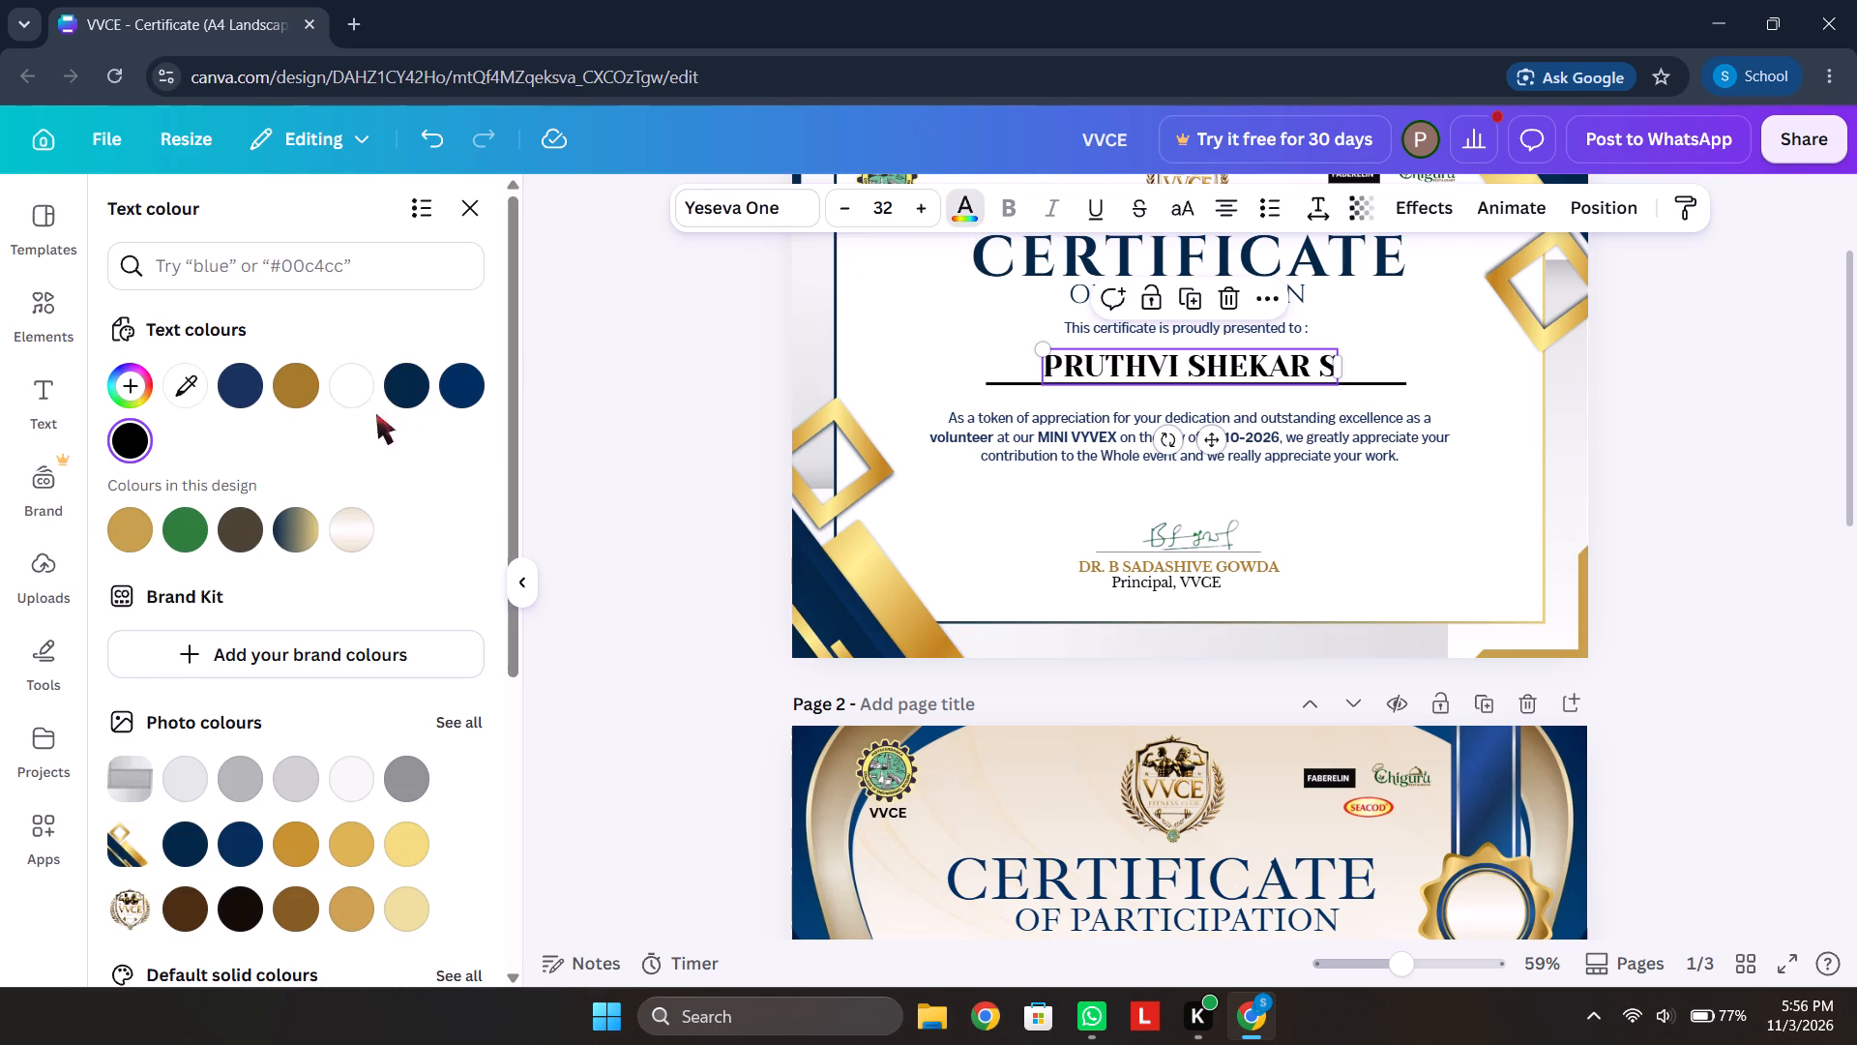
left_click(452, 375)
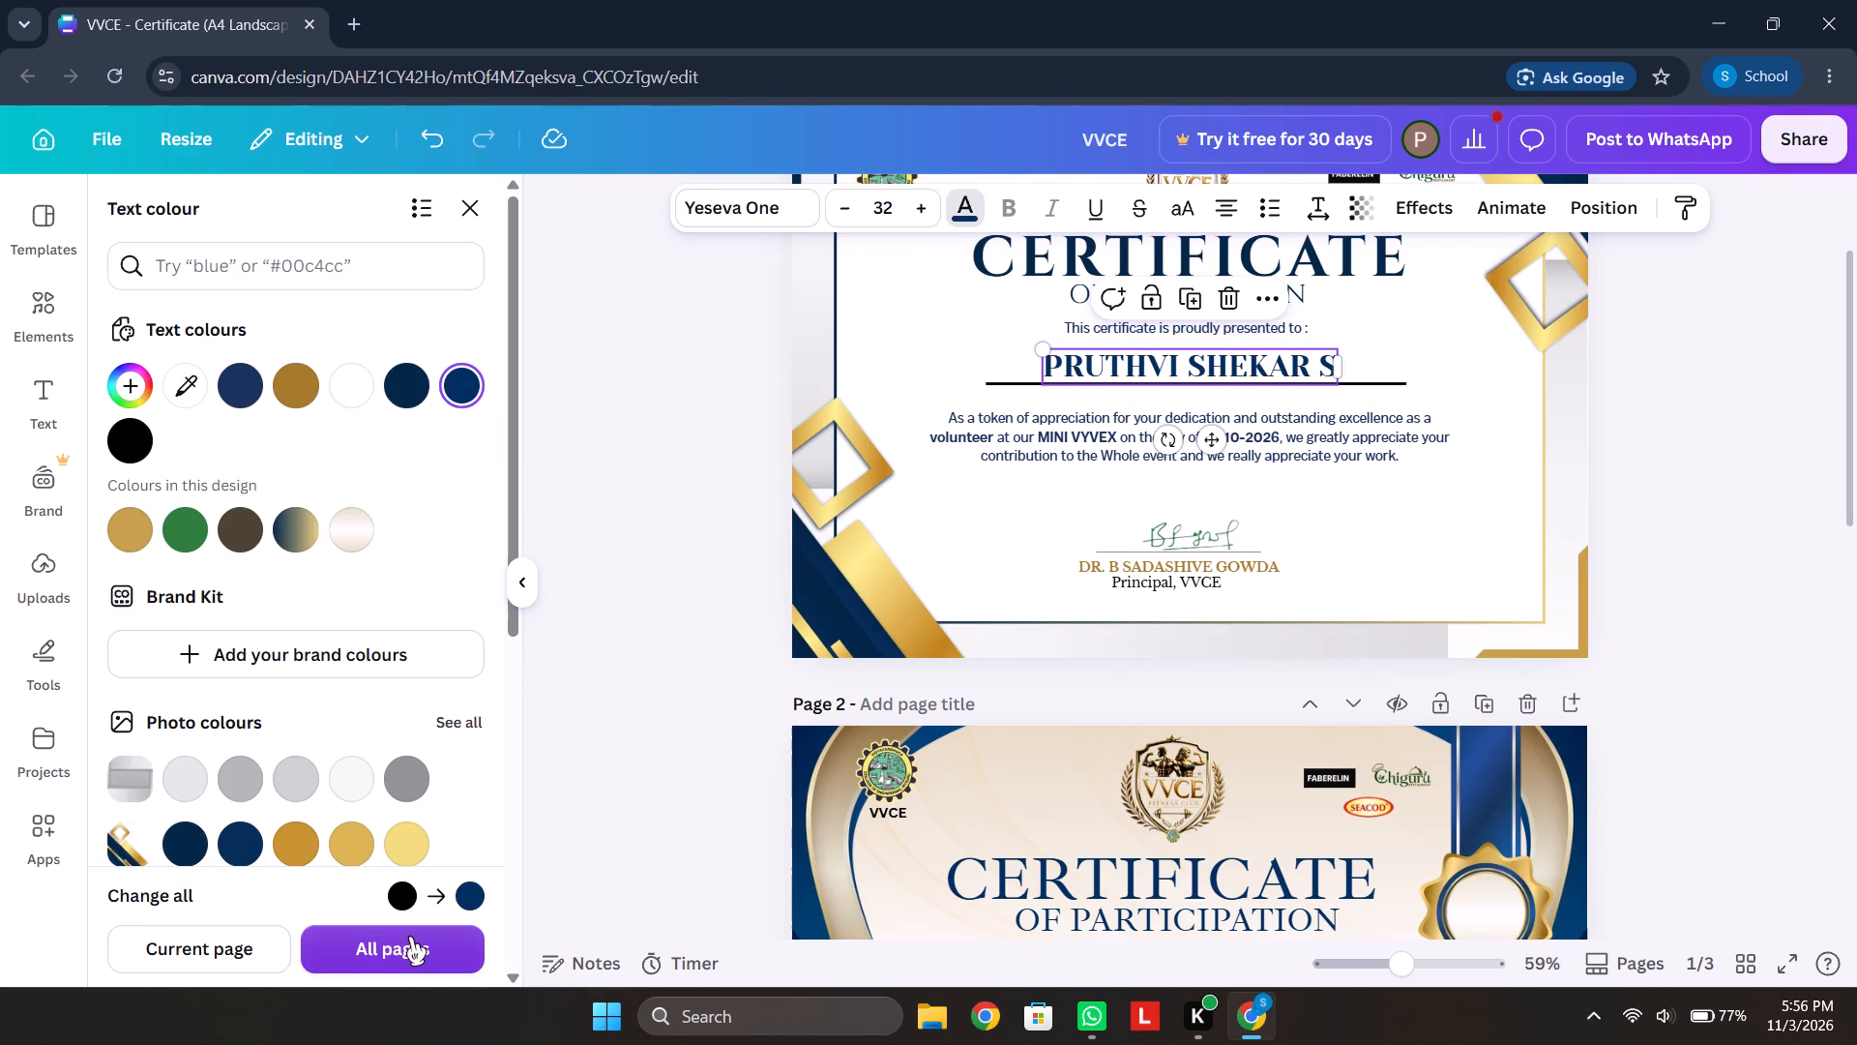
left_click(398, 989)
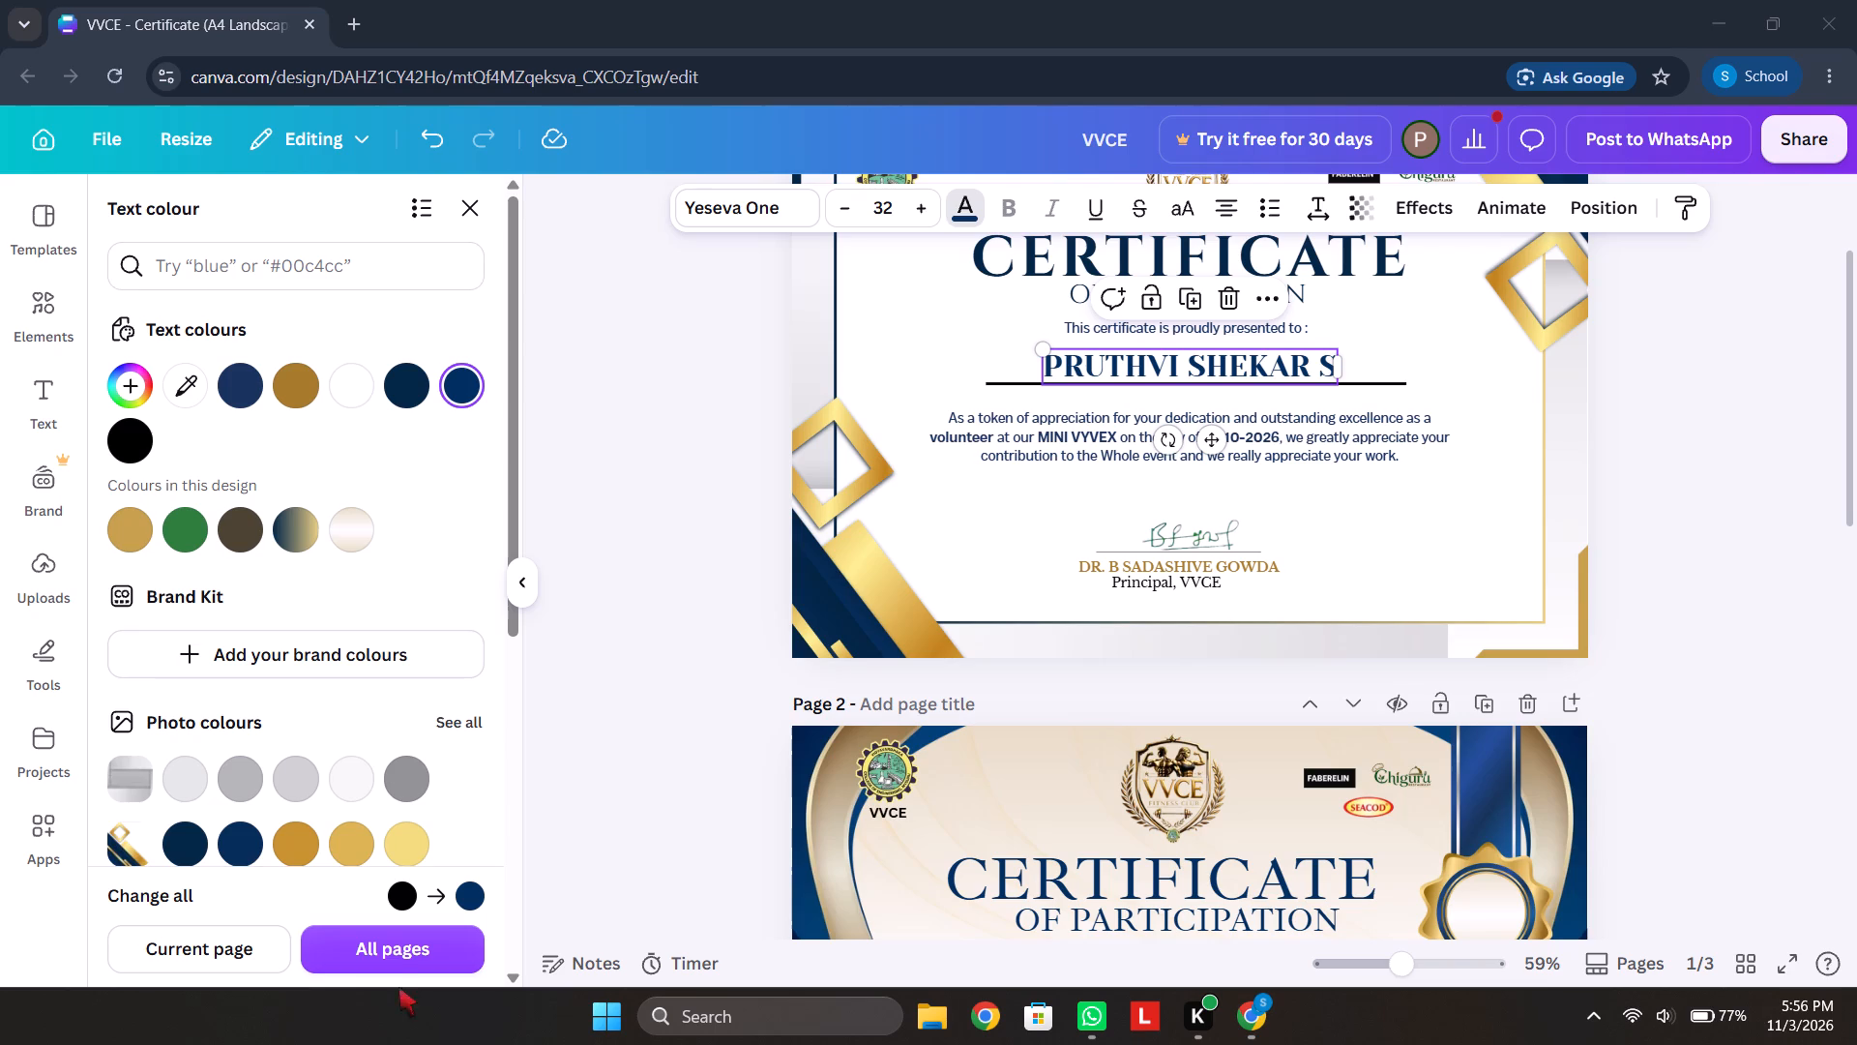
left_click(399, 962)
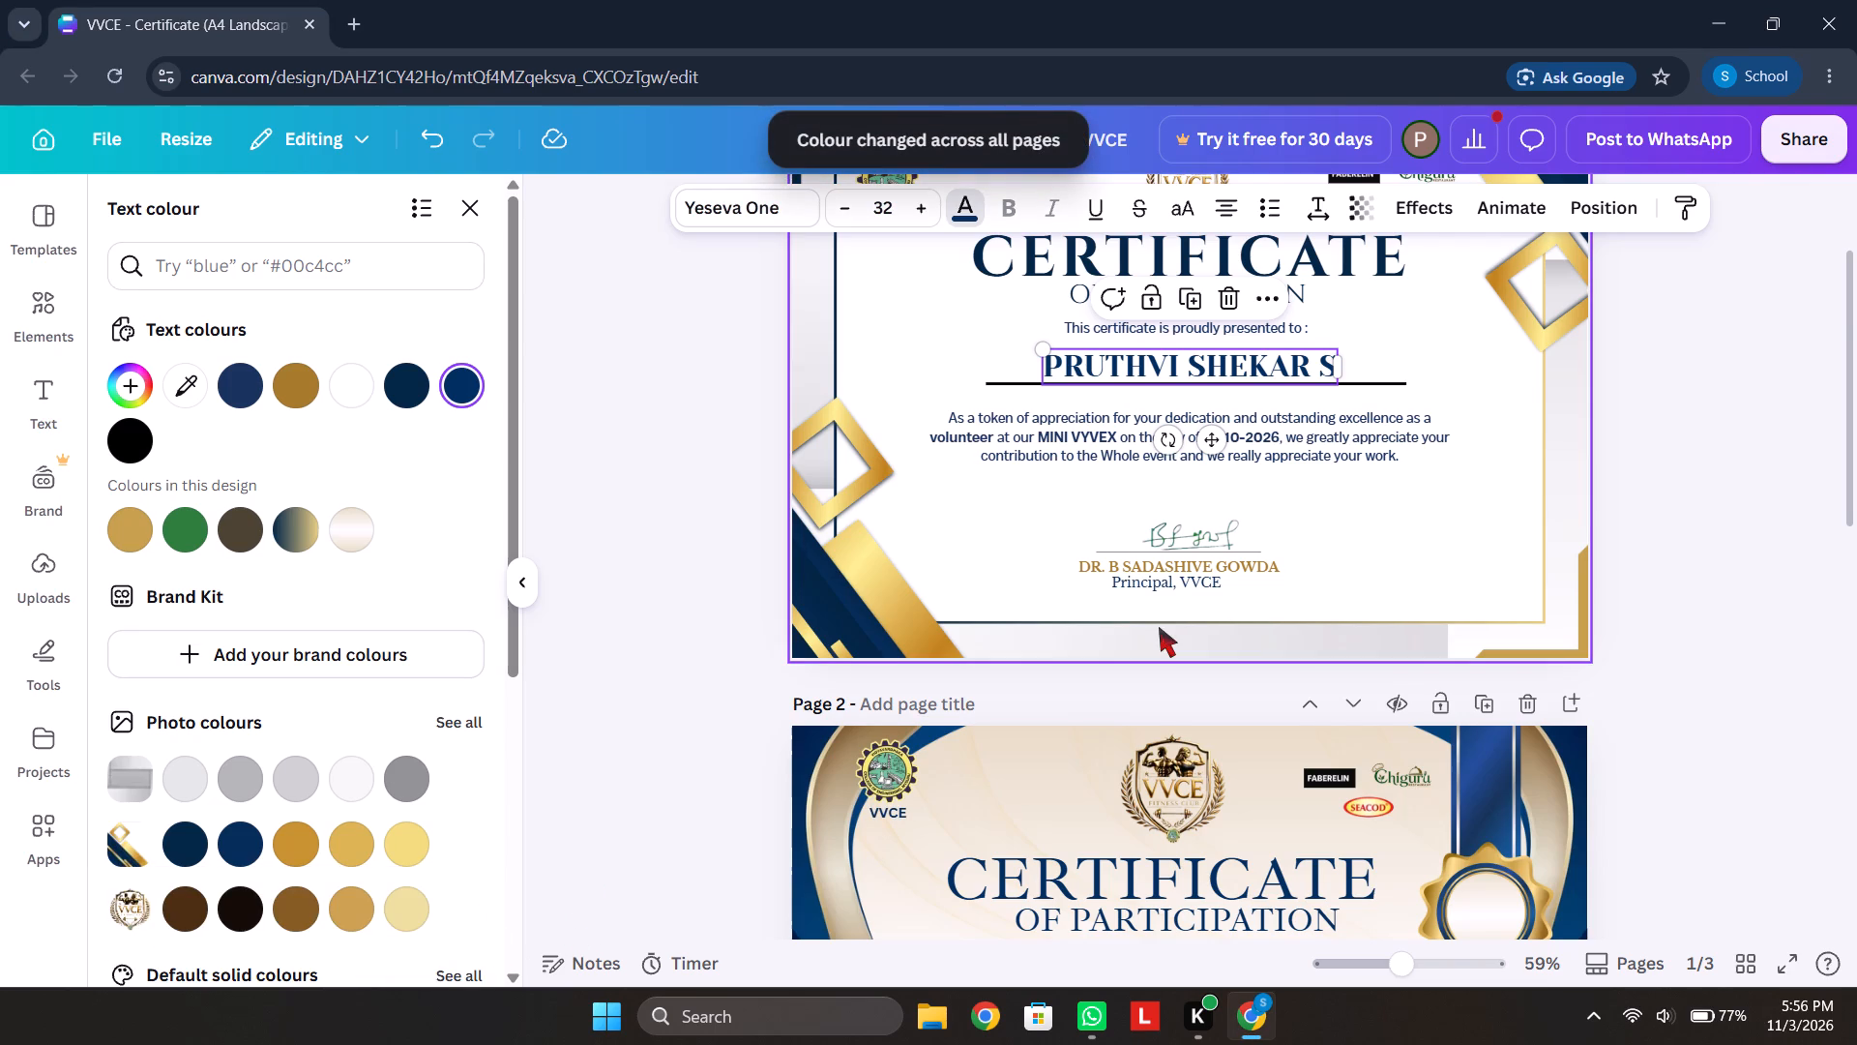
Move the recipient's name on page 2 up to sit just above the name line, clear of the body text.
scroll(1159, 627, "down", 2)
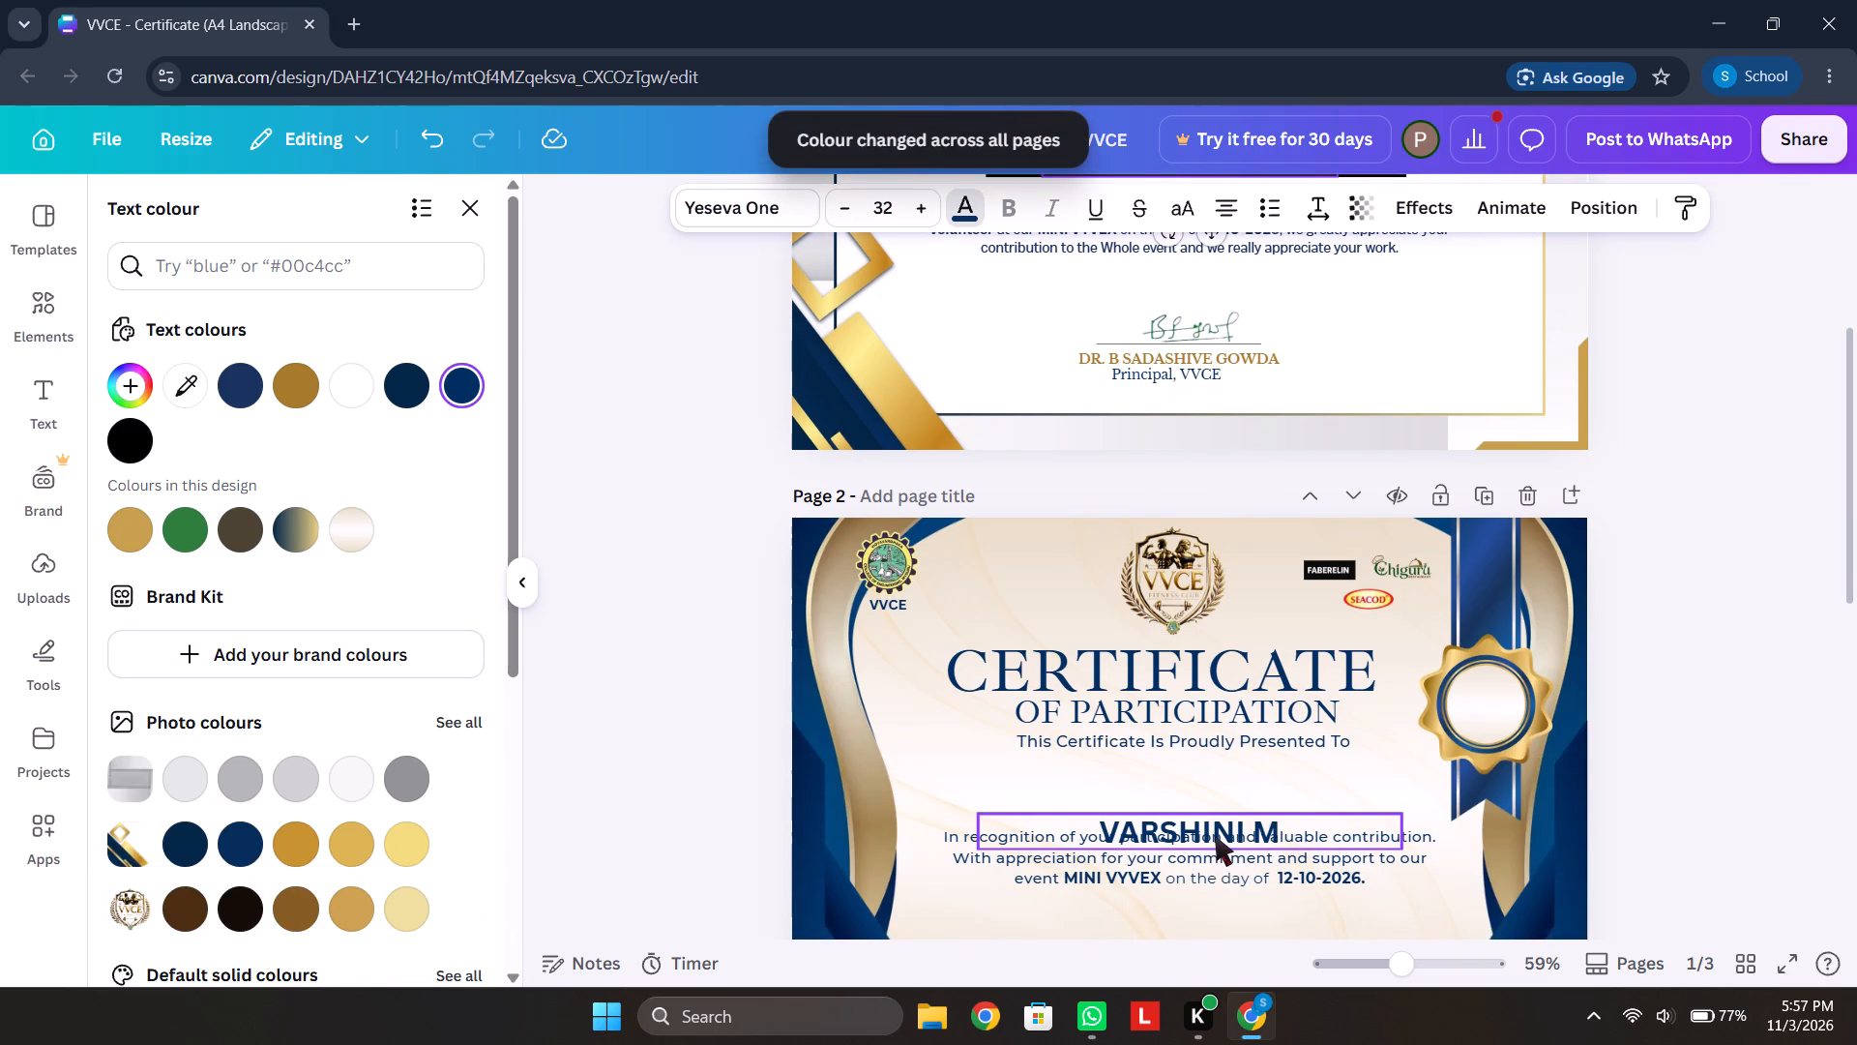
left_click(1215, 835)
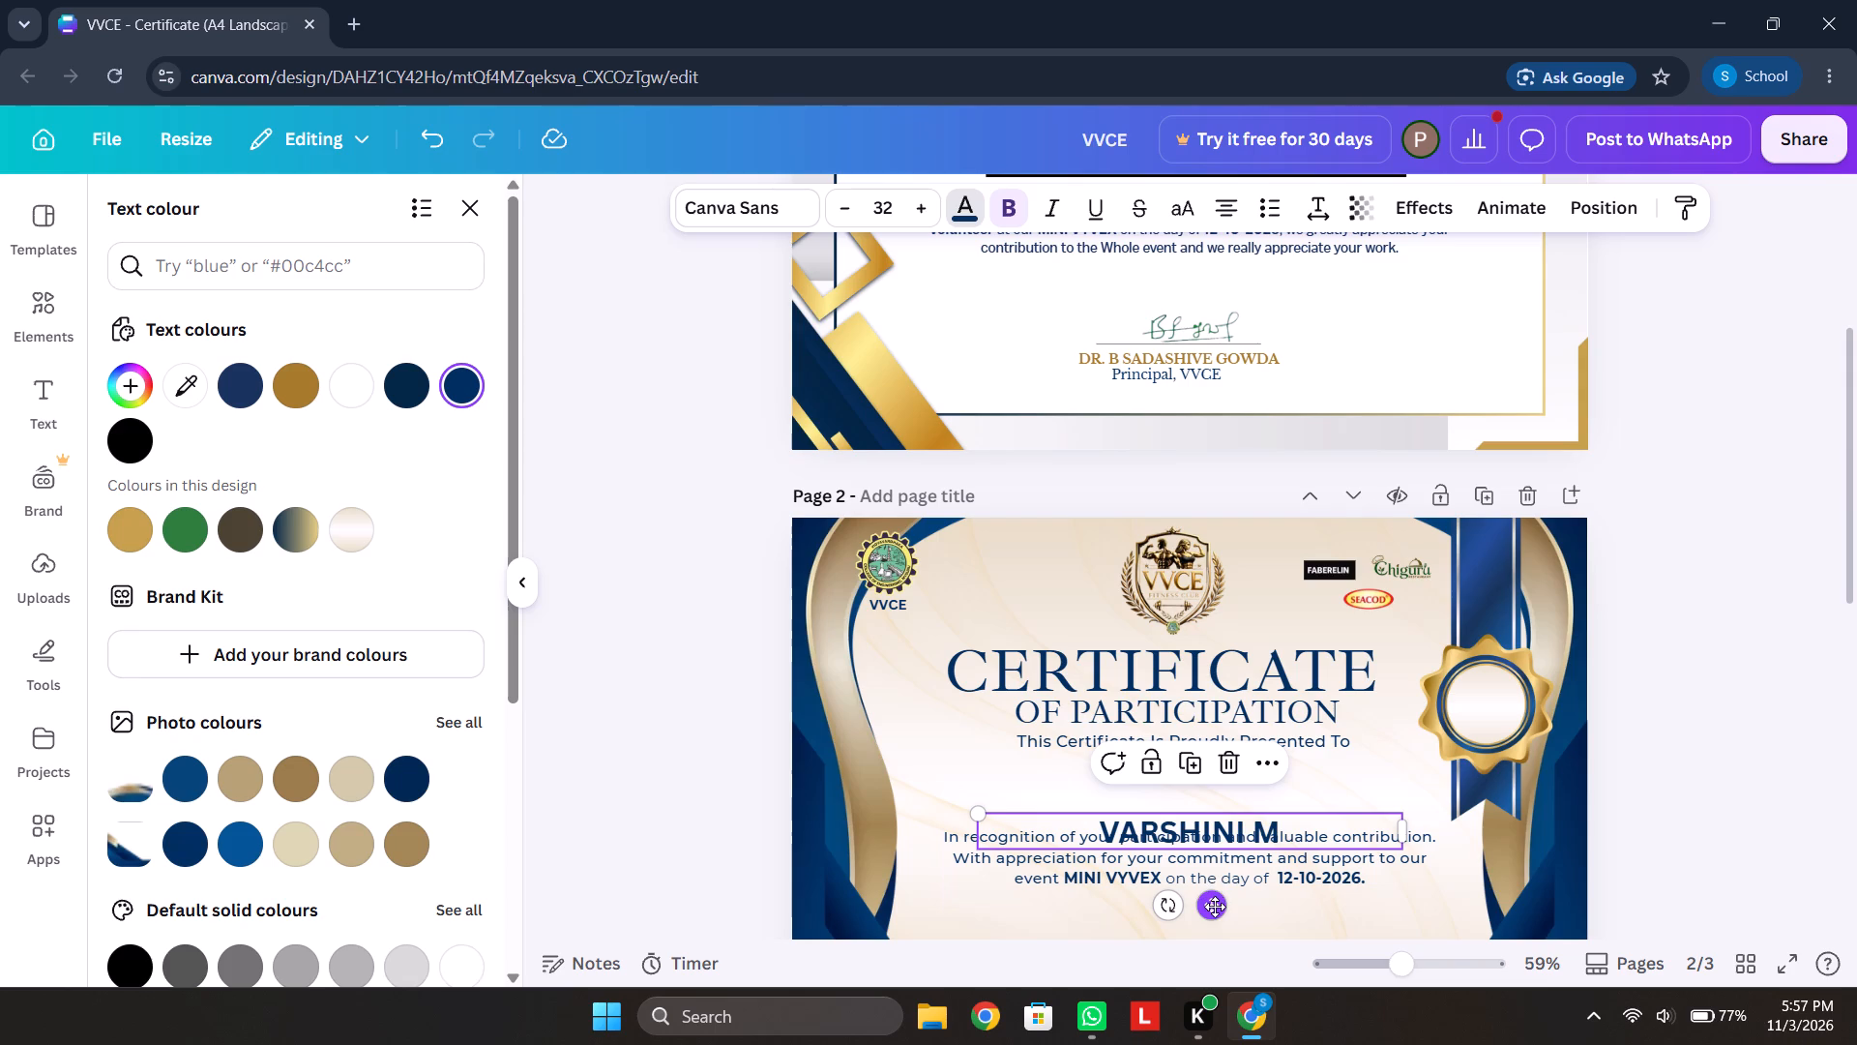
left_click_drag(1215, 907, 1212, 873)
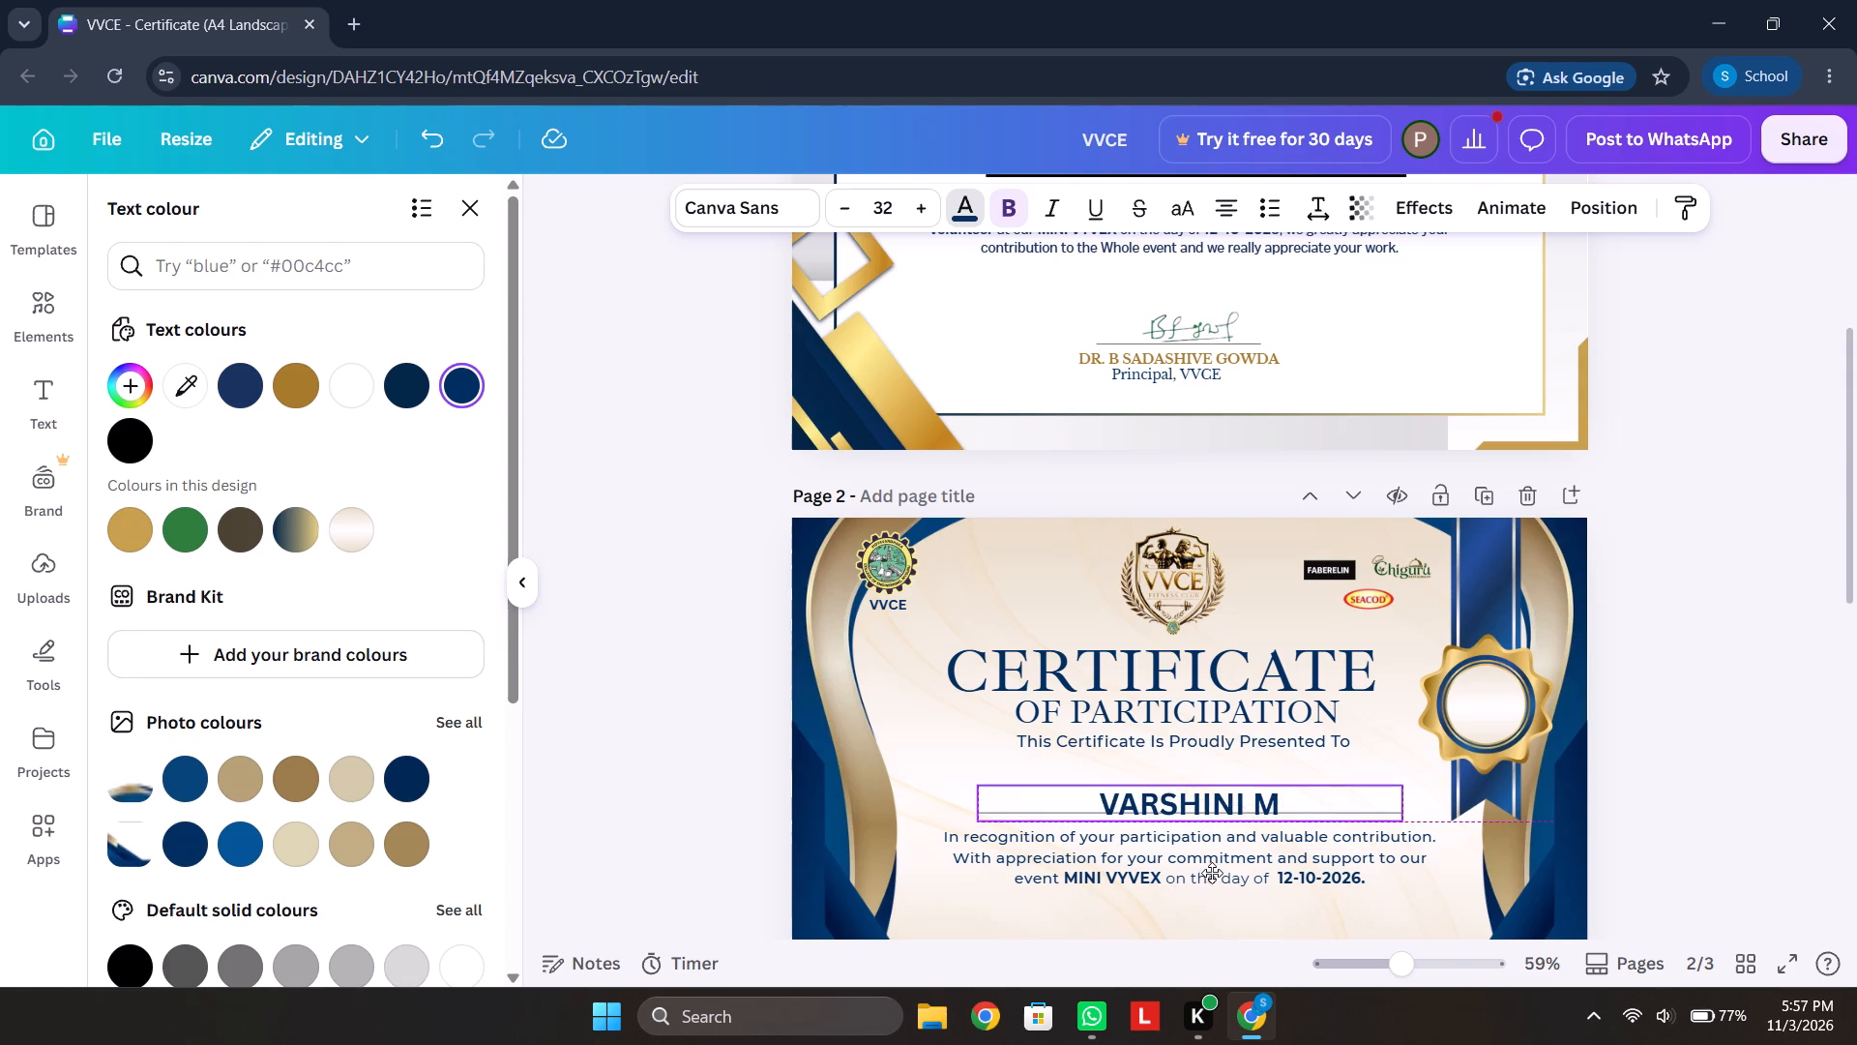
left_click_drag(1212, 873, 1210, 872)
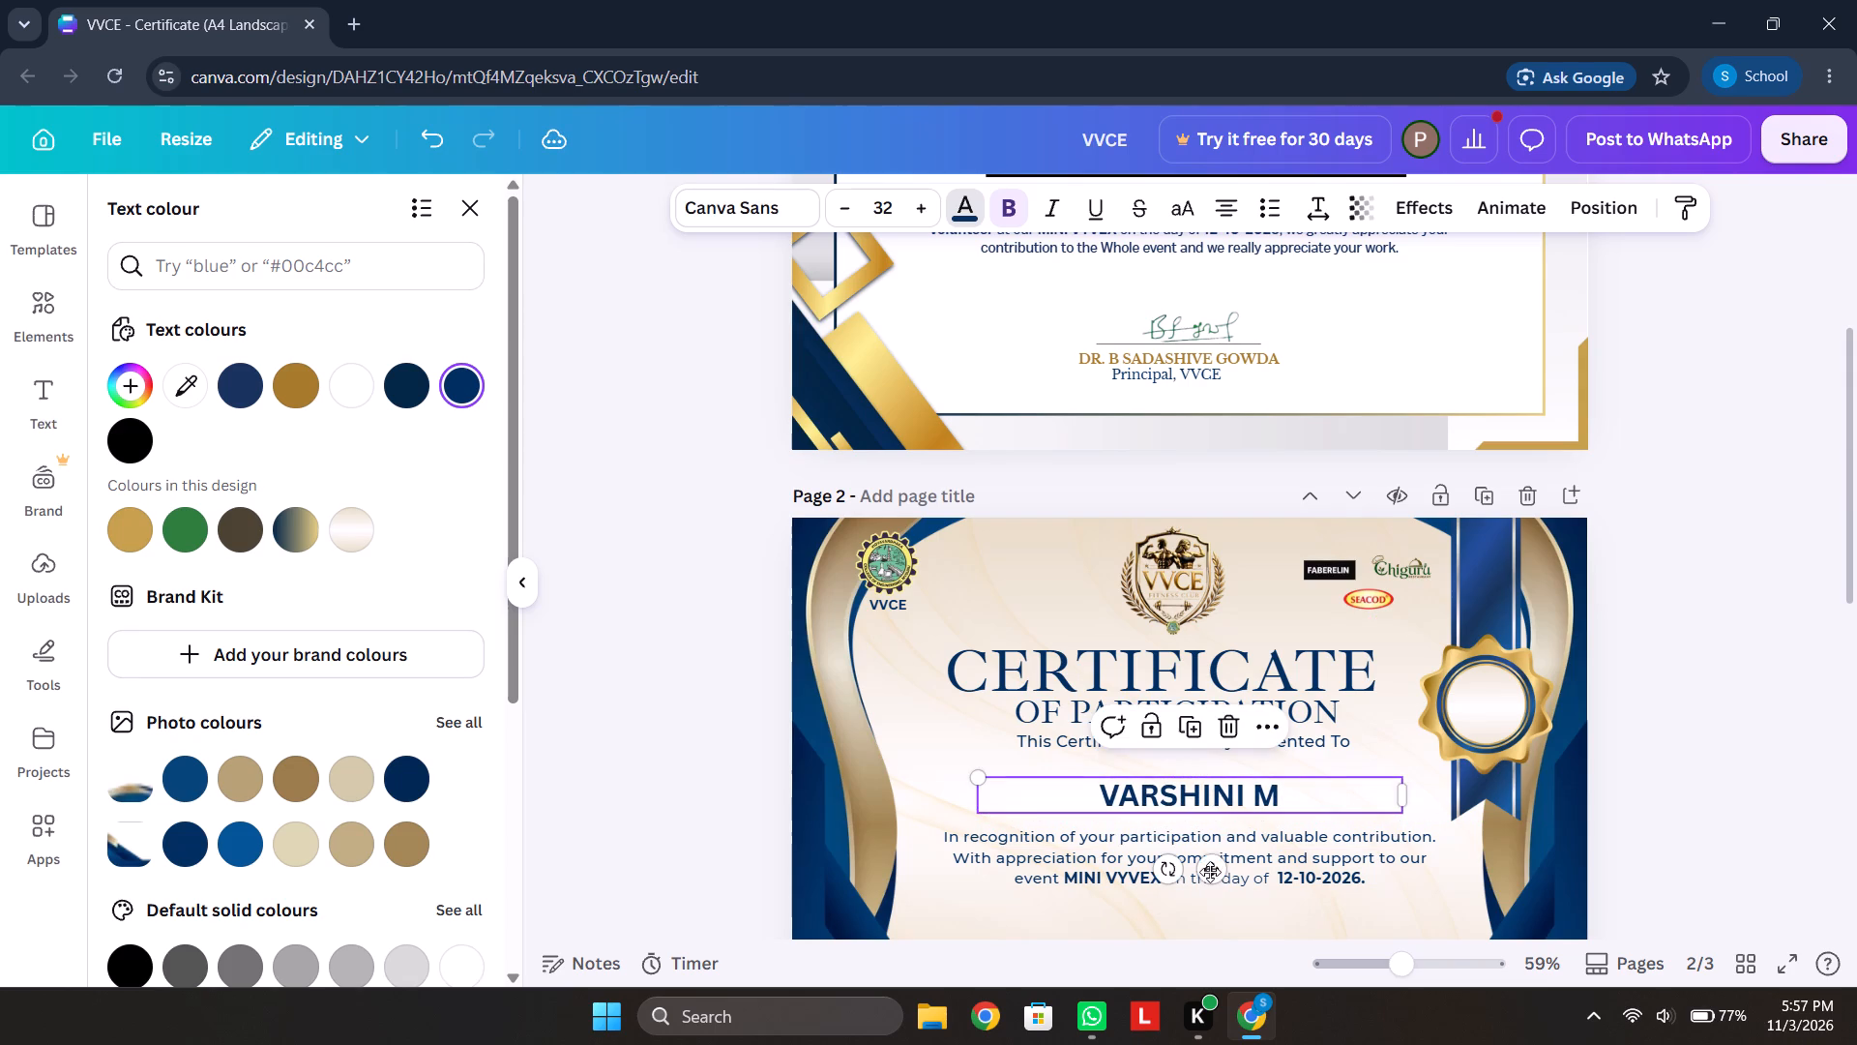
left_click(1608, 681)
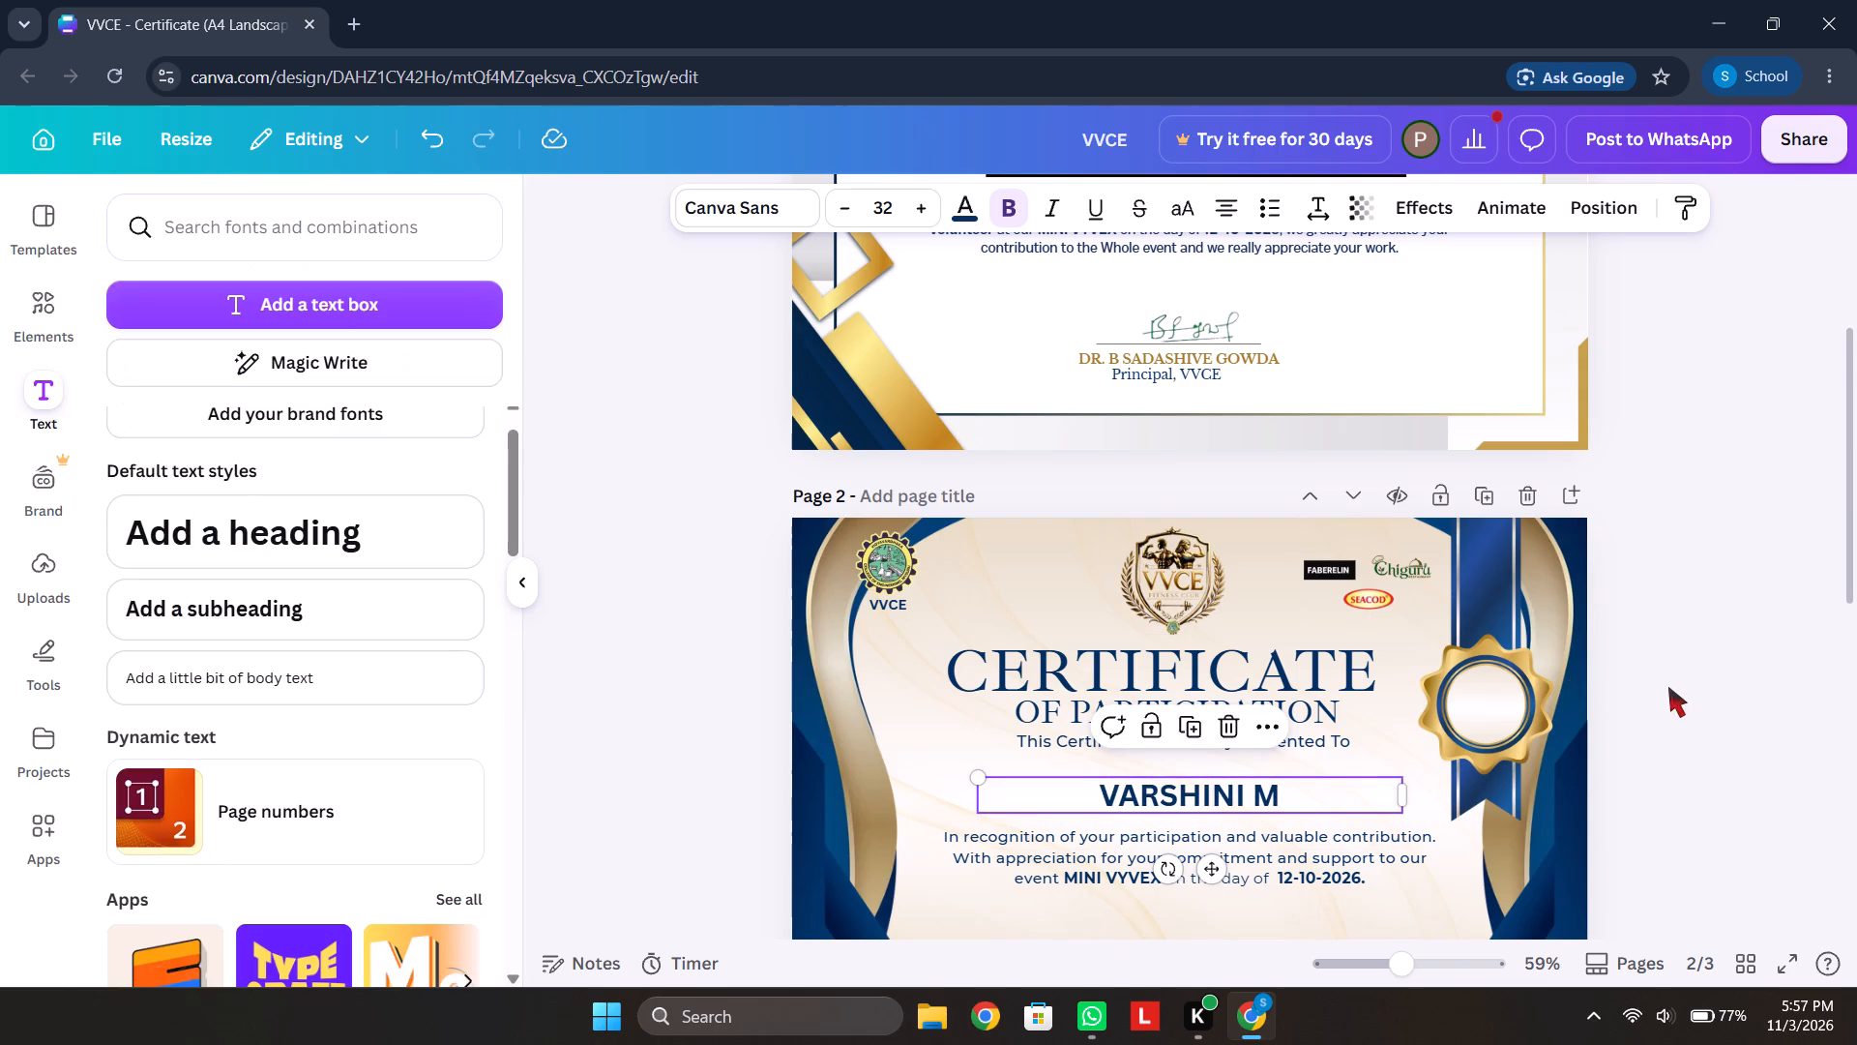
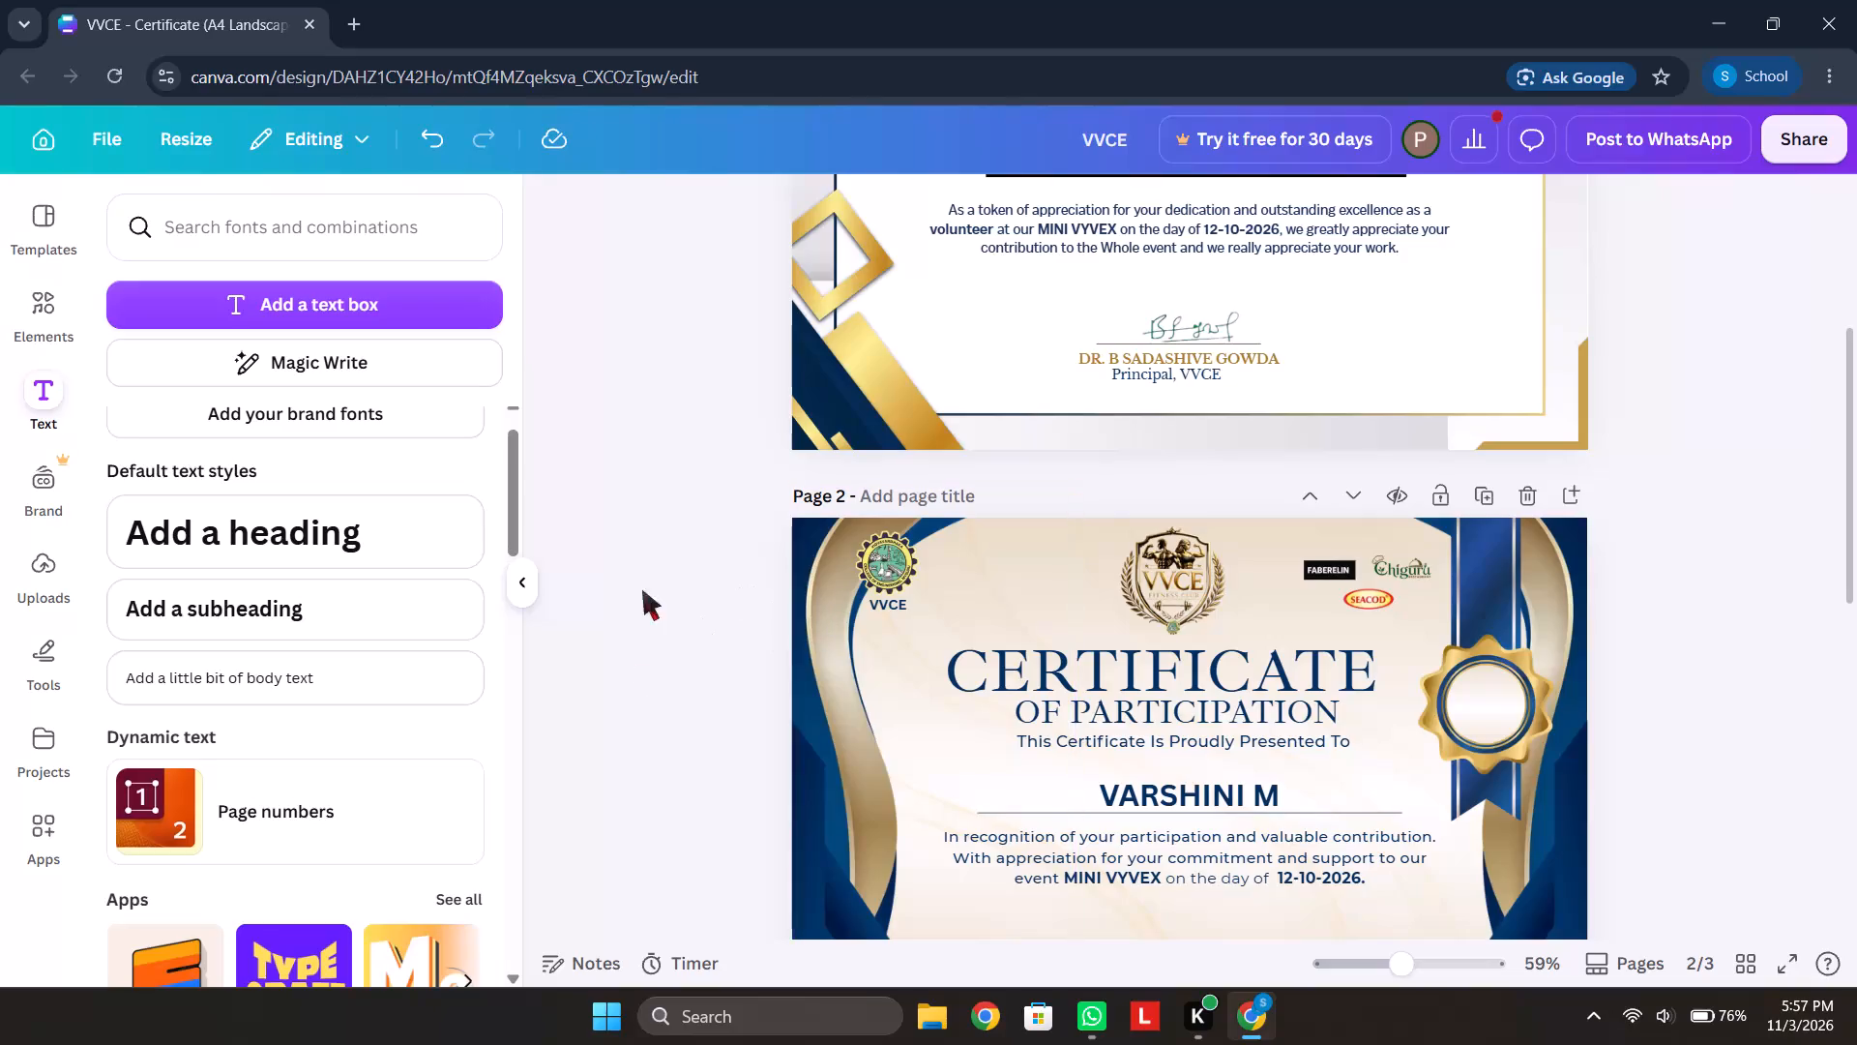
Change the font of the recipient's name on page 2 to Yeseva One, matching the name on page 1.
scroll(632, 520, "up", 3)
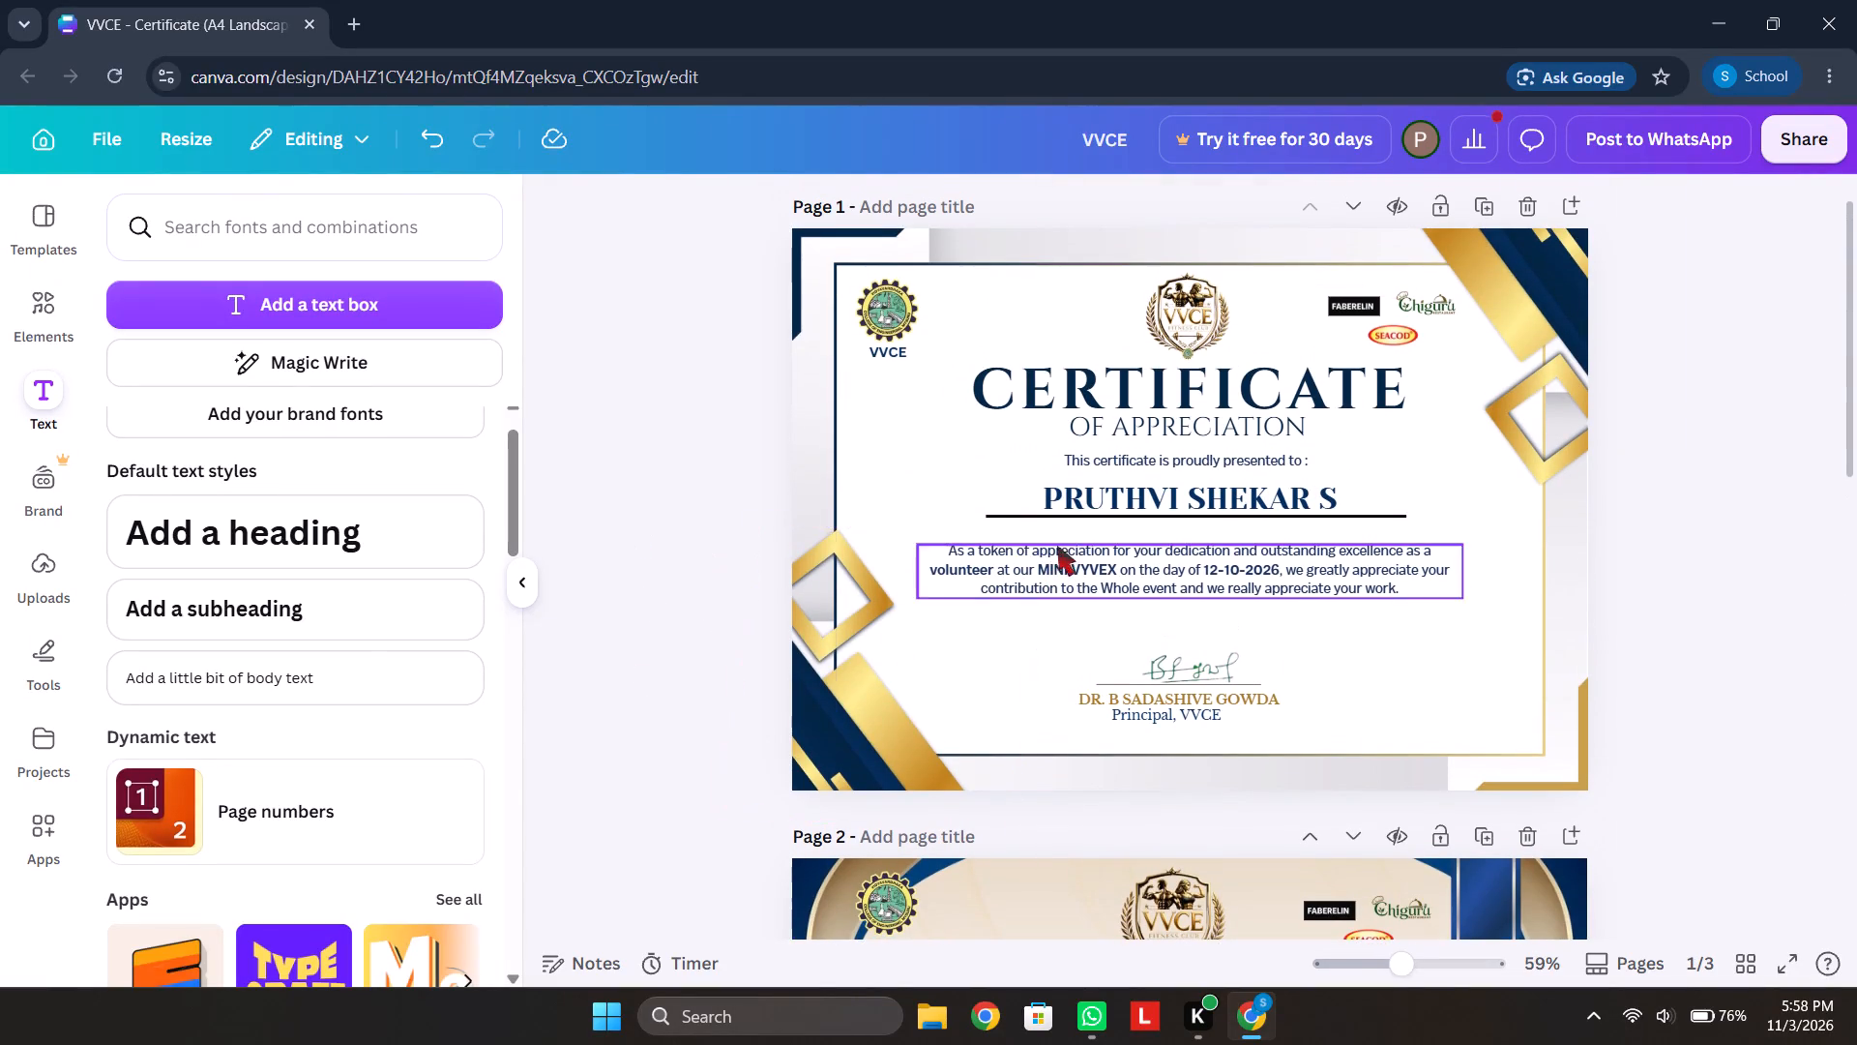
left_click(1060, 493)
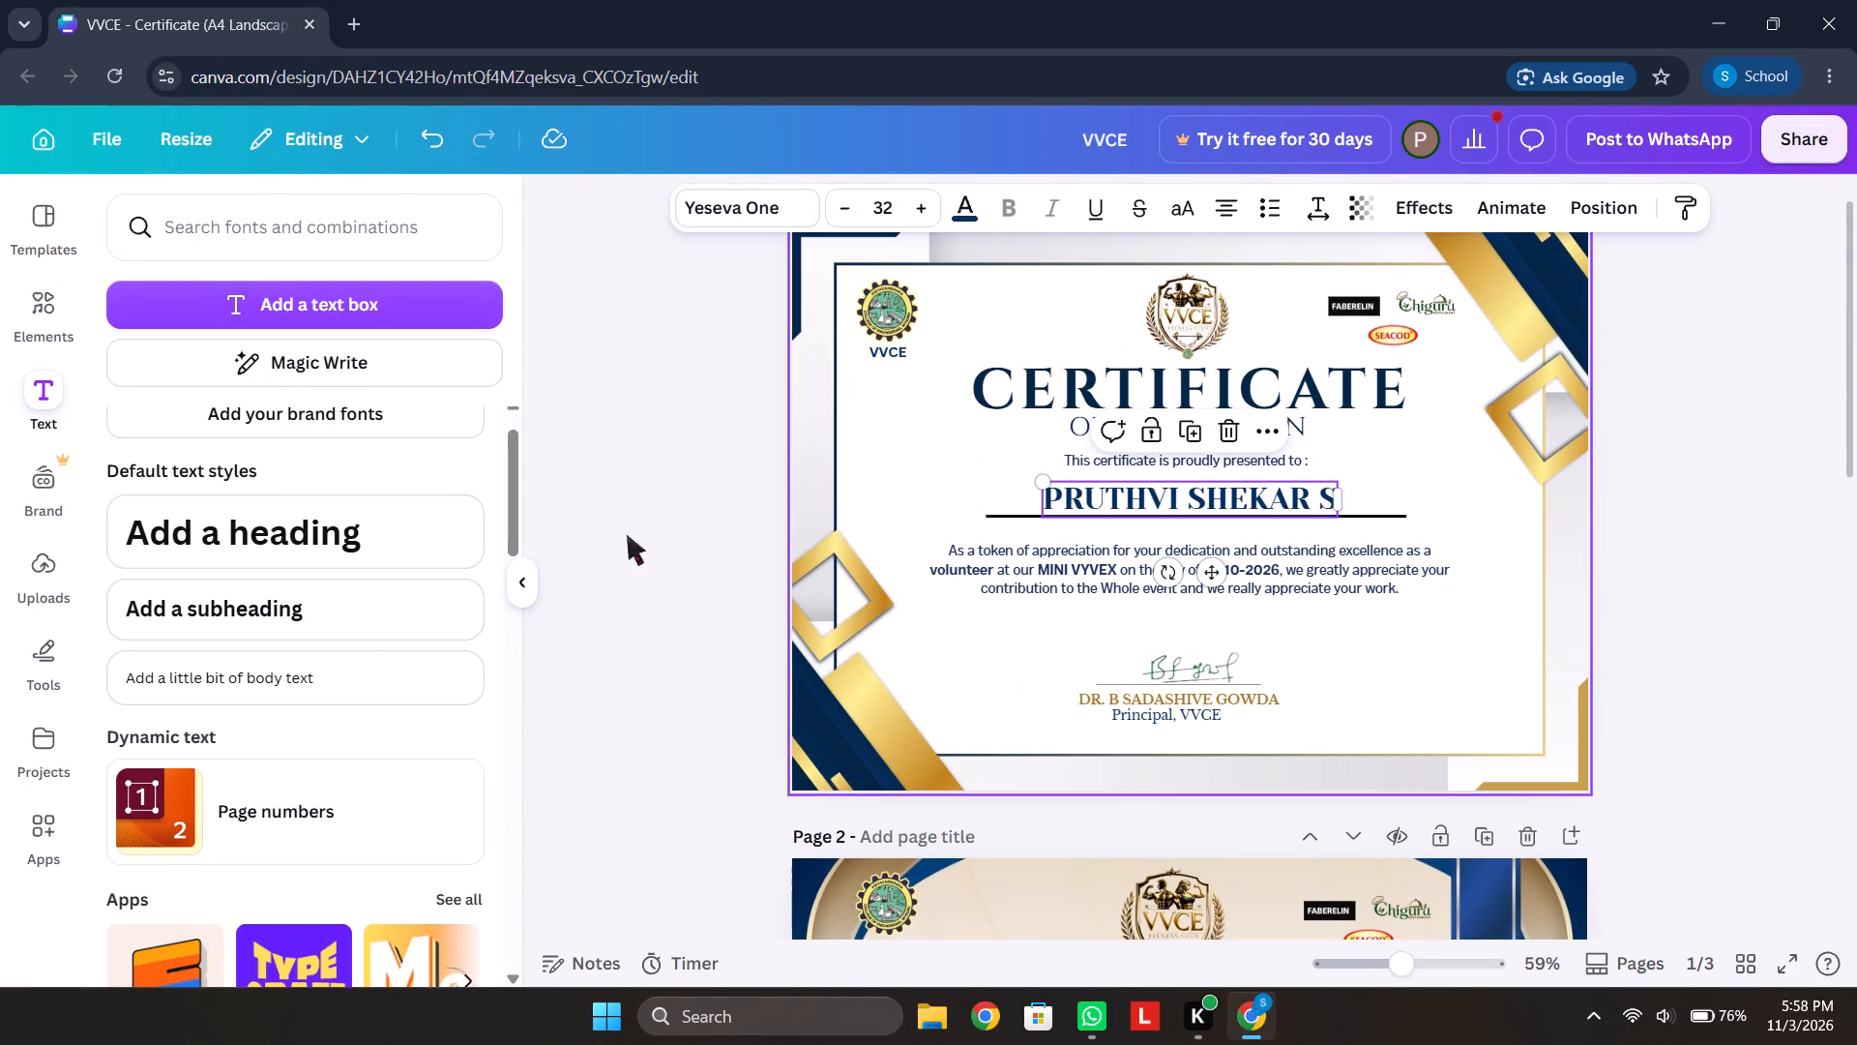
scroll(653, 576, "down", 4)
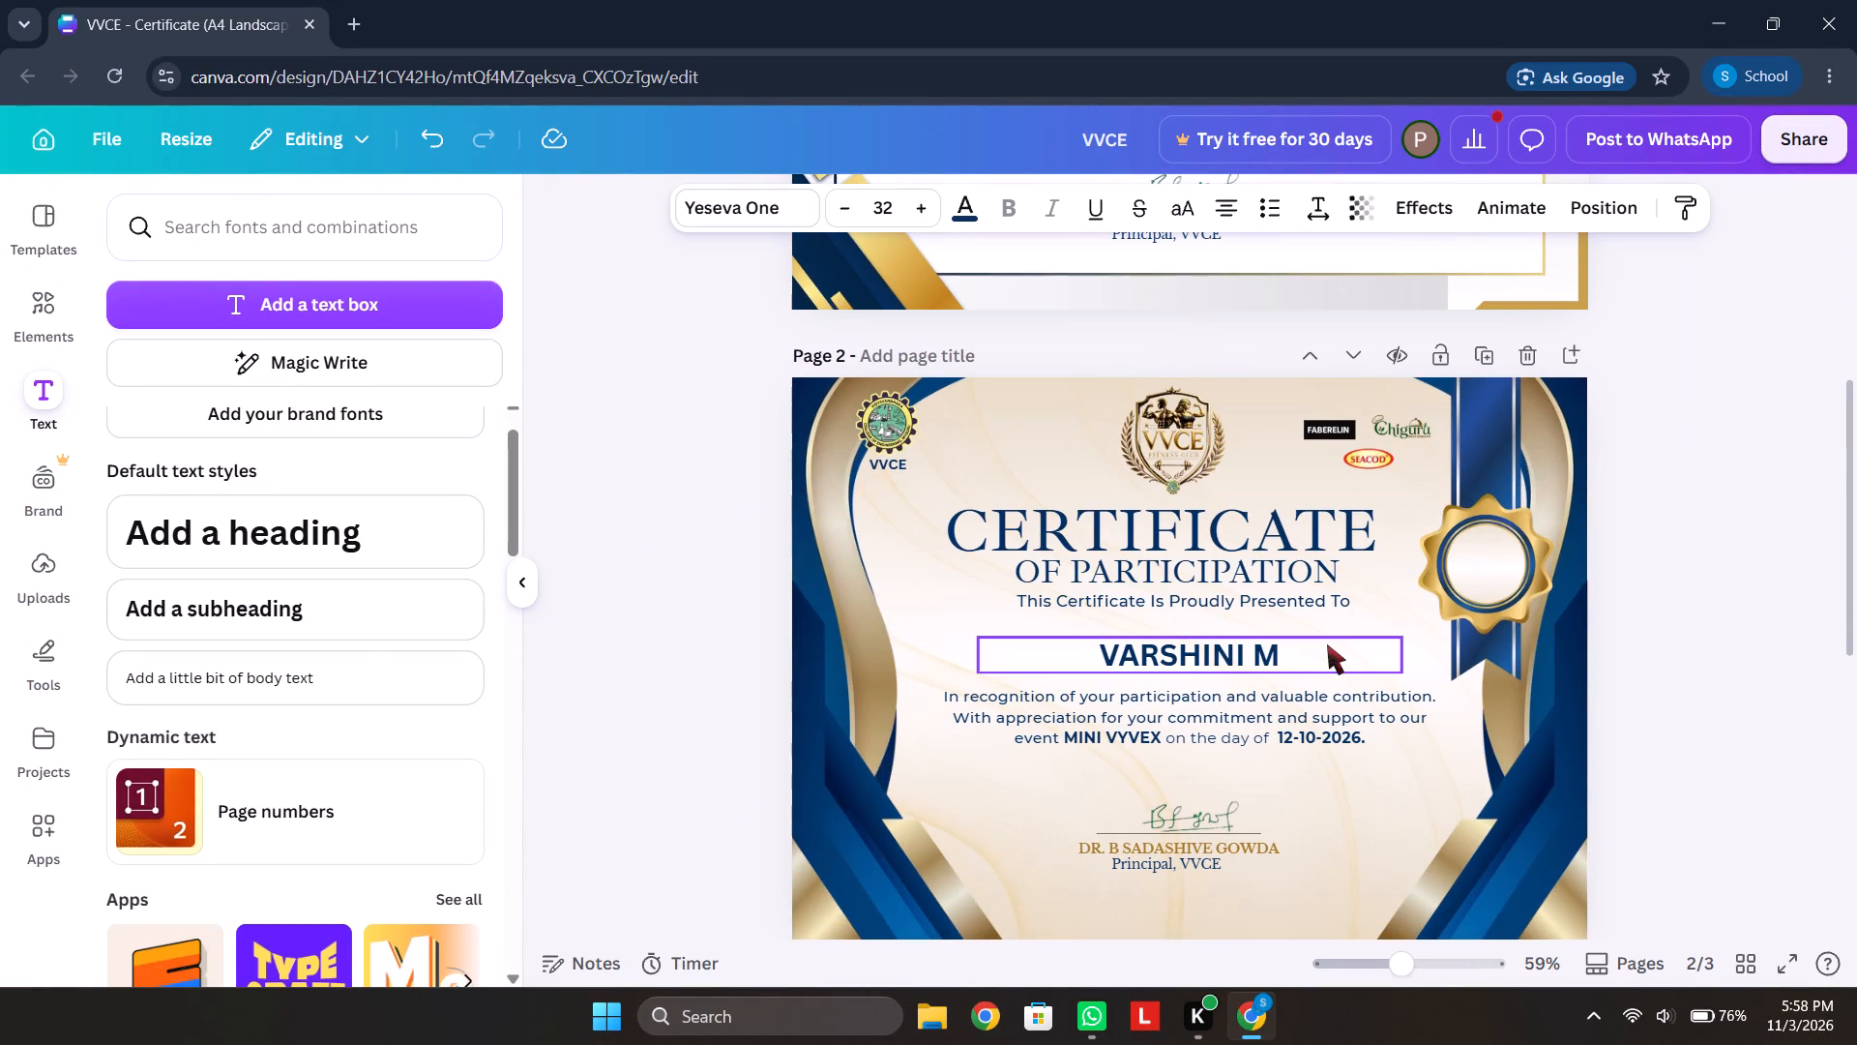
left_click(1276, 653)
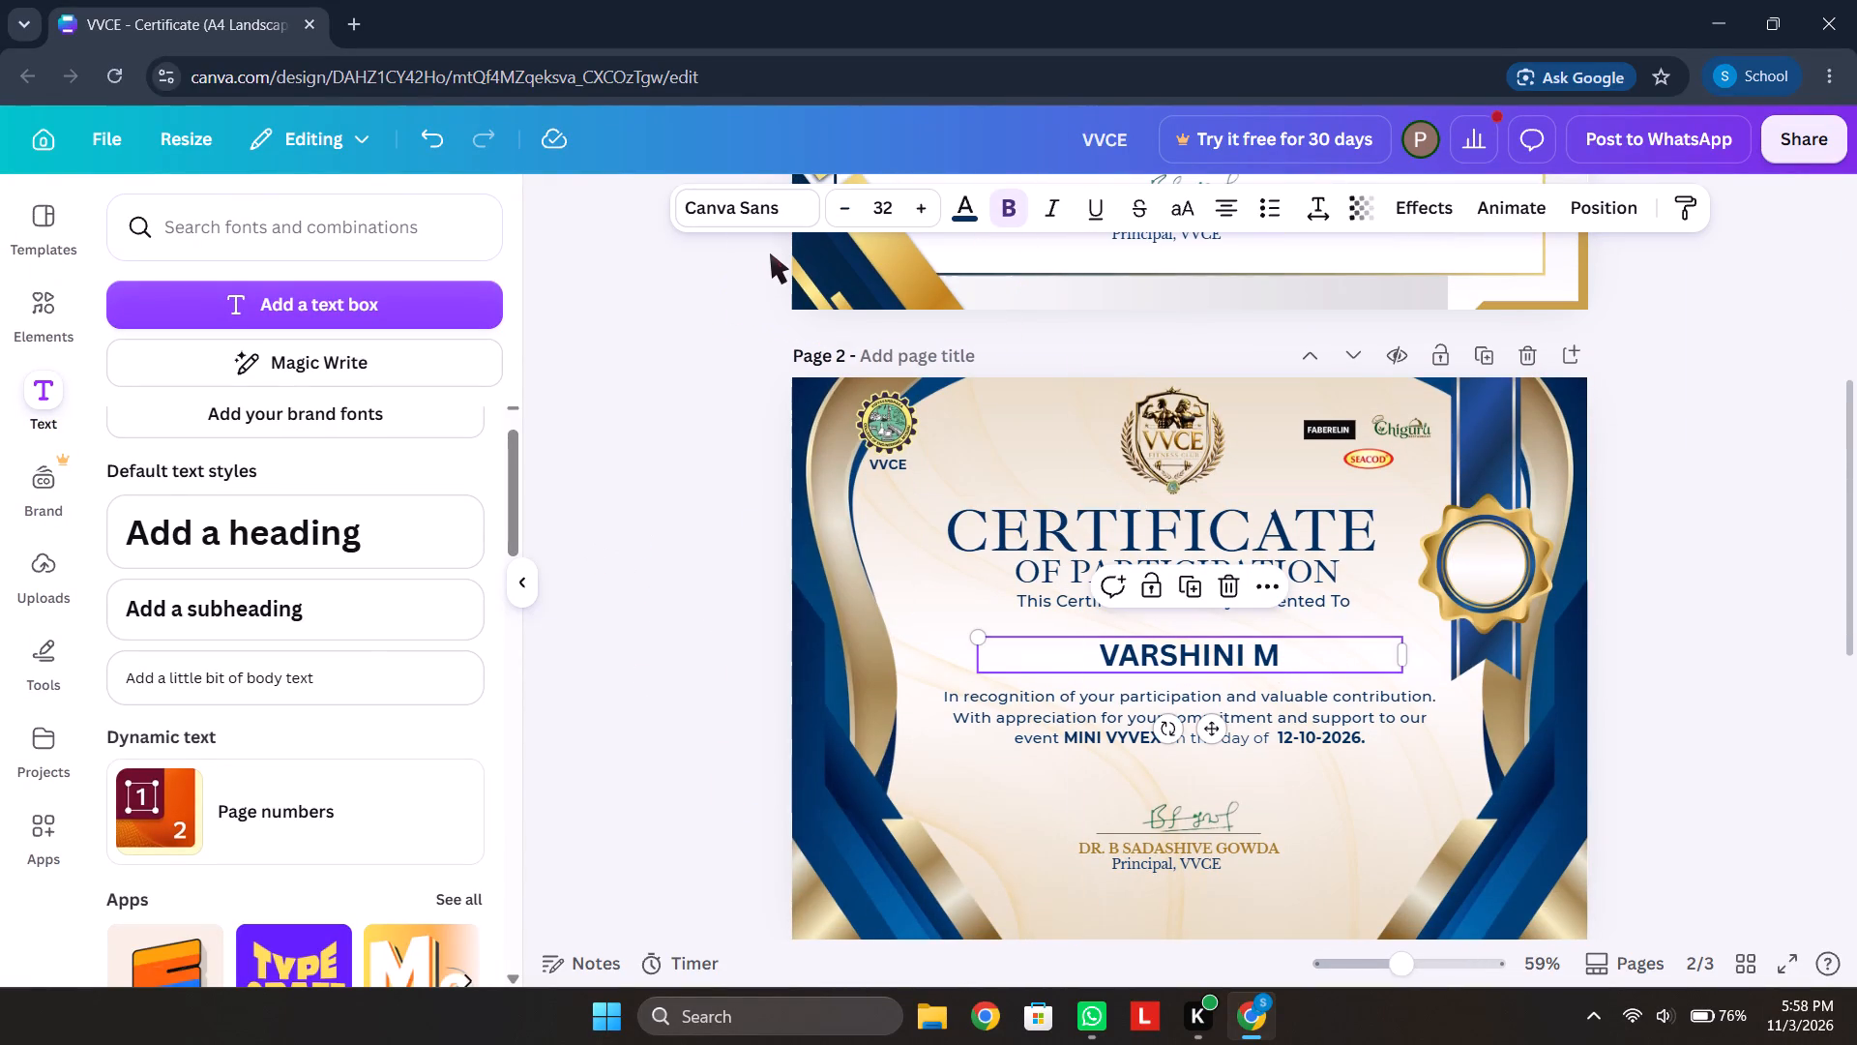
left_click(744, 208)
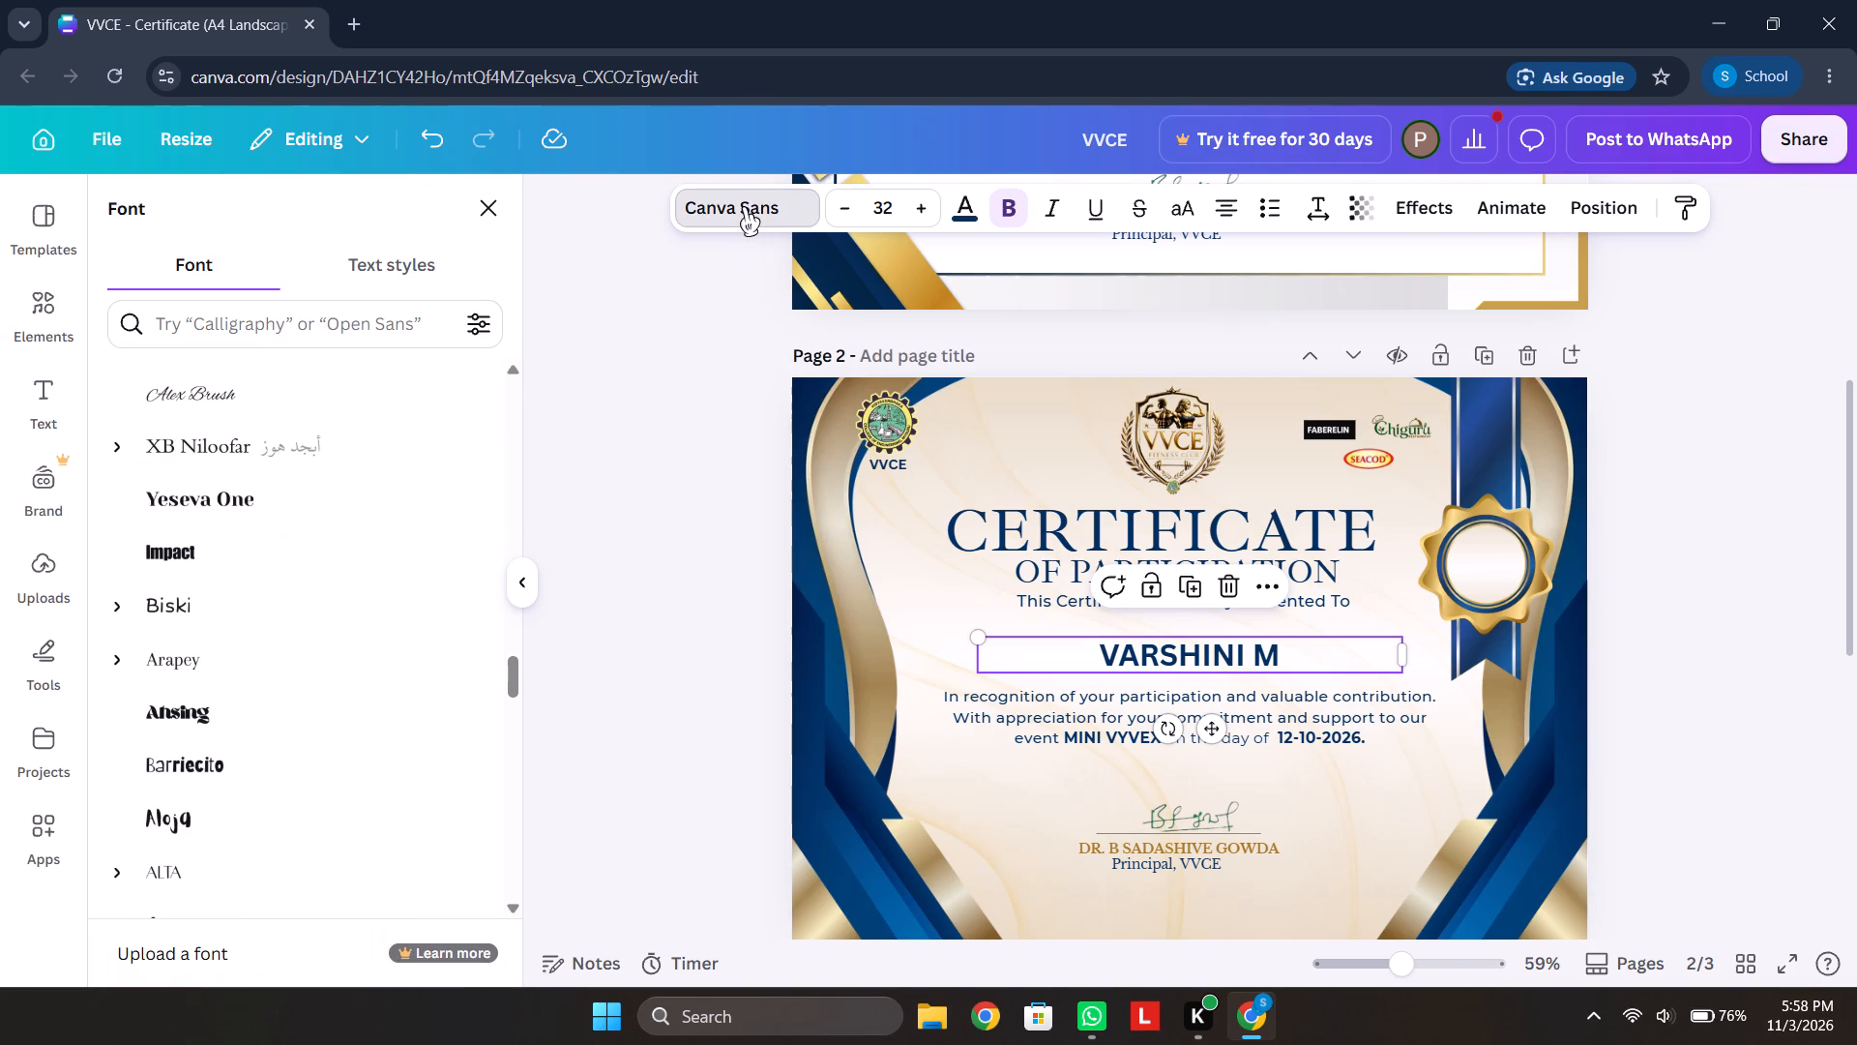
left_click(223, 491)
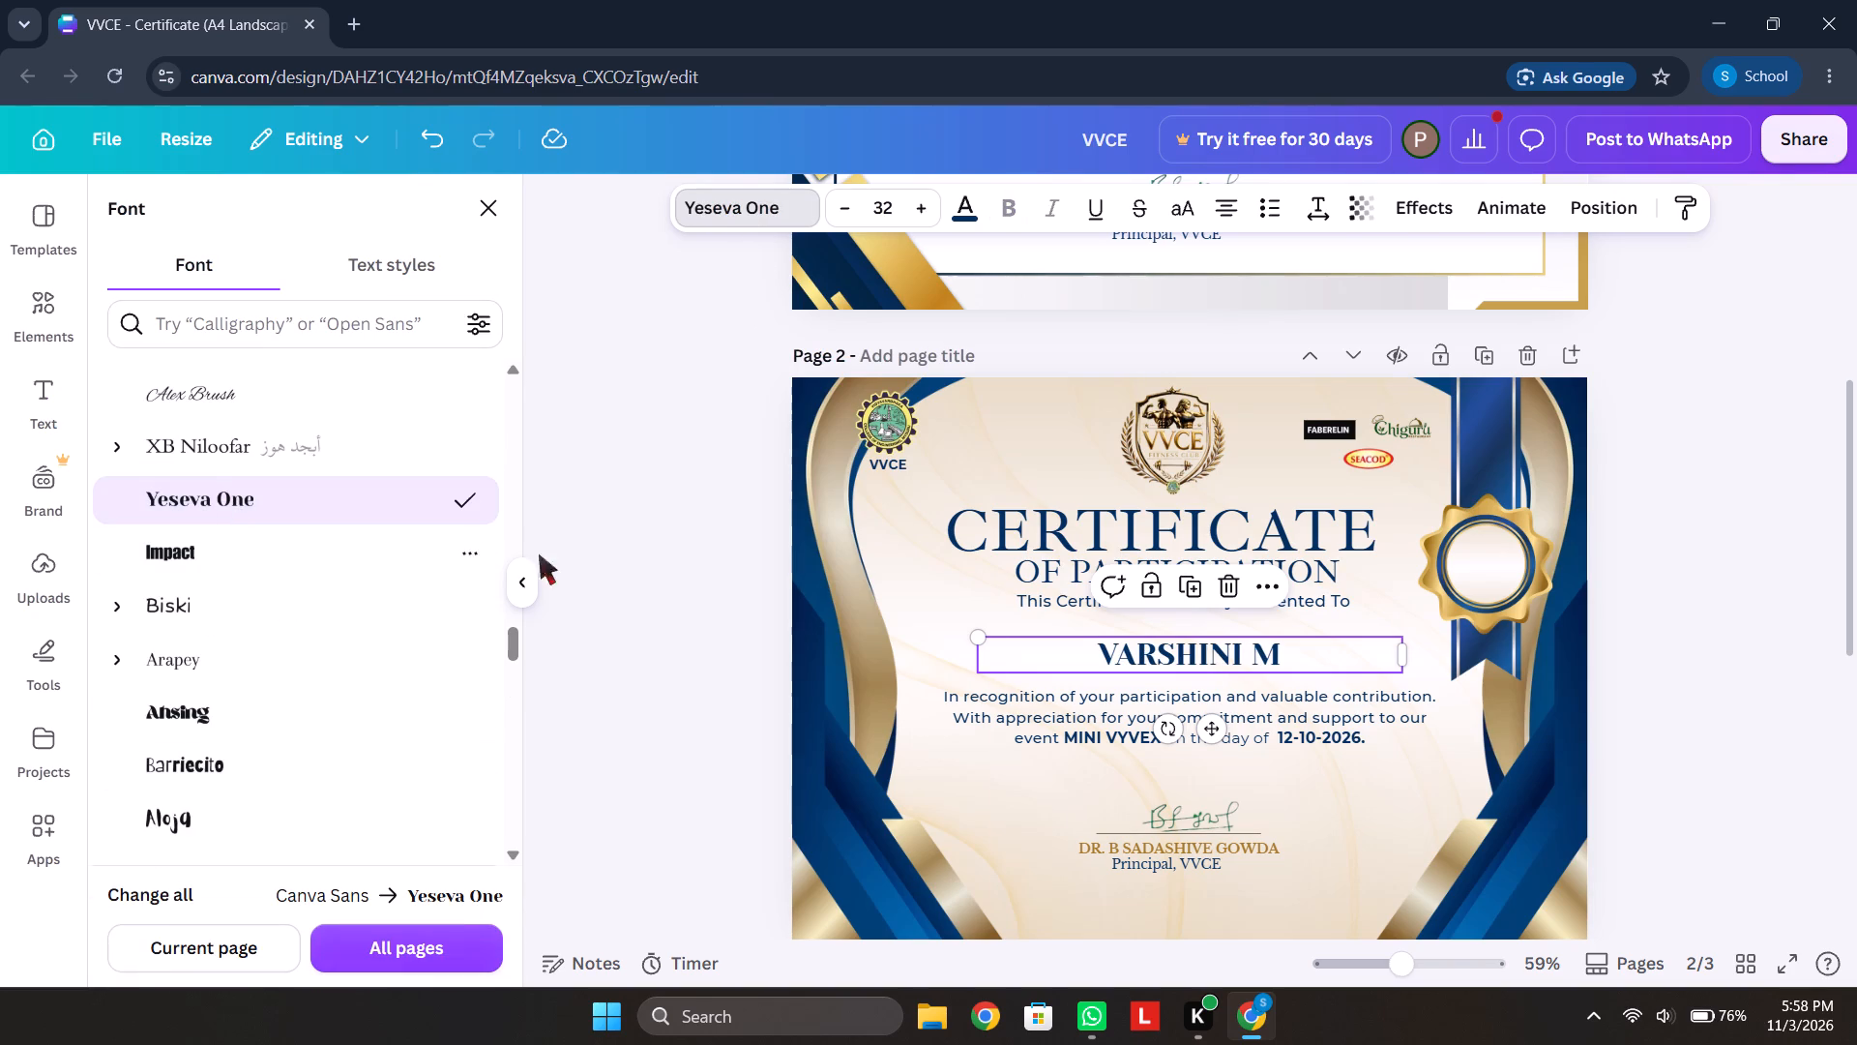
left_click(682, 646)
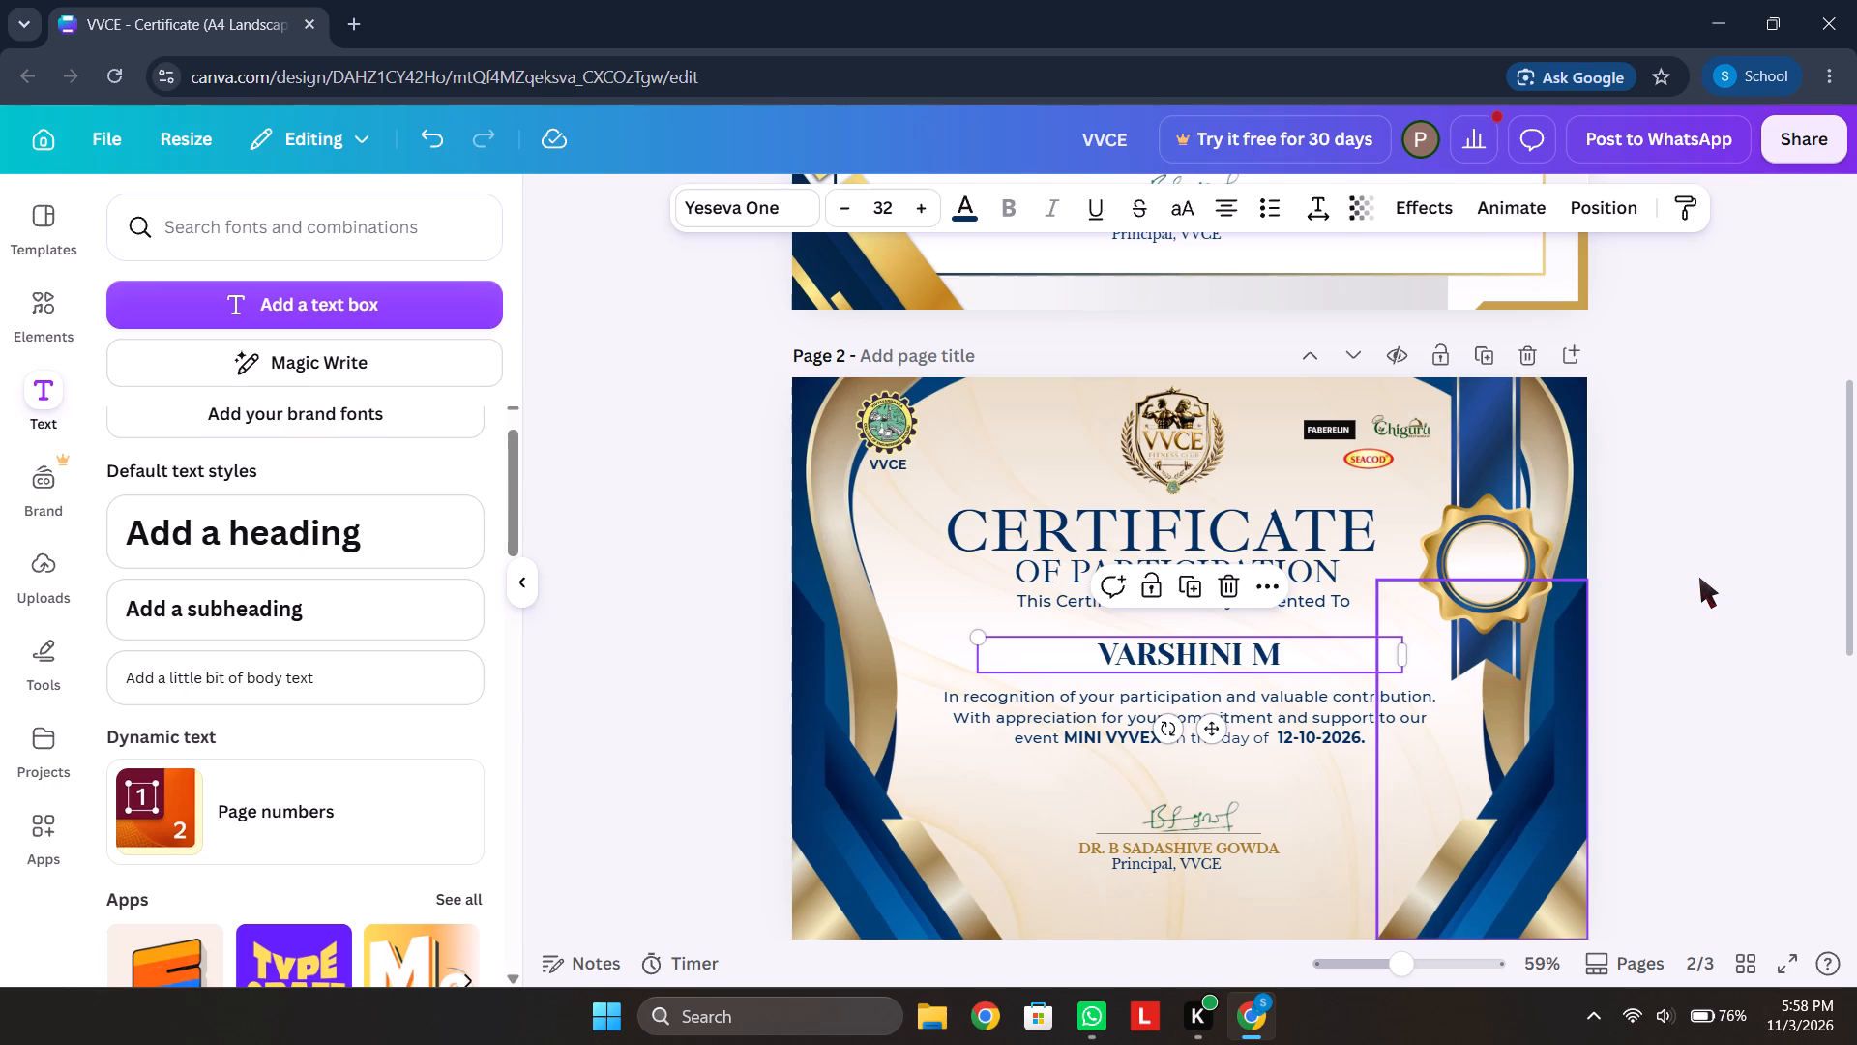
left_click(1752, 603)
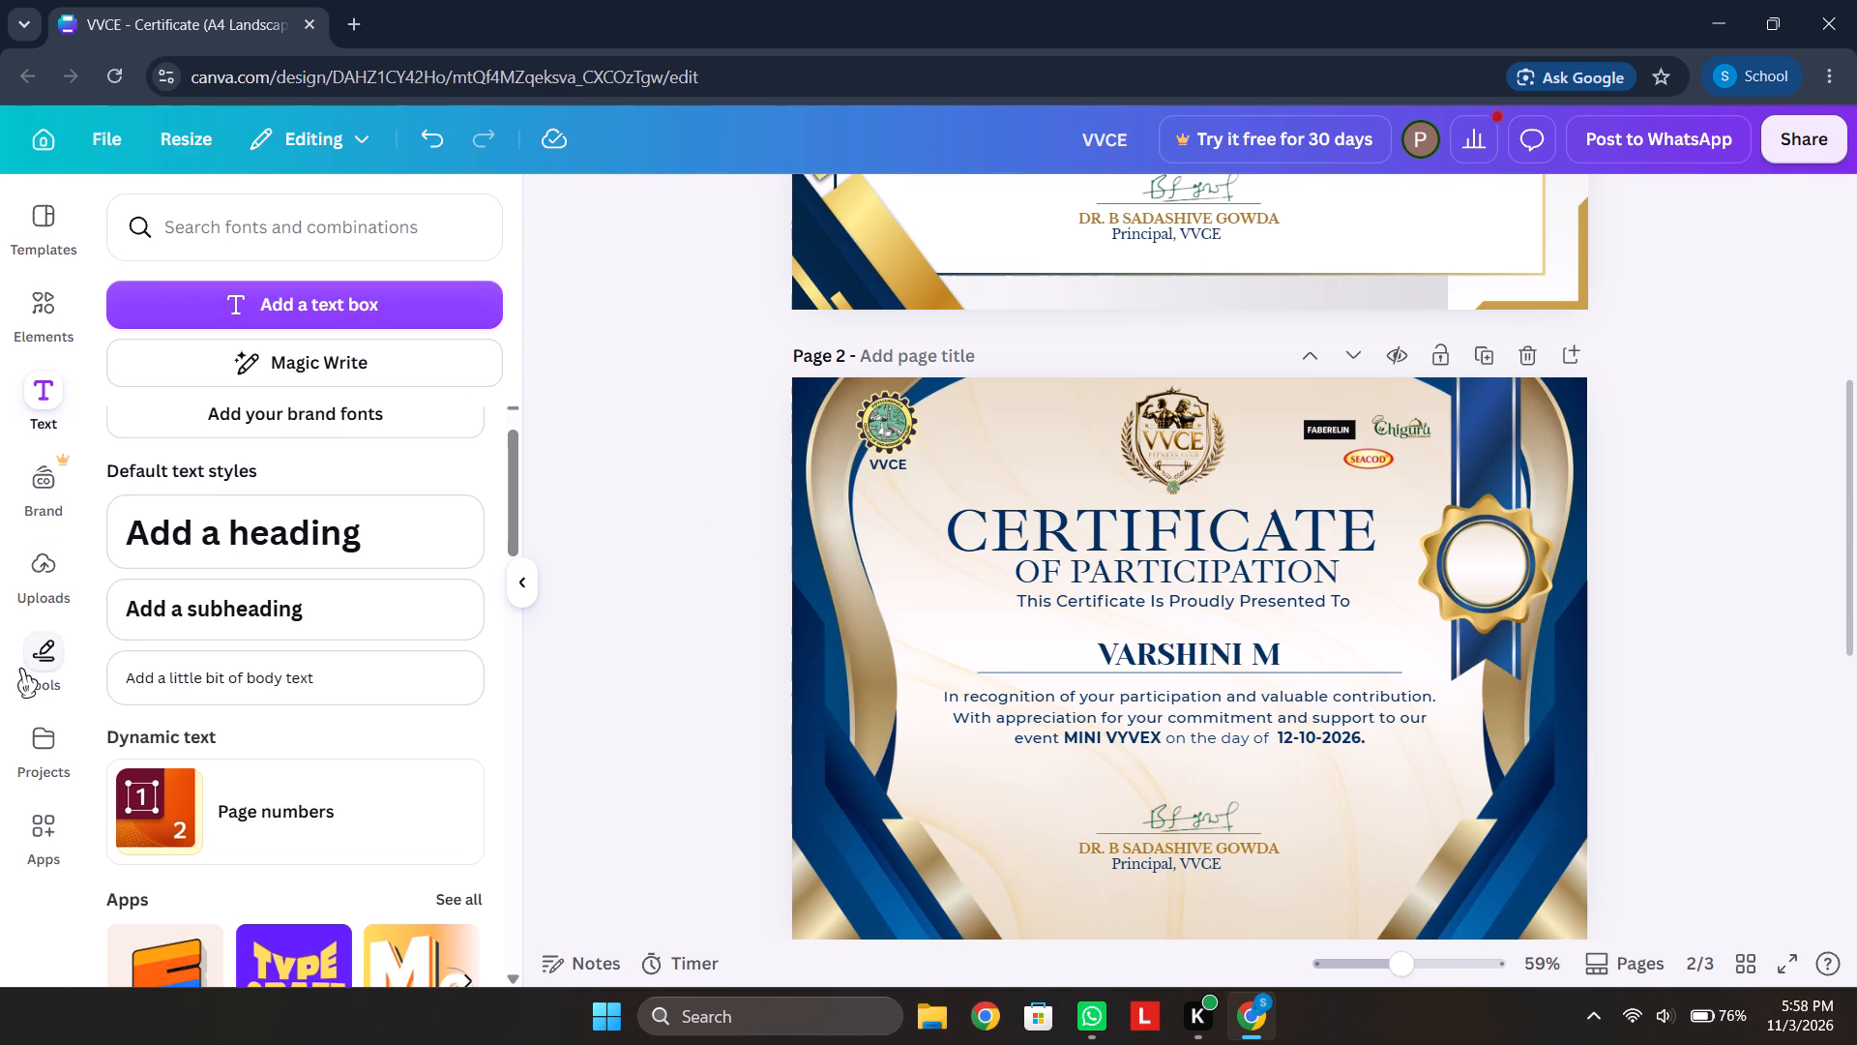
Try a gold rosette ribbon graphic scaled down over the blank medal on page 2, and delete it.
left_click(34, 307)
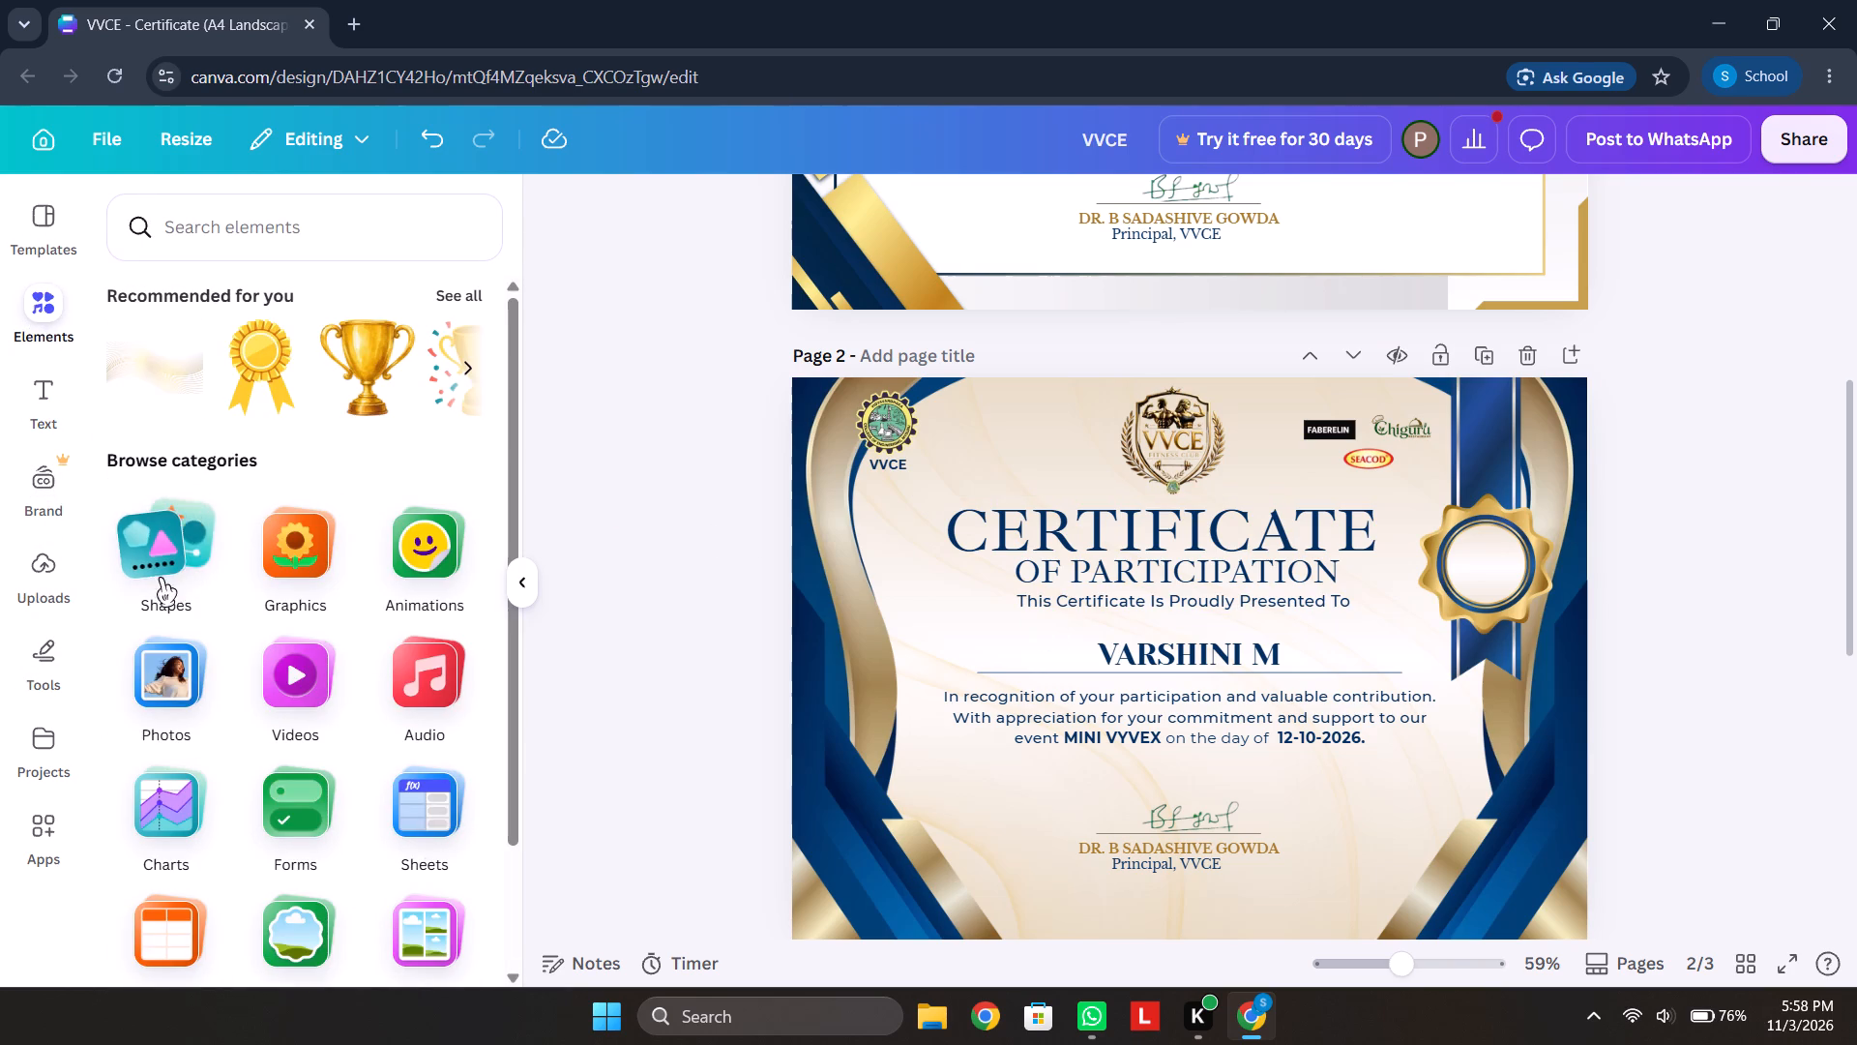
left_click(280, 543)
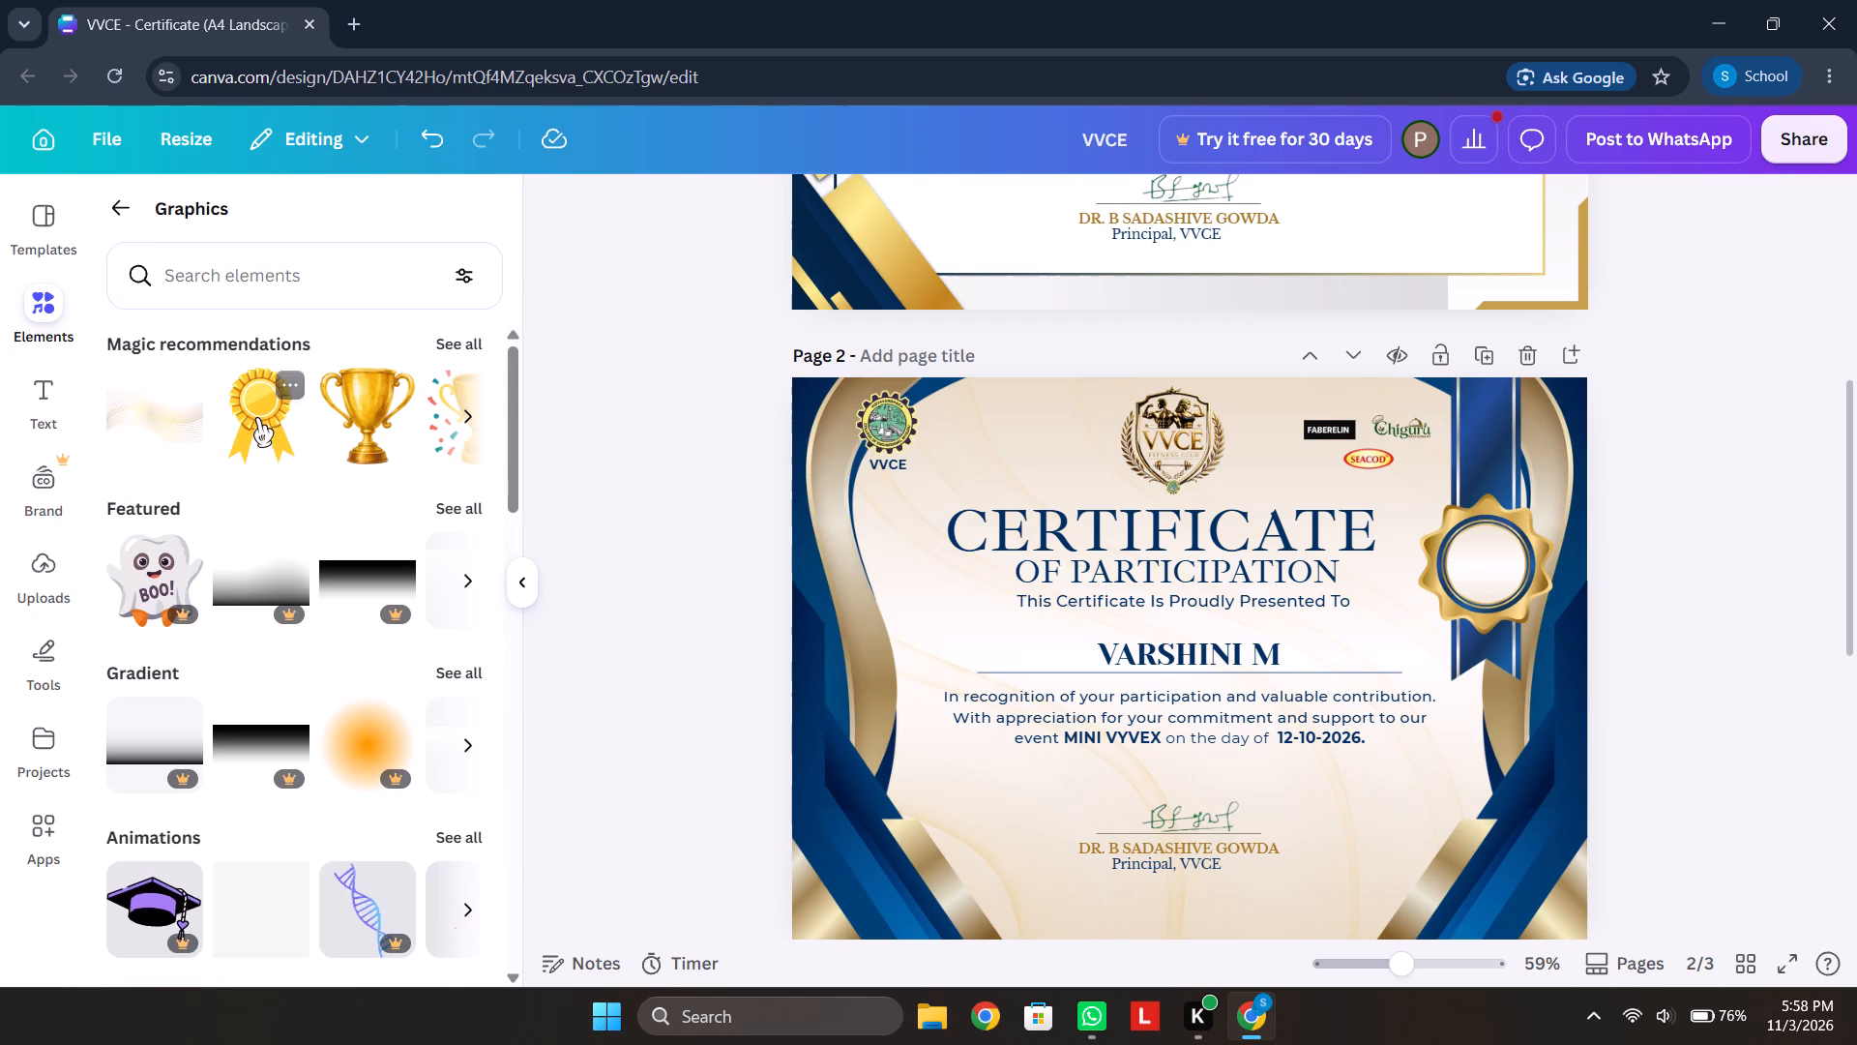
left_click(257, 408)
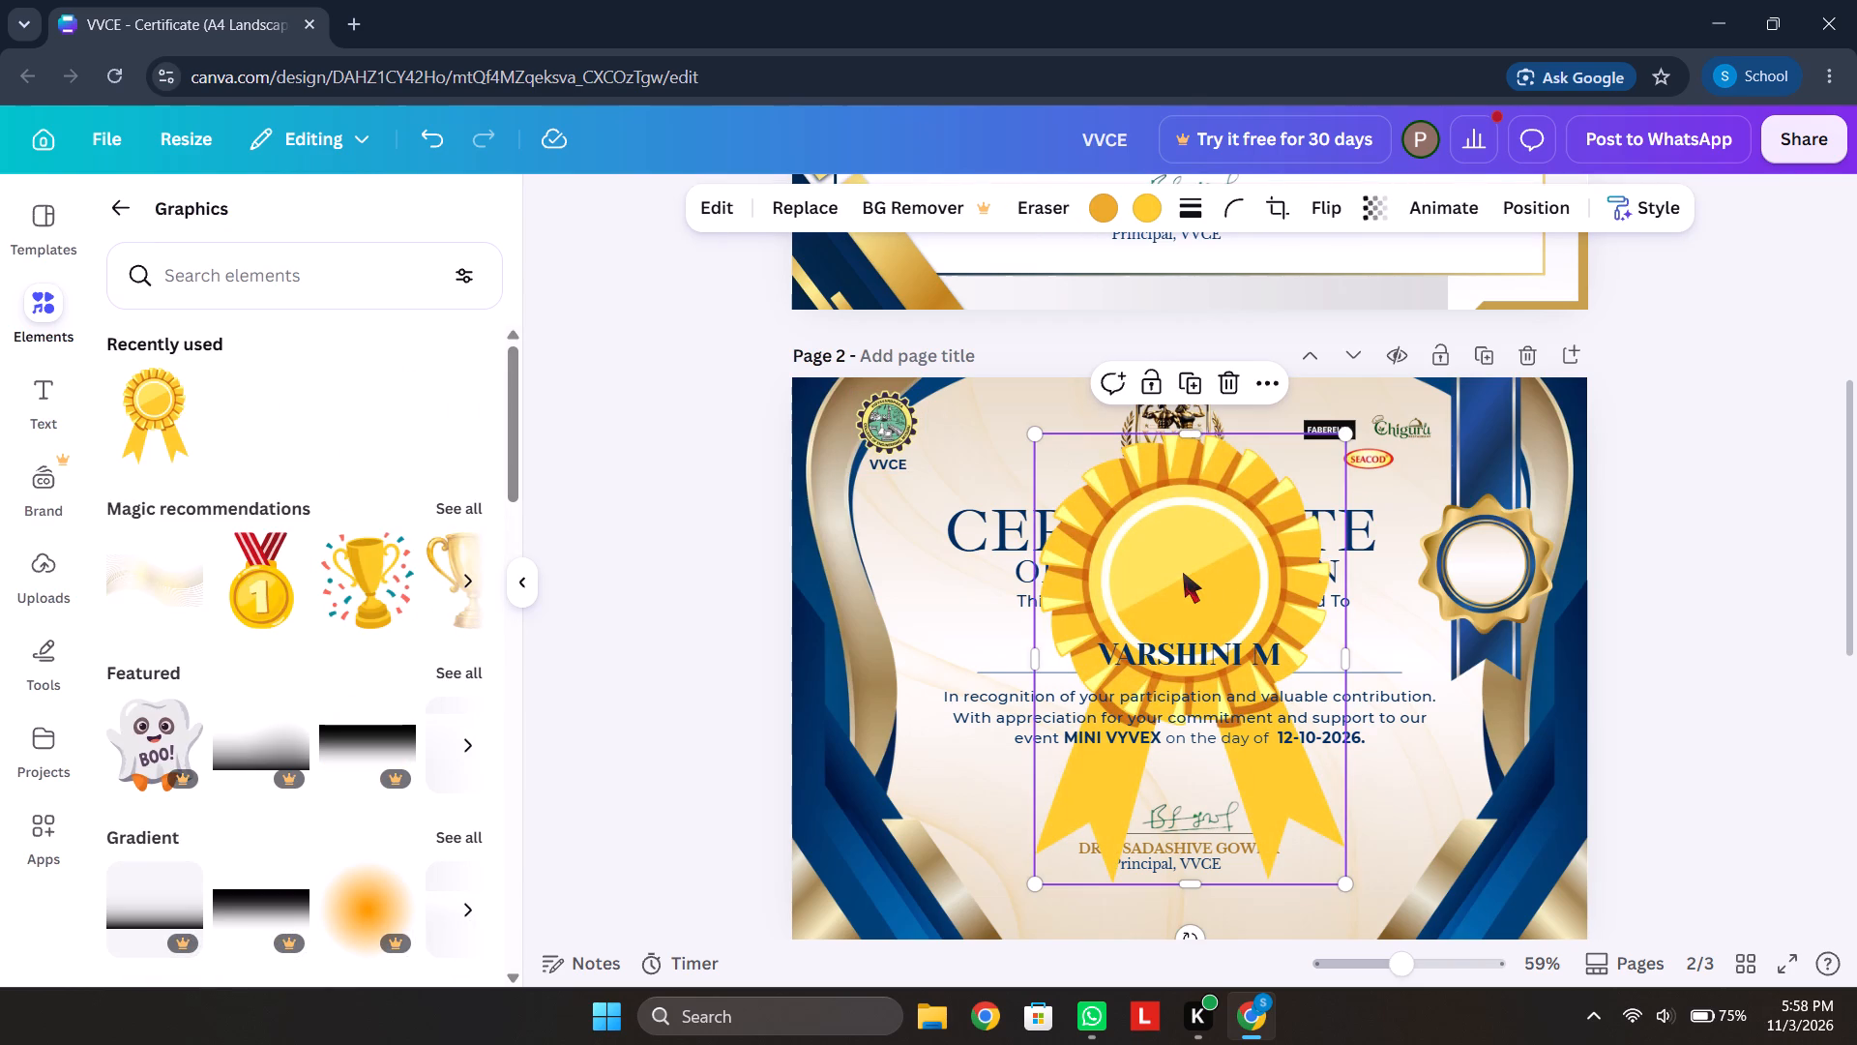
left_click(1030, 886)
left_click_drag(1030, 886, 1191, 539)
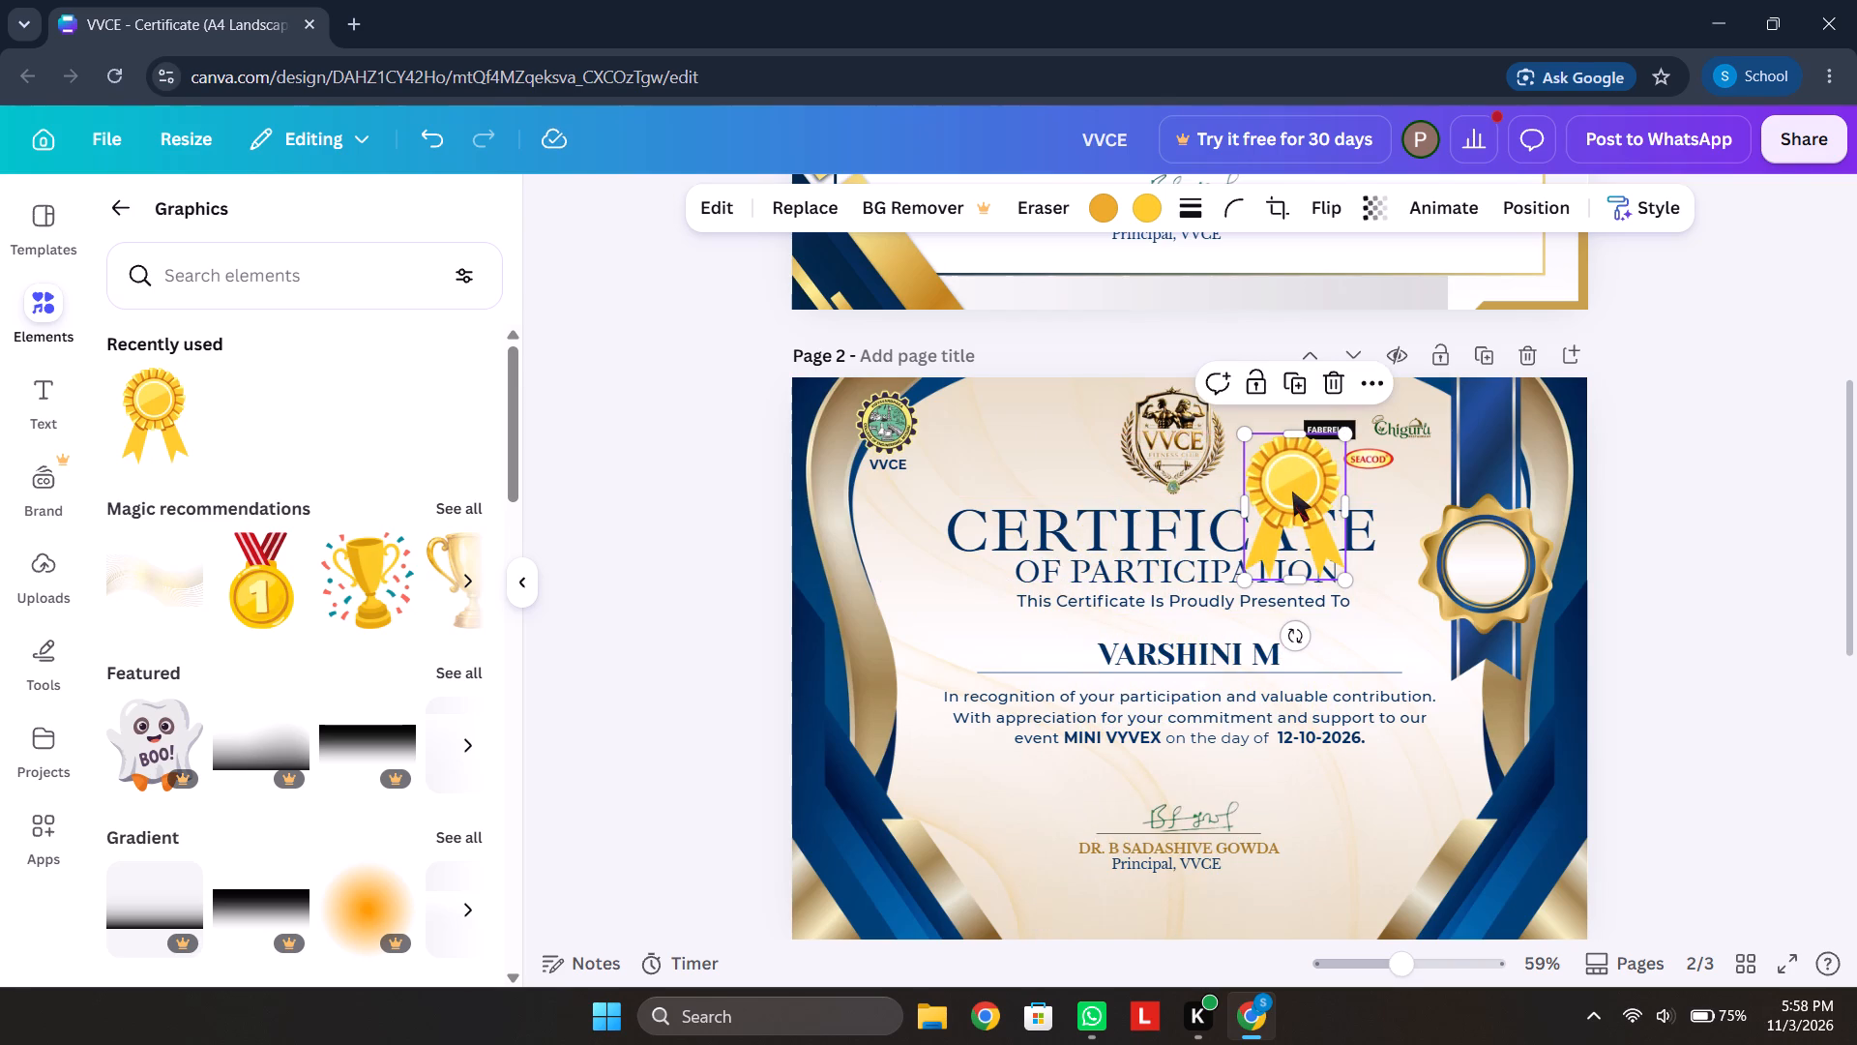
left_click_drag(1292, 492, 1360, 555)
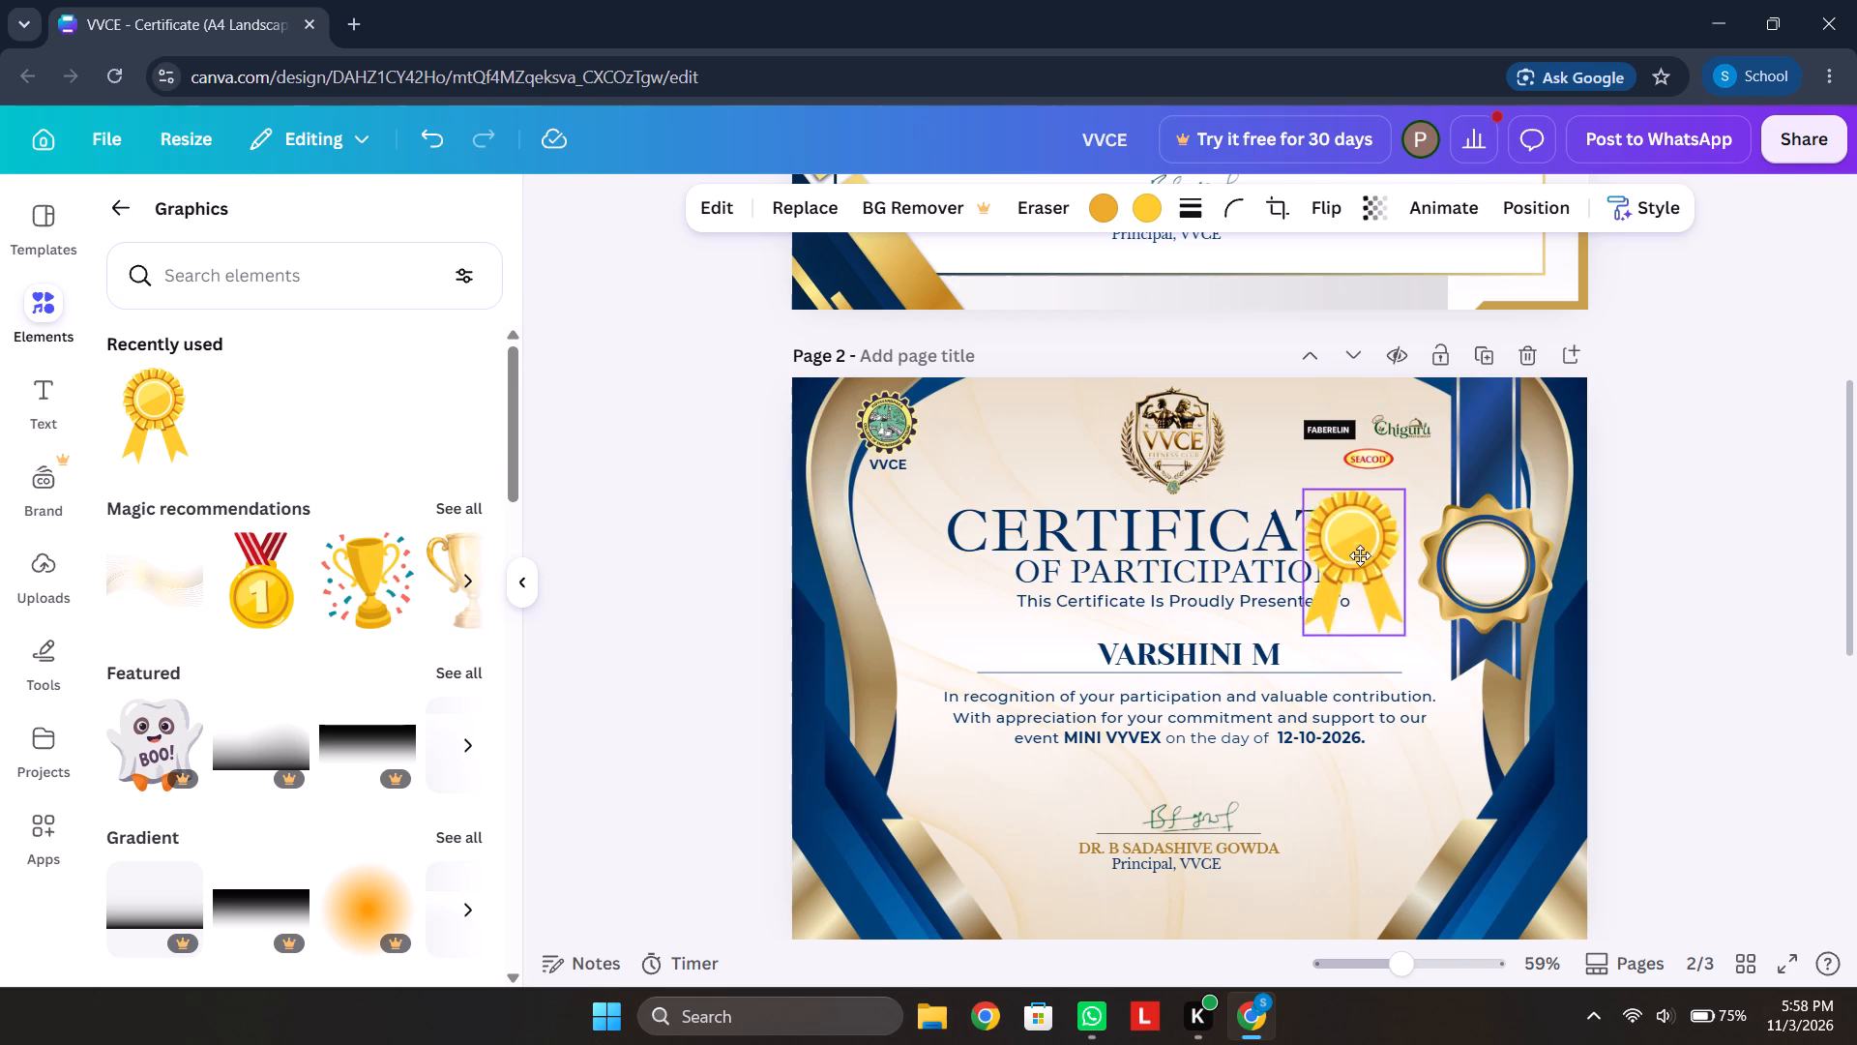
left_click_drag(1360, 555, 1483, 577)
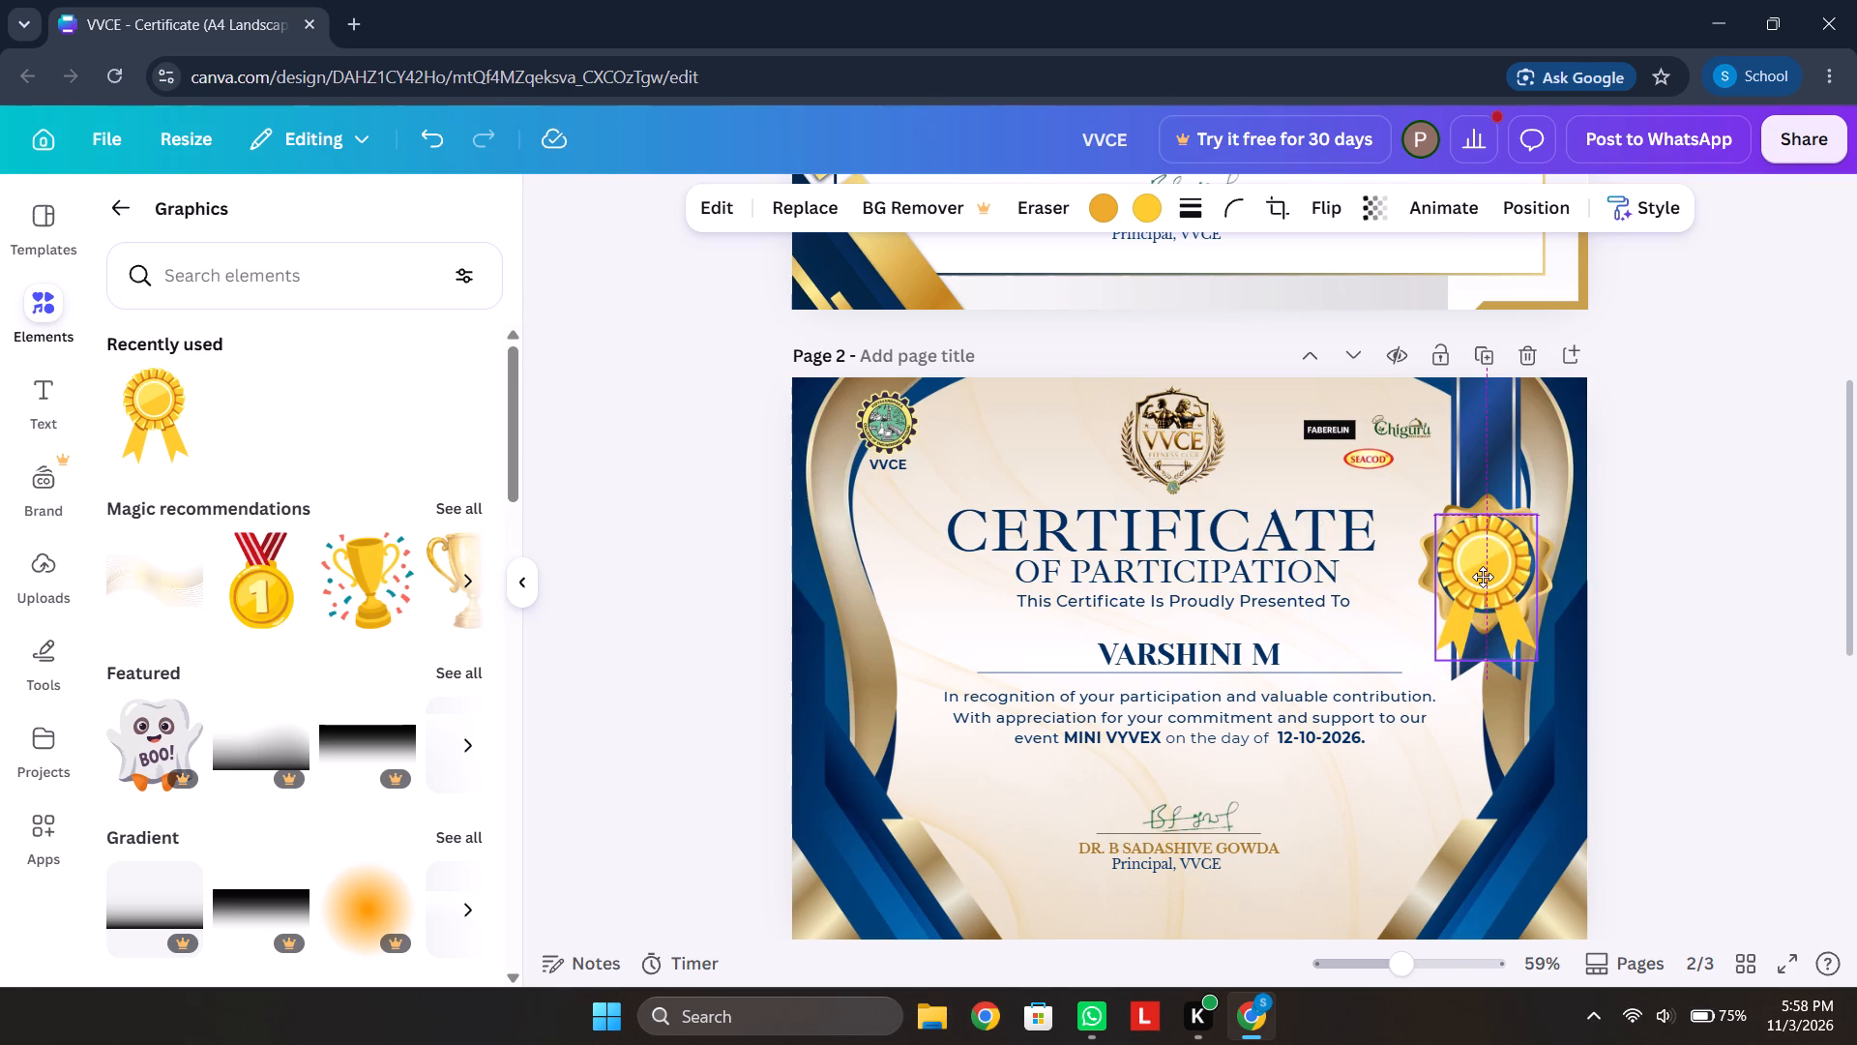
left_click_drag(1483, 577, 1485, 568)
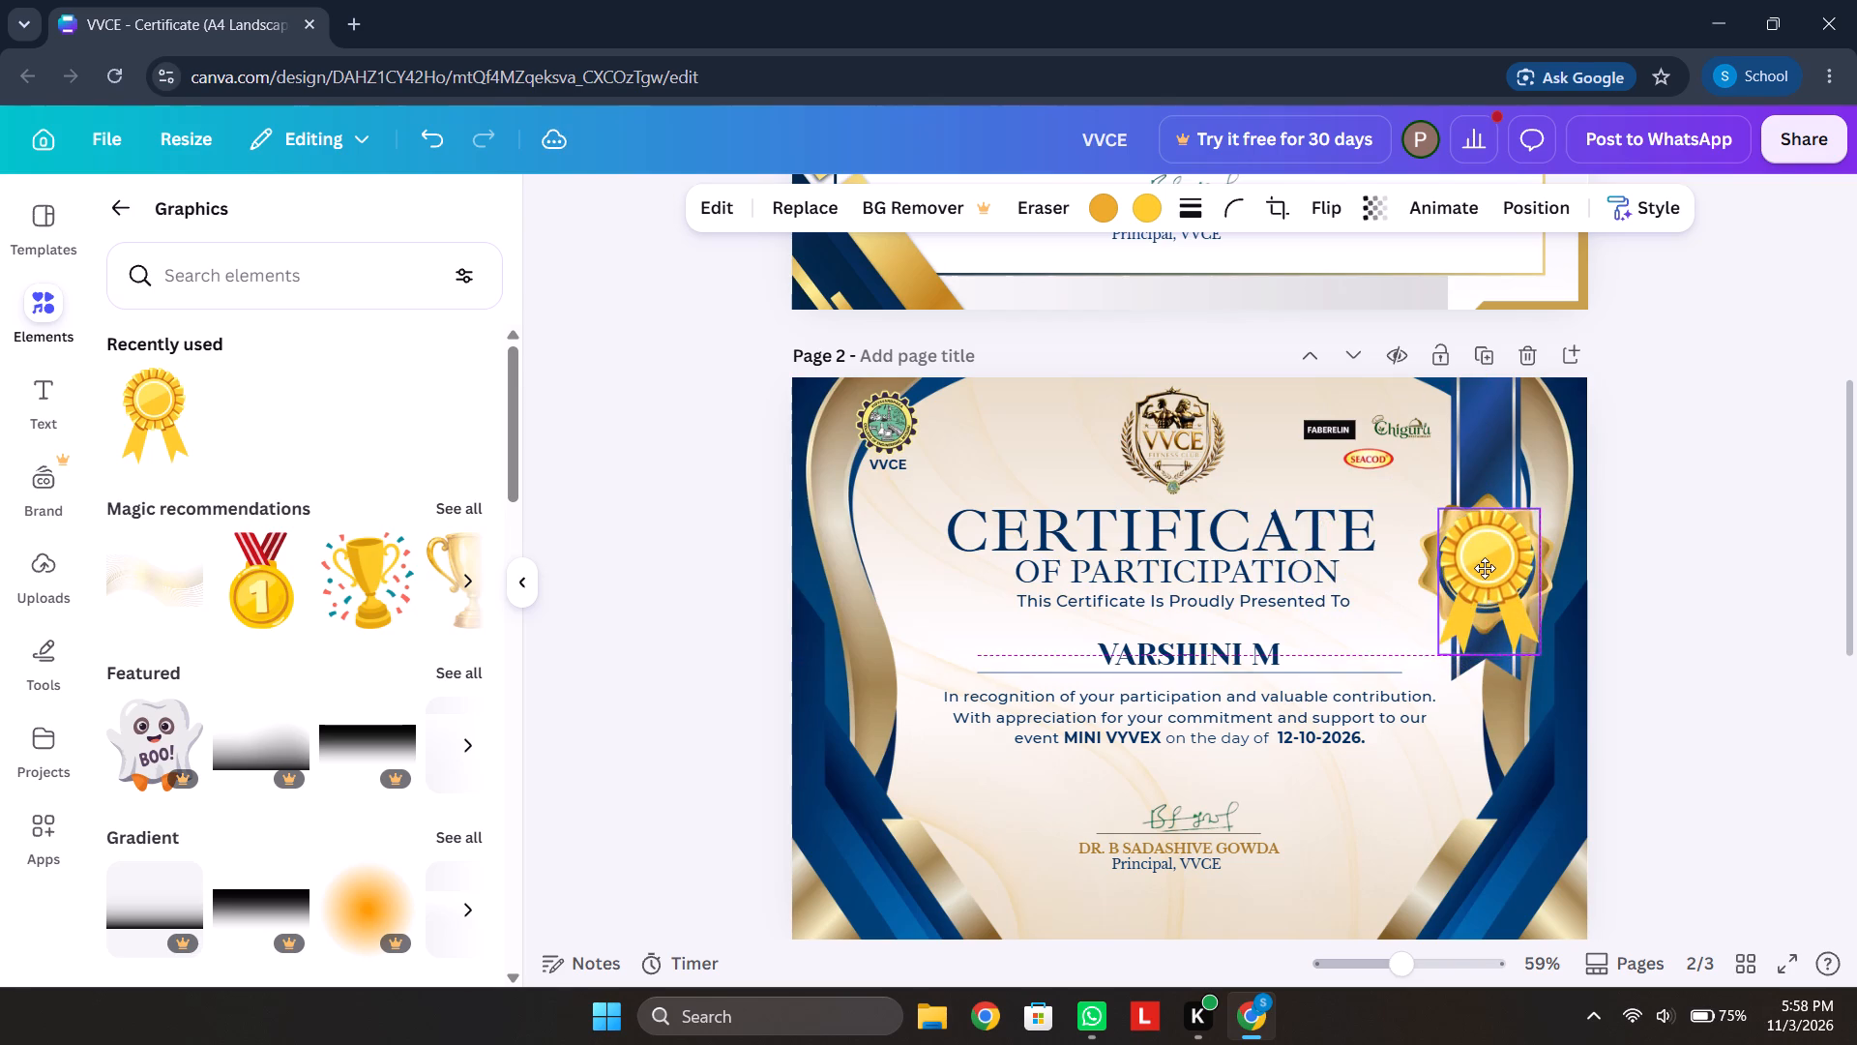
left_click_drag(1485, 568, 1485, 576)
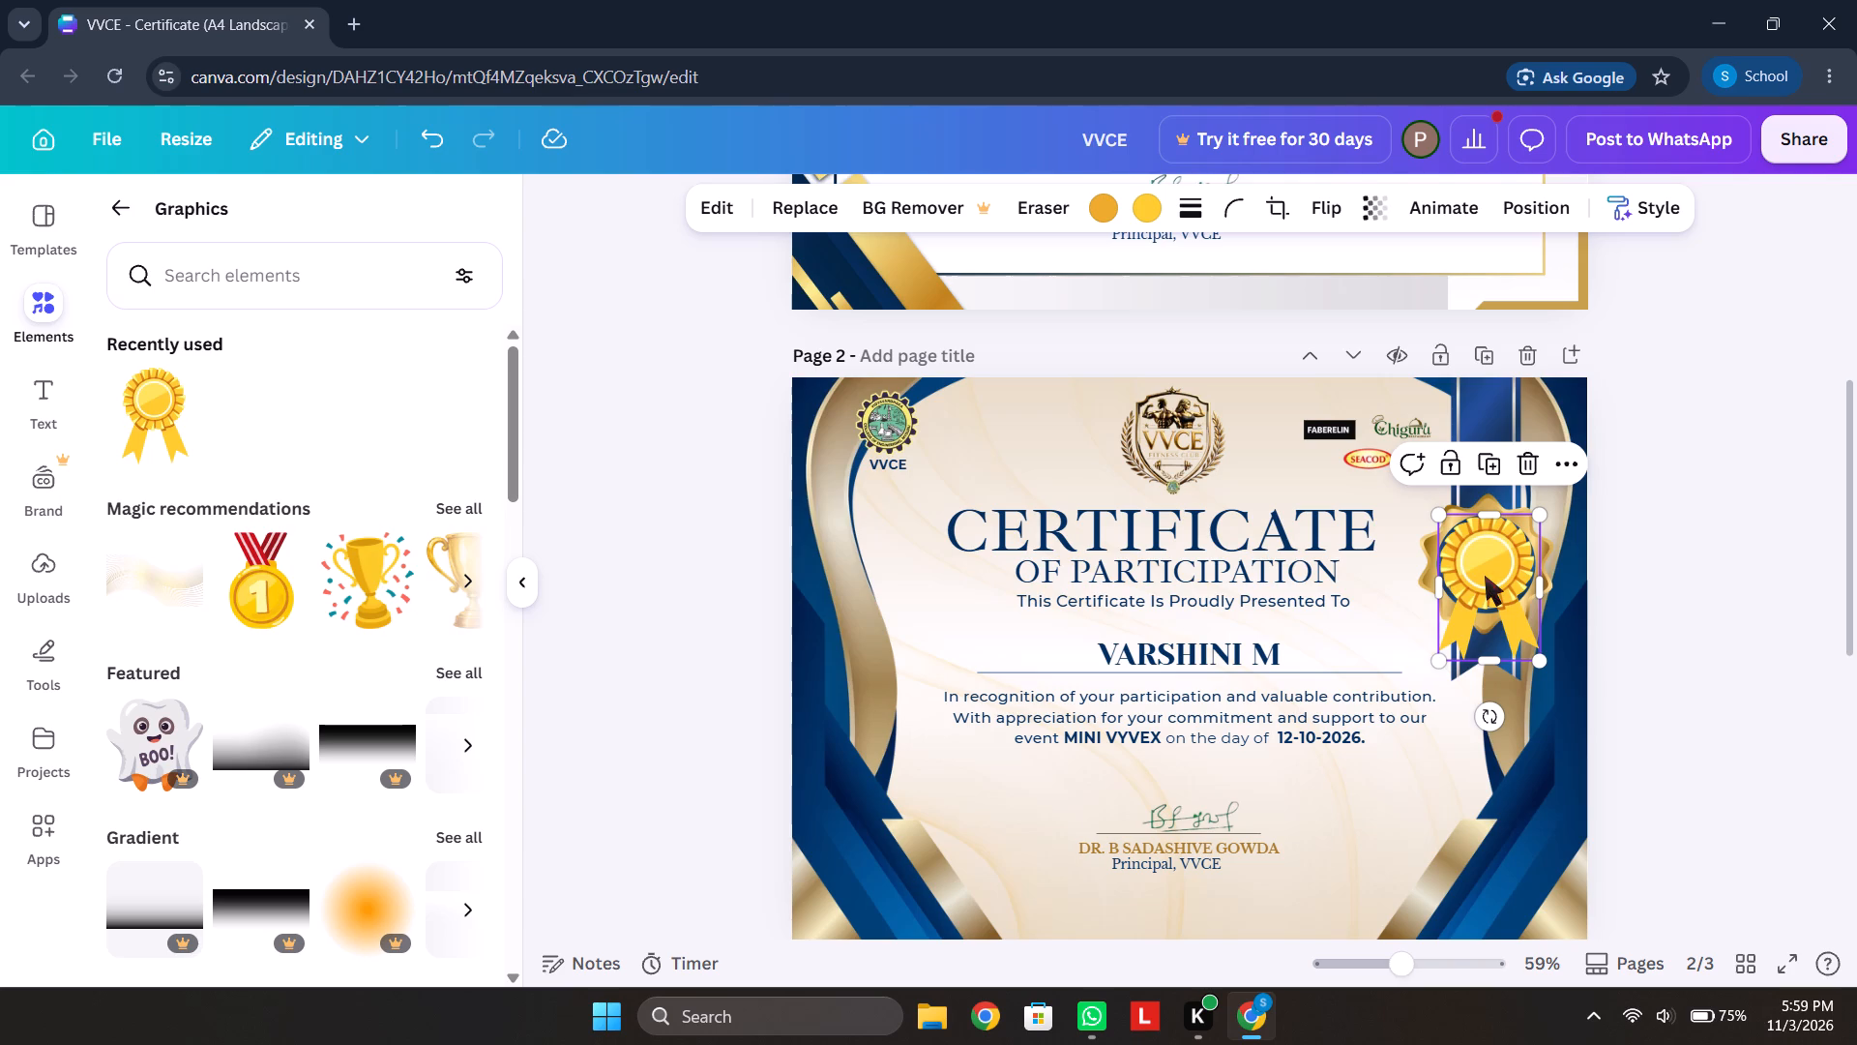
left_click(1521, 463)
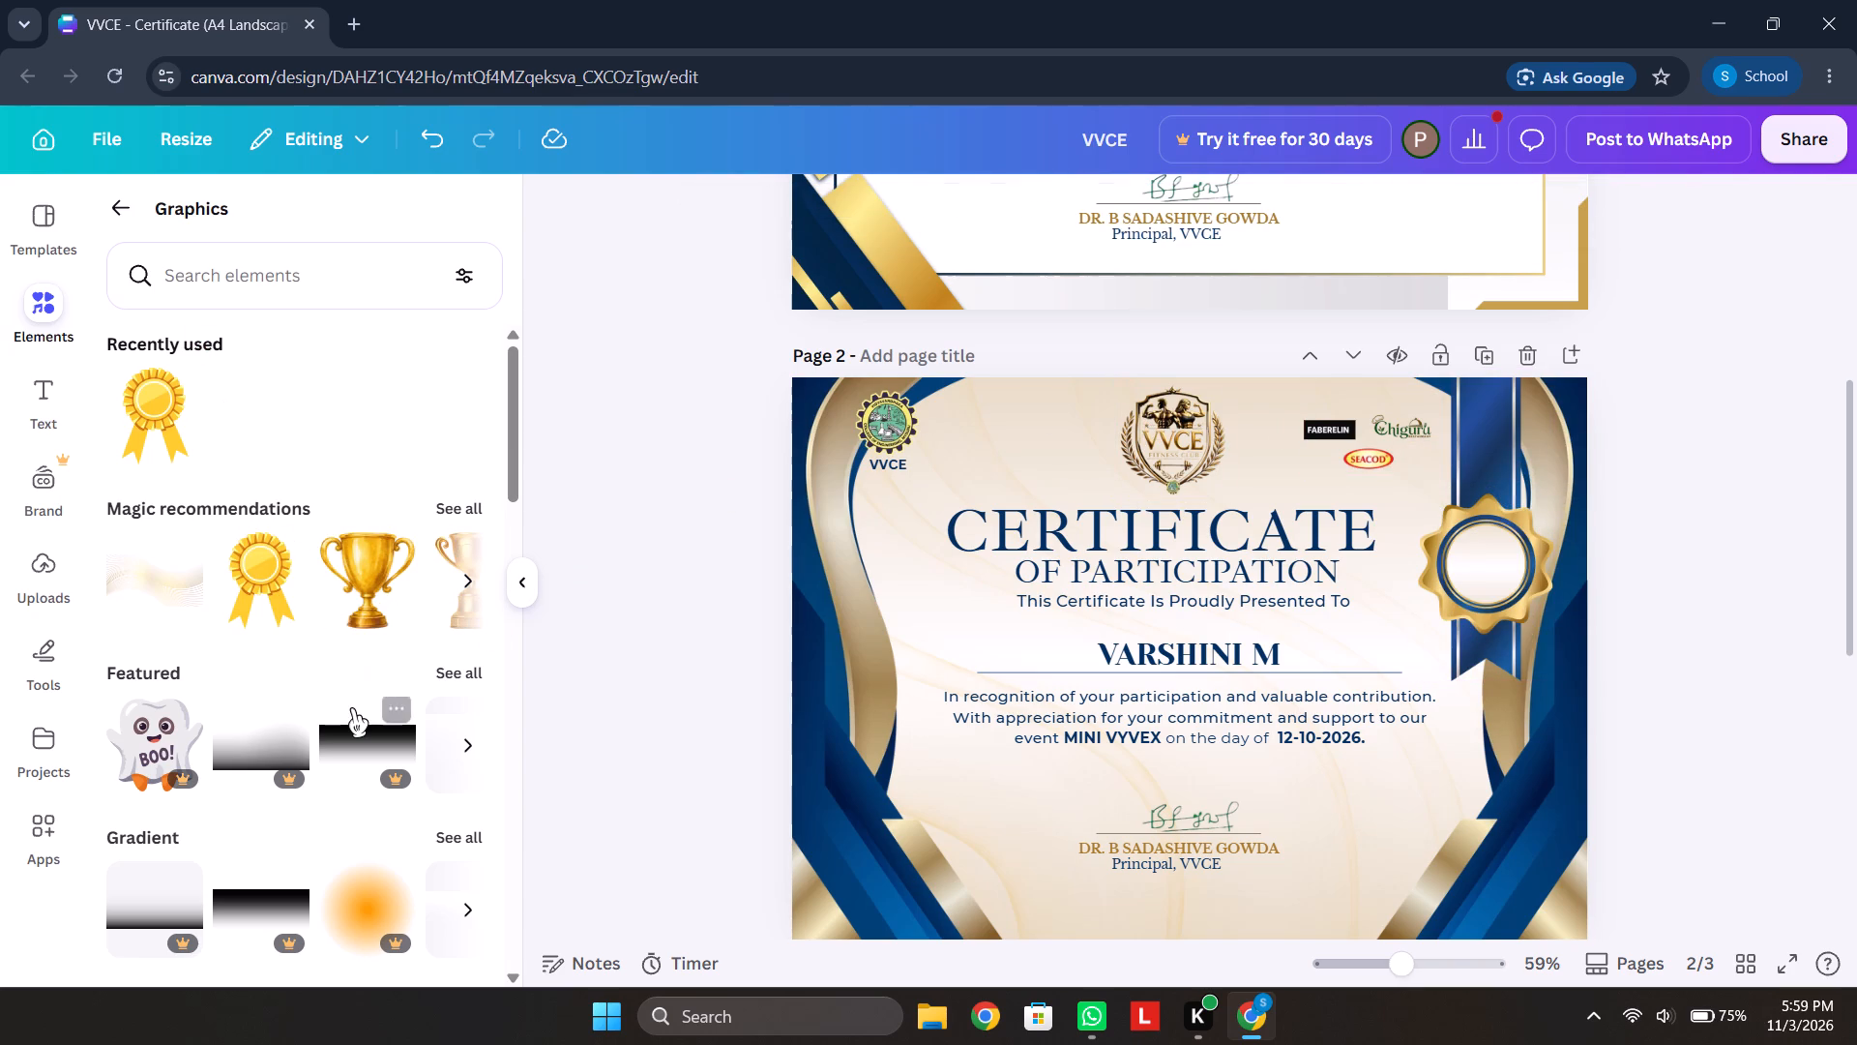
Search the graphics for 1st prize and add the yellow 1st badge with laurel wreath and three stars to page 2.
left_click(236, 263)
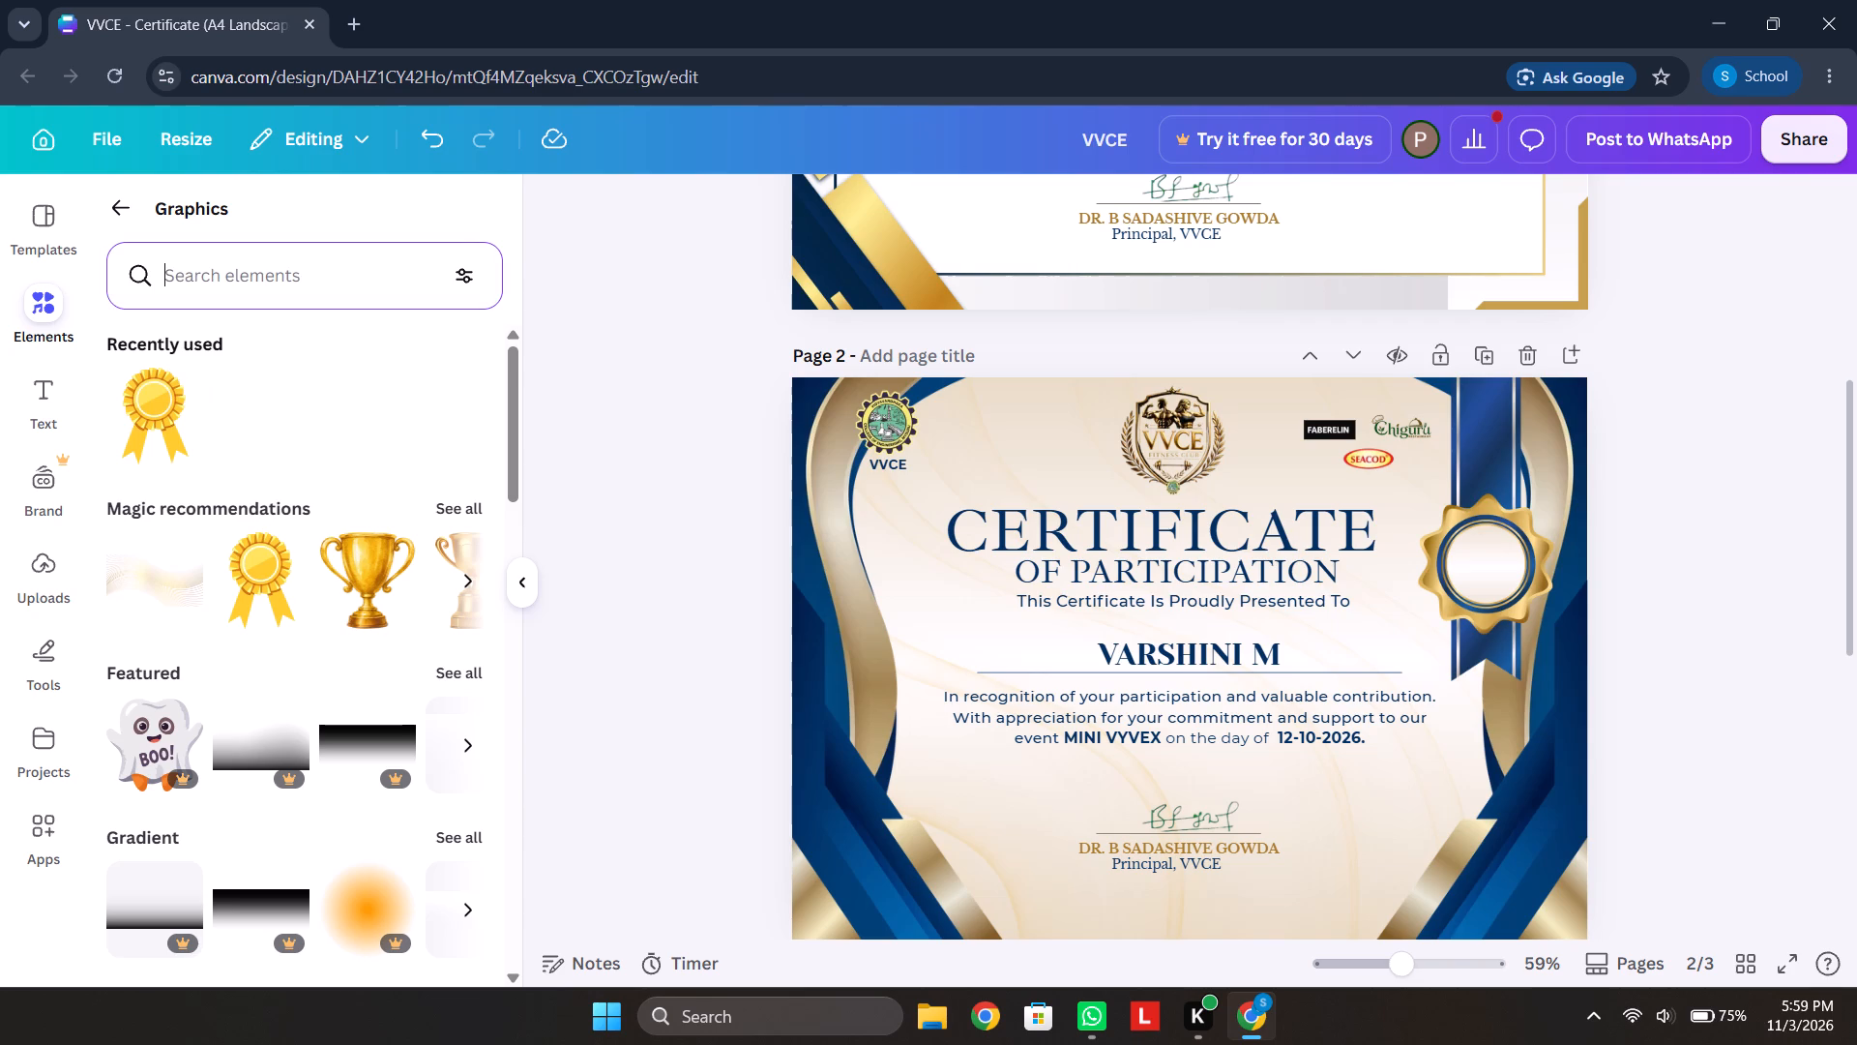
type("1ST")
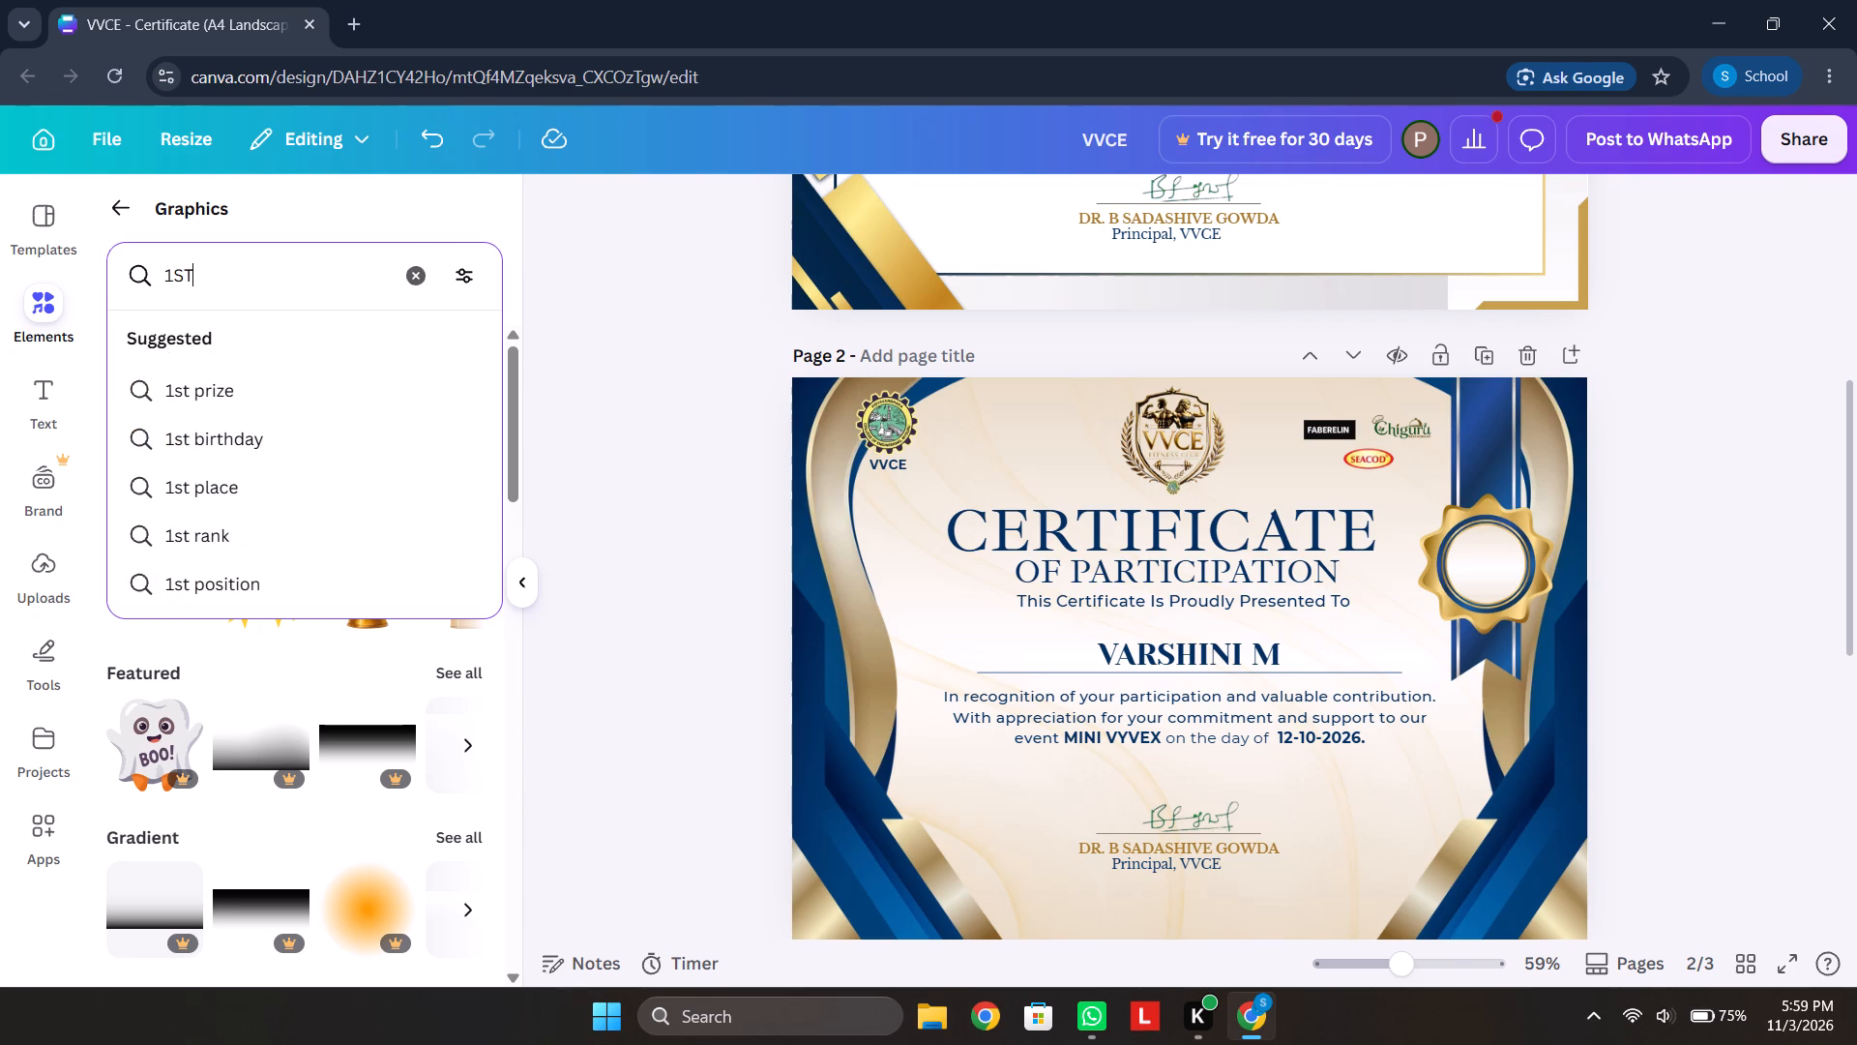
left_click(232, 387)
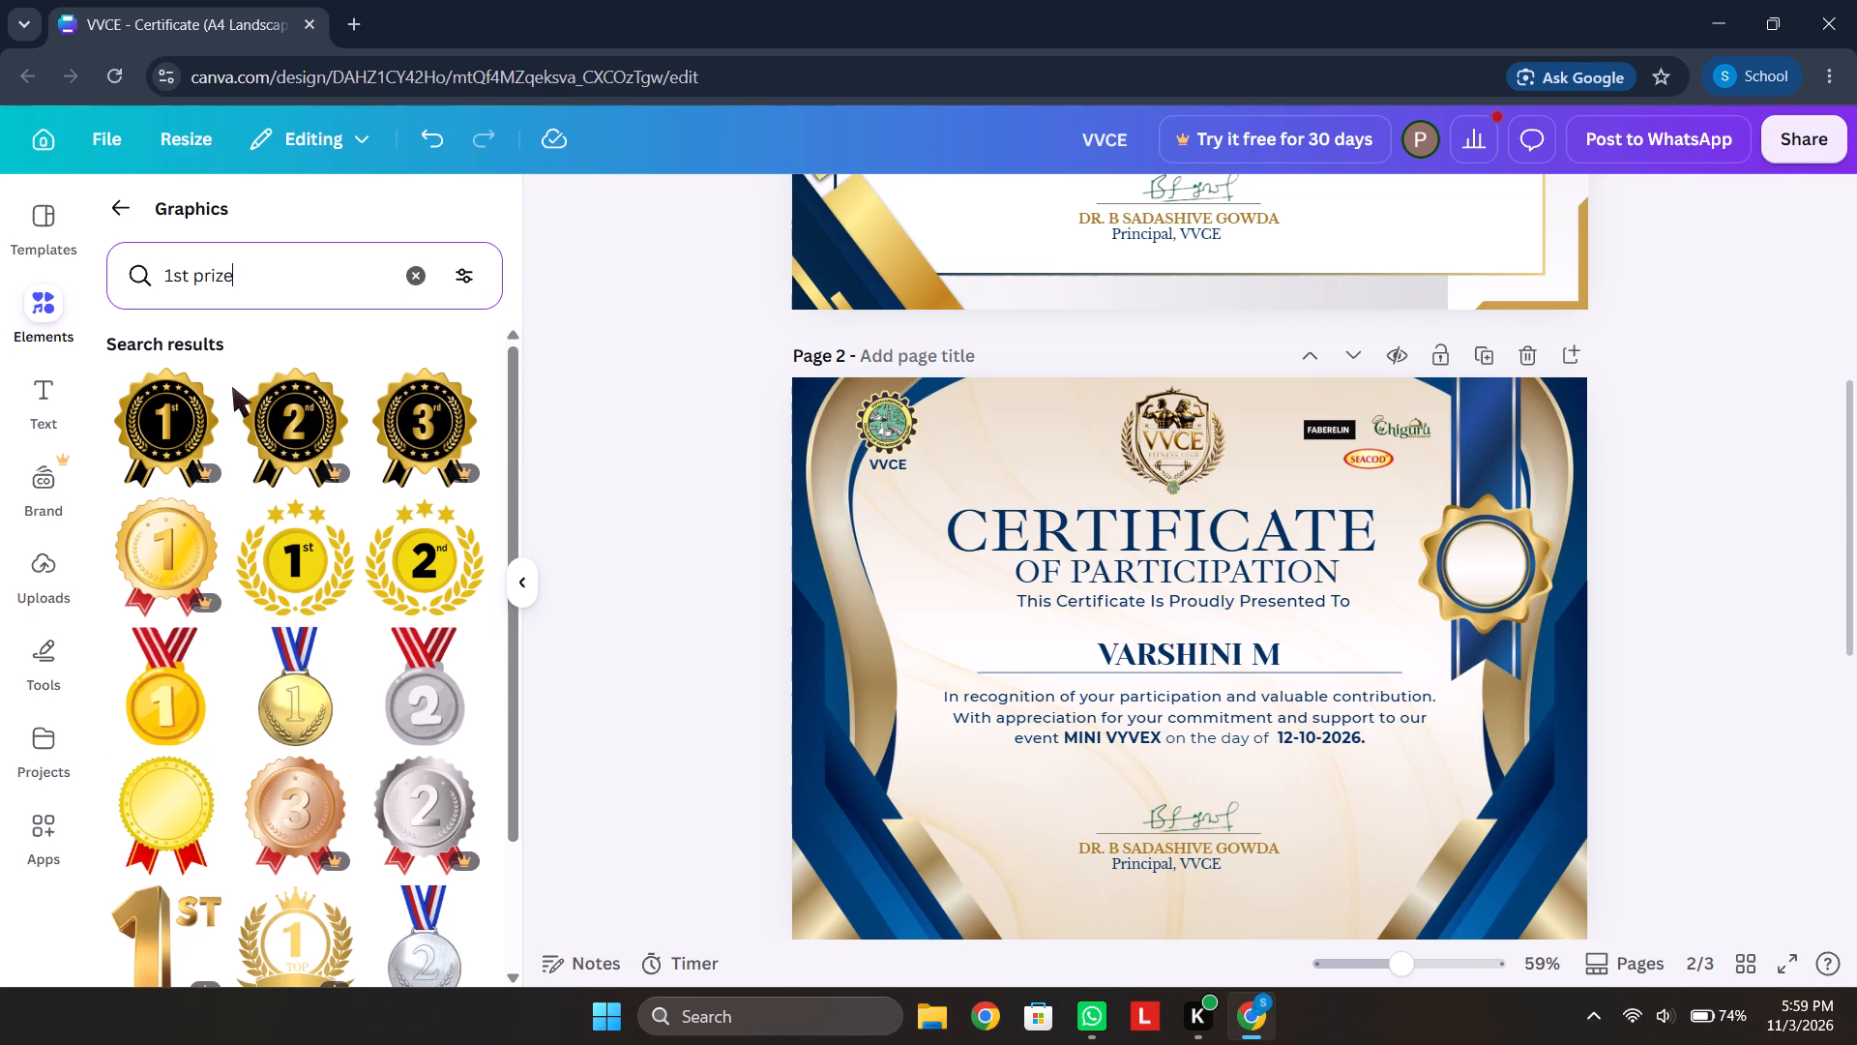
left_click(299, 552)
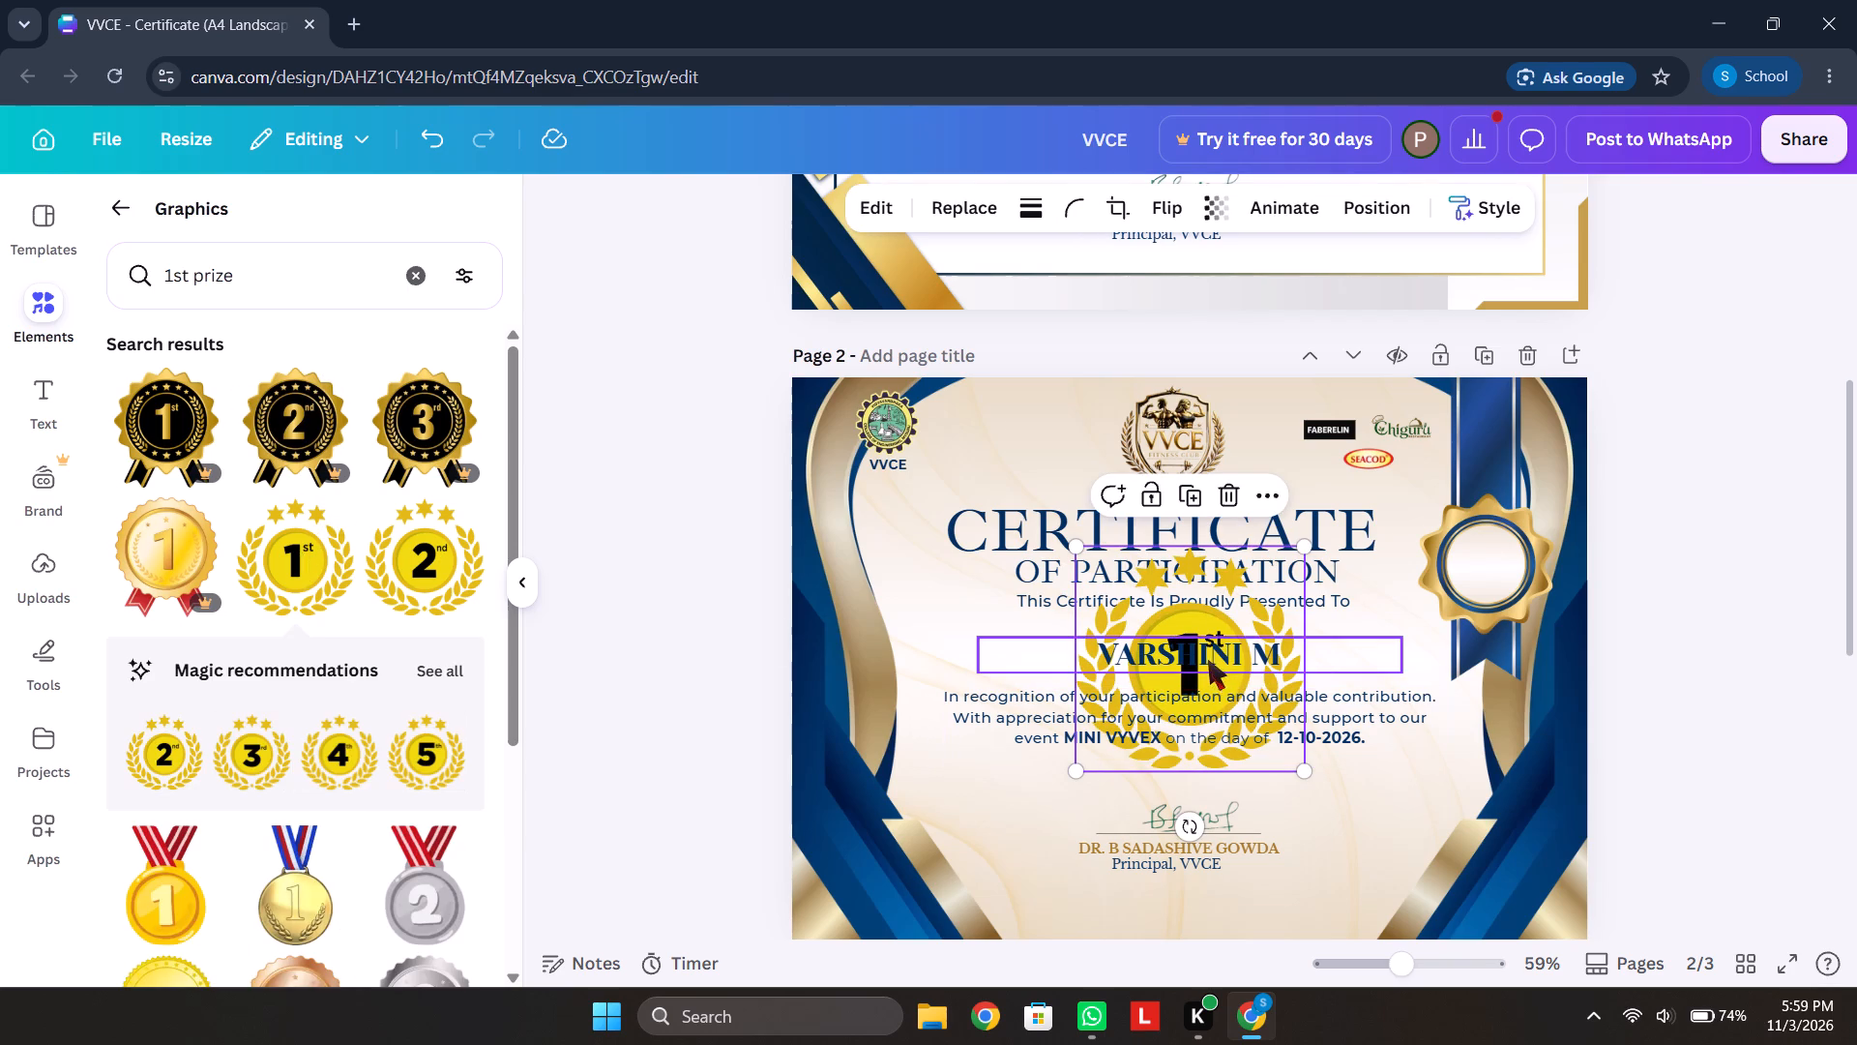
Shrink the 1st badge to fit inside the blank circle of the medal on page 2 and place it there.
left_click_drag(1198, 608, 1494, 519)
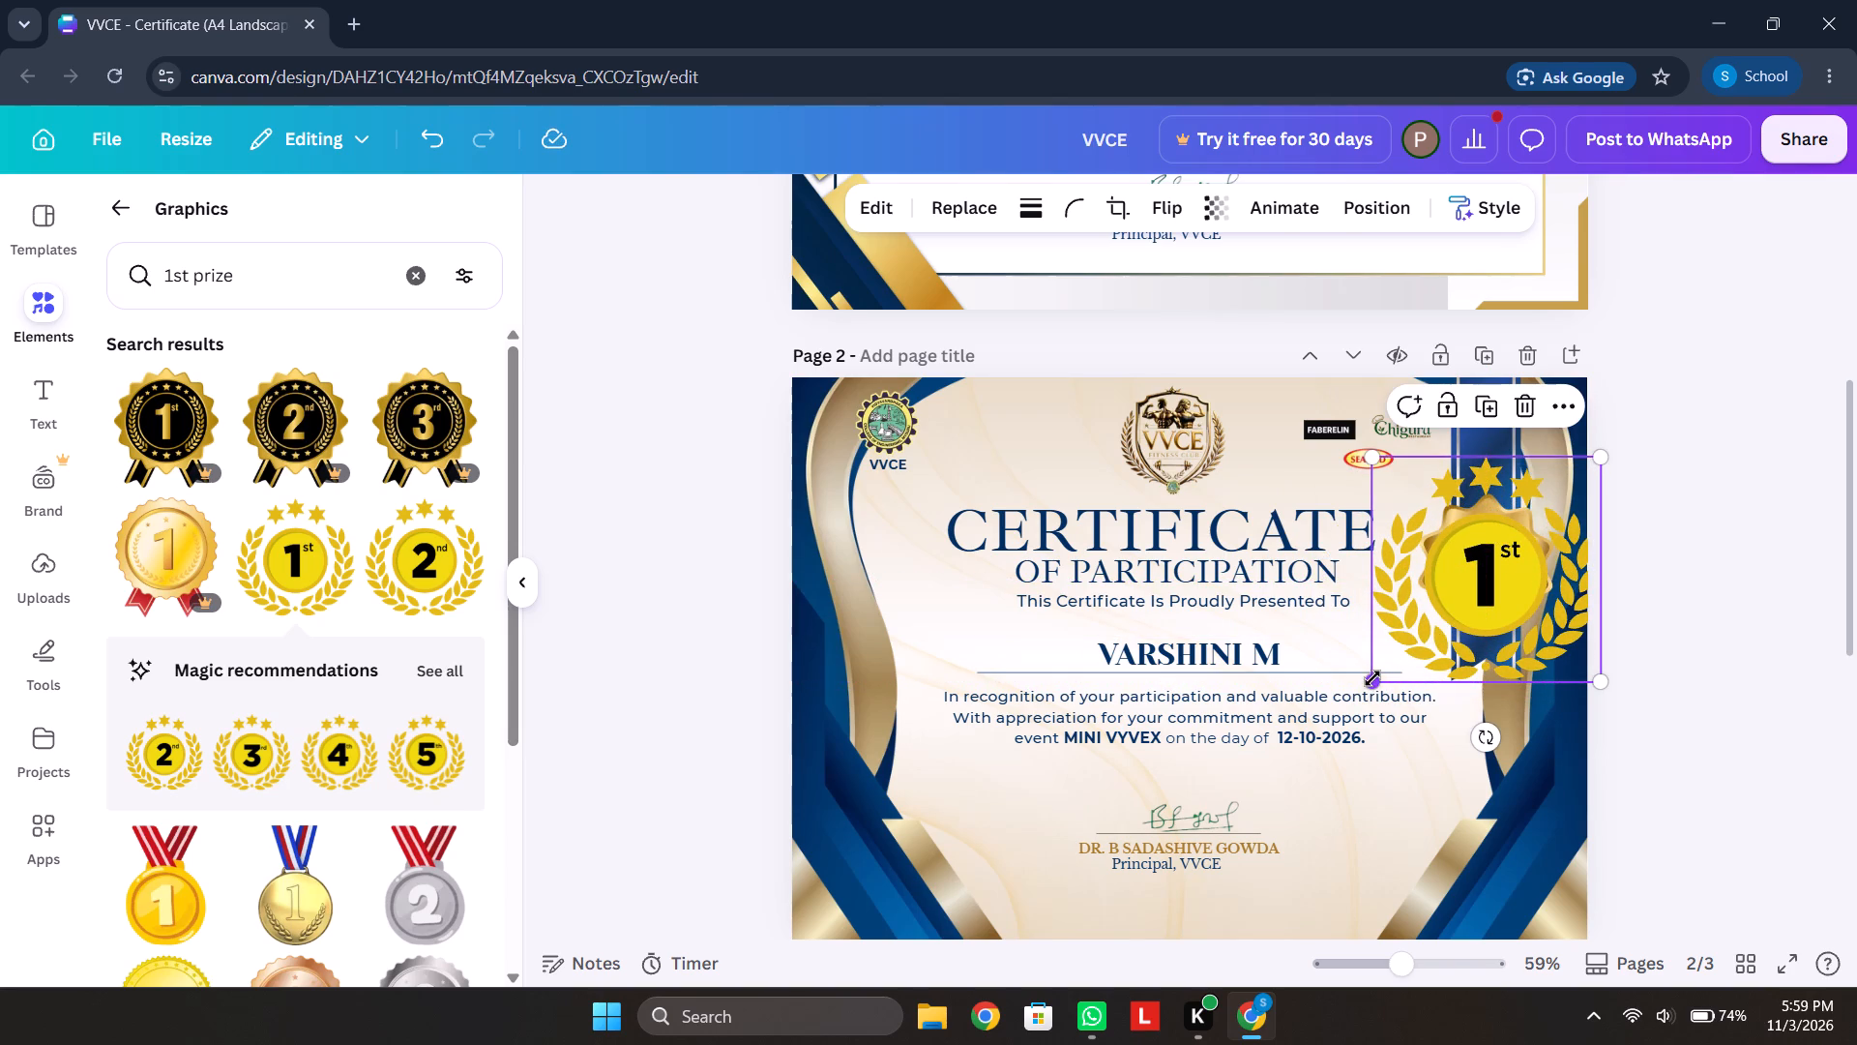
left_click_drag(1372, 678, 1484, 568)
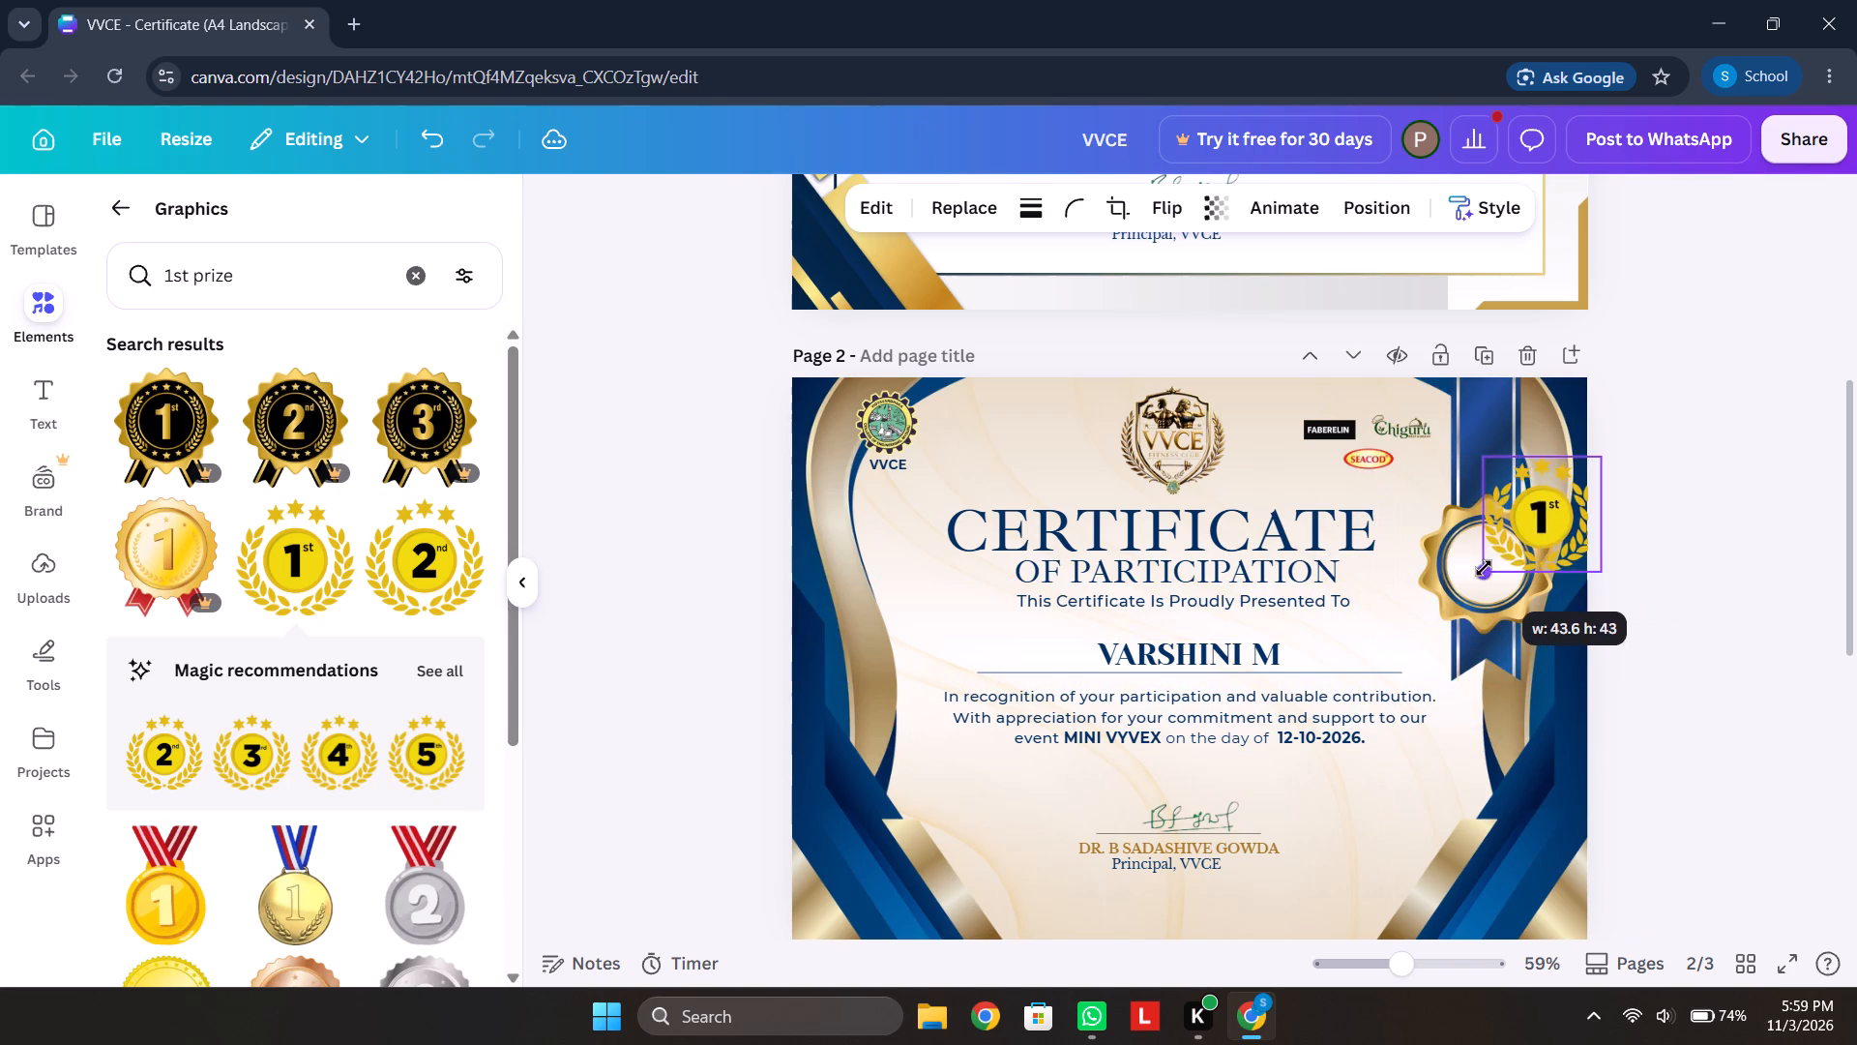
left_click_drag(1484, 568, 1505, 543)
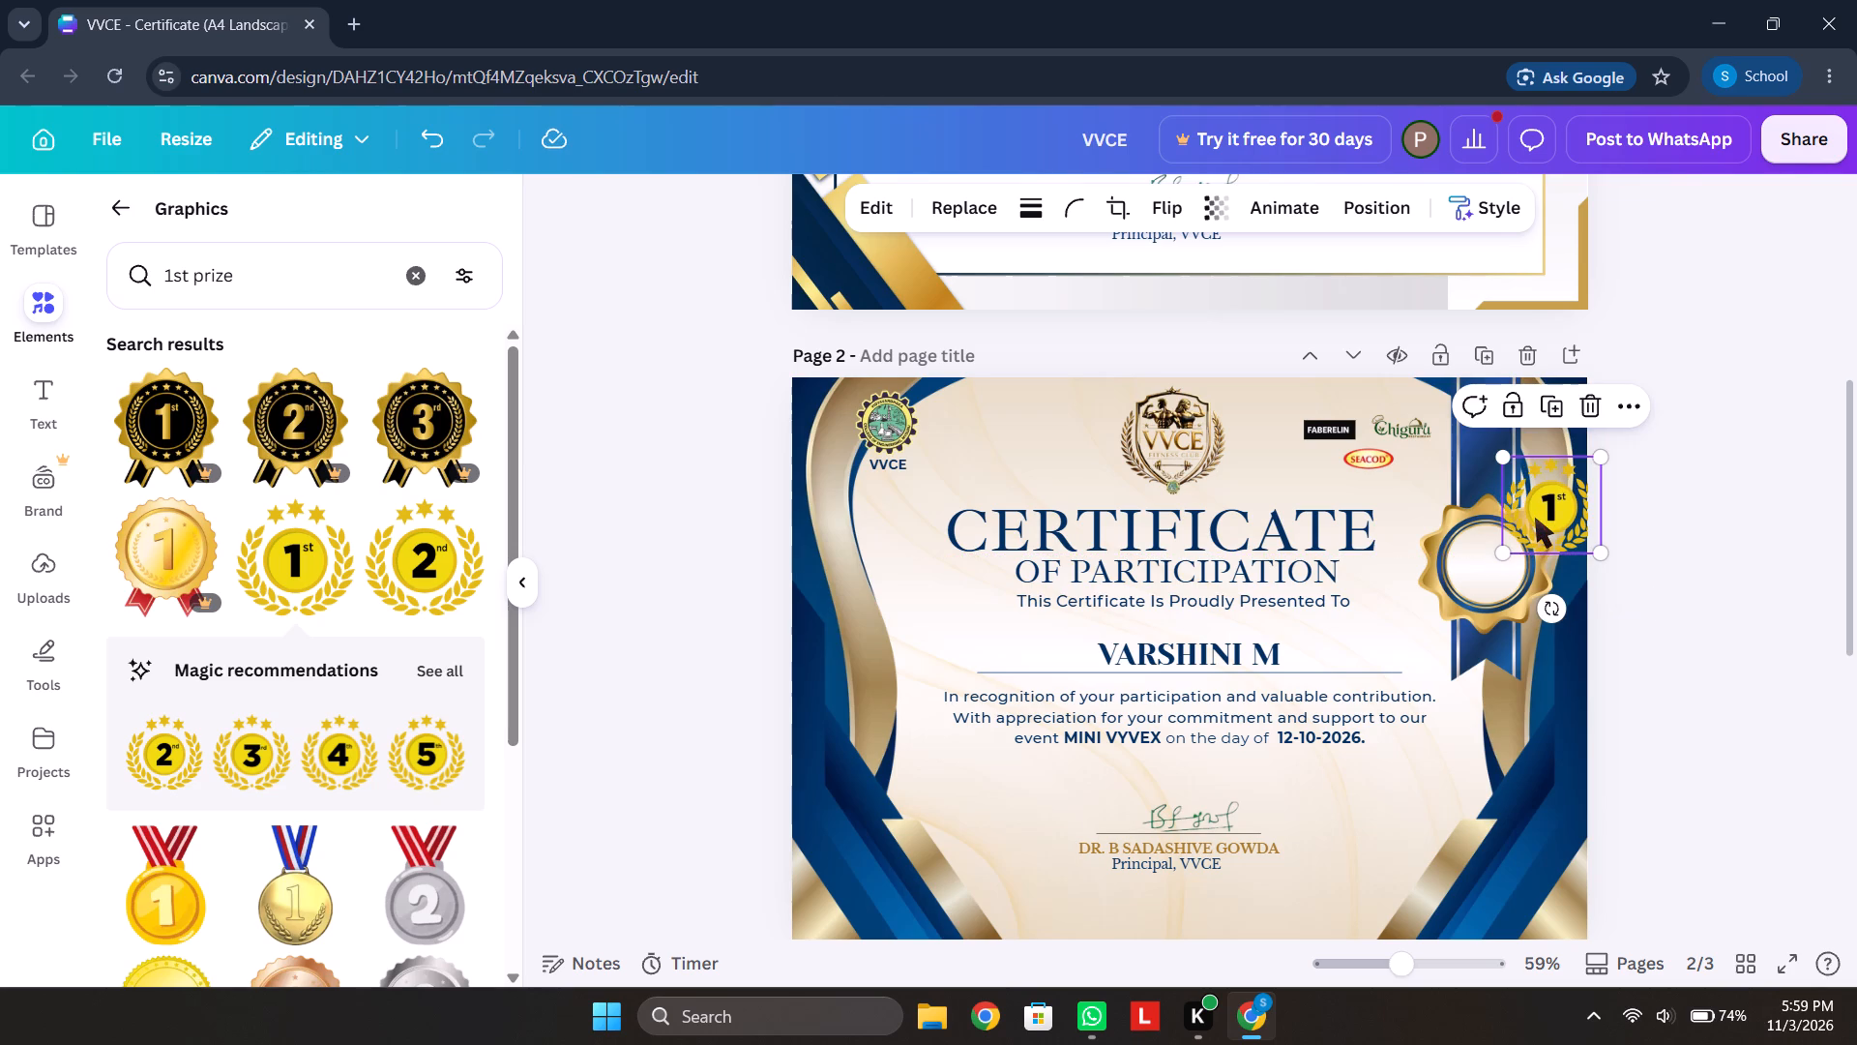
left_click_drag(1535, 518, 1436, 576)
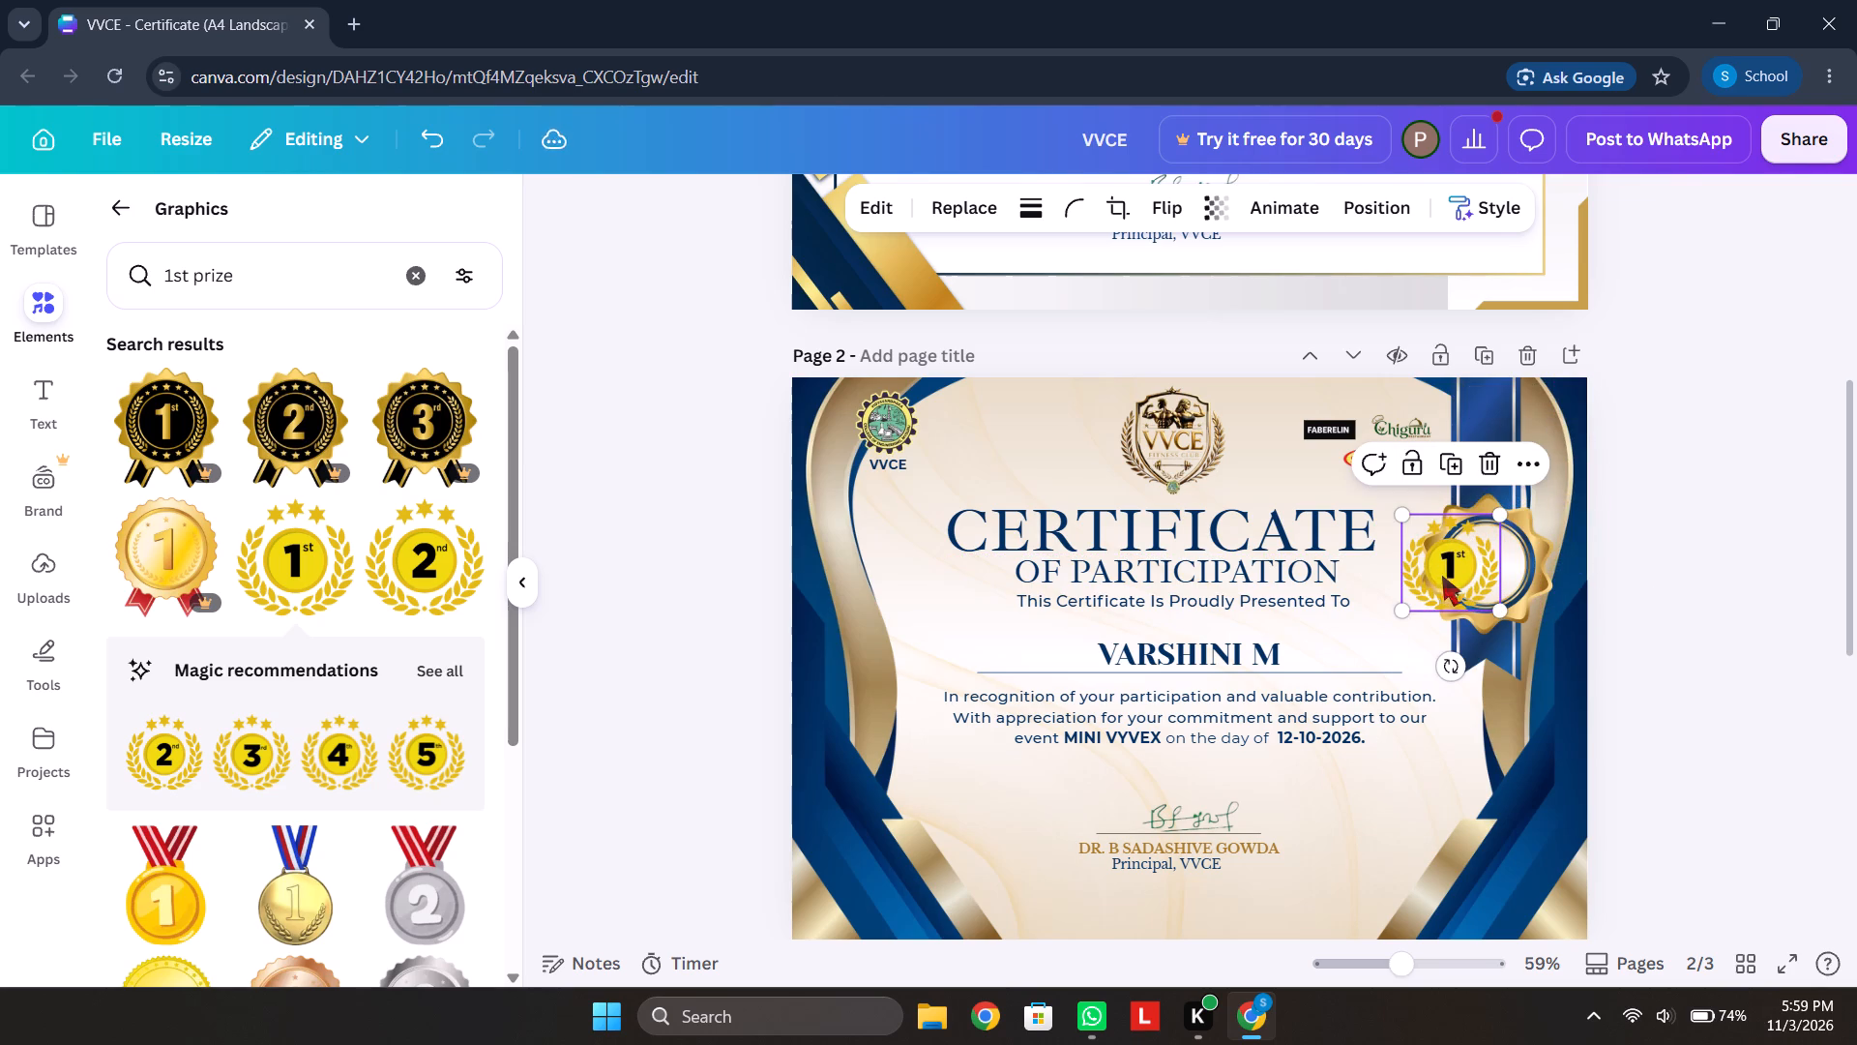
left_click(1459, 575)
left_click_drag(1452, 572, 1488, 564)
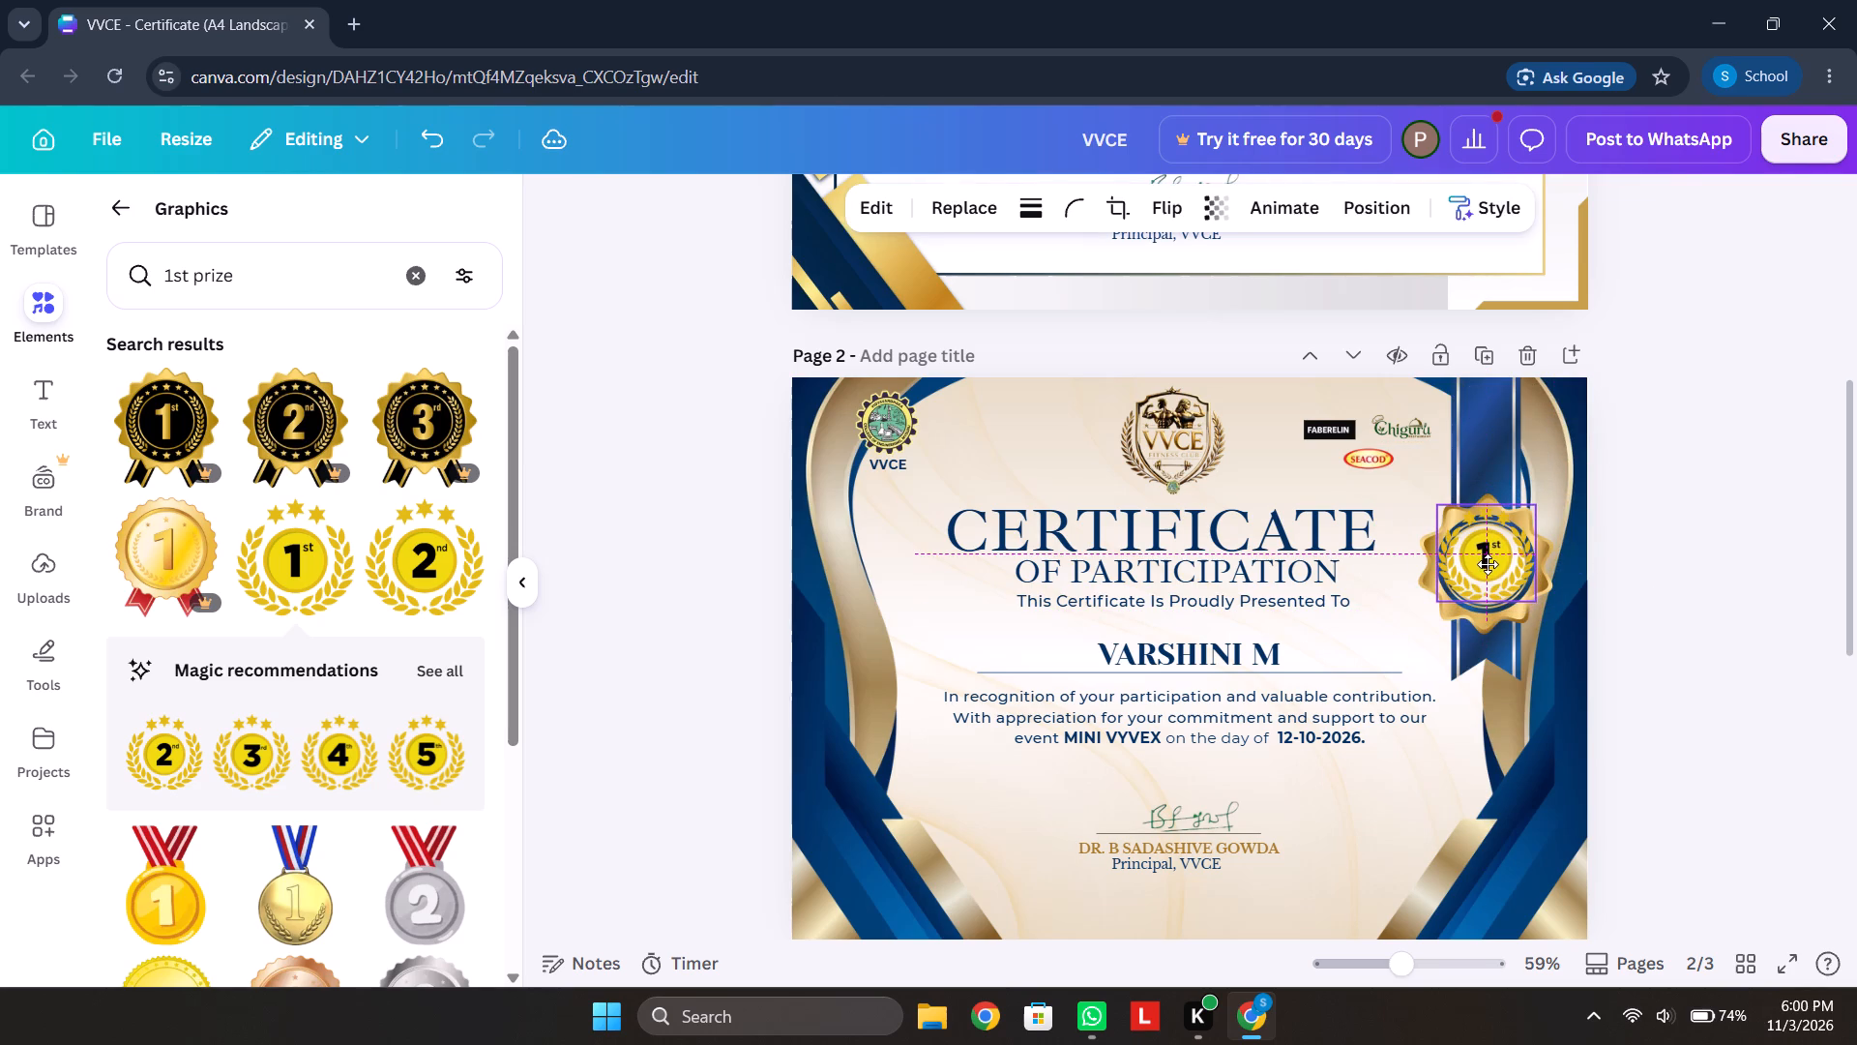
left_click_drag(1488, 564, 1486, 563)
left_click(1434, 609)
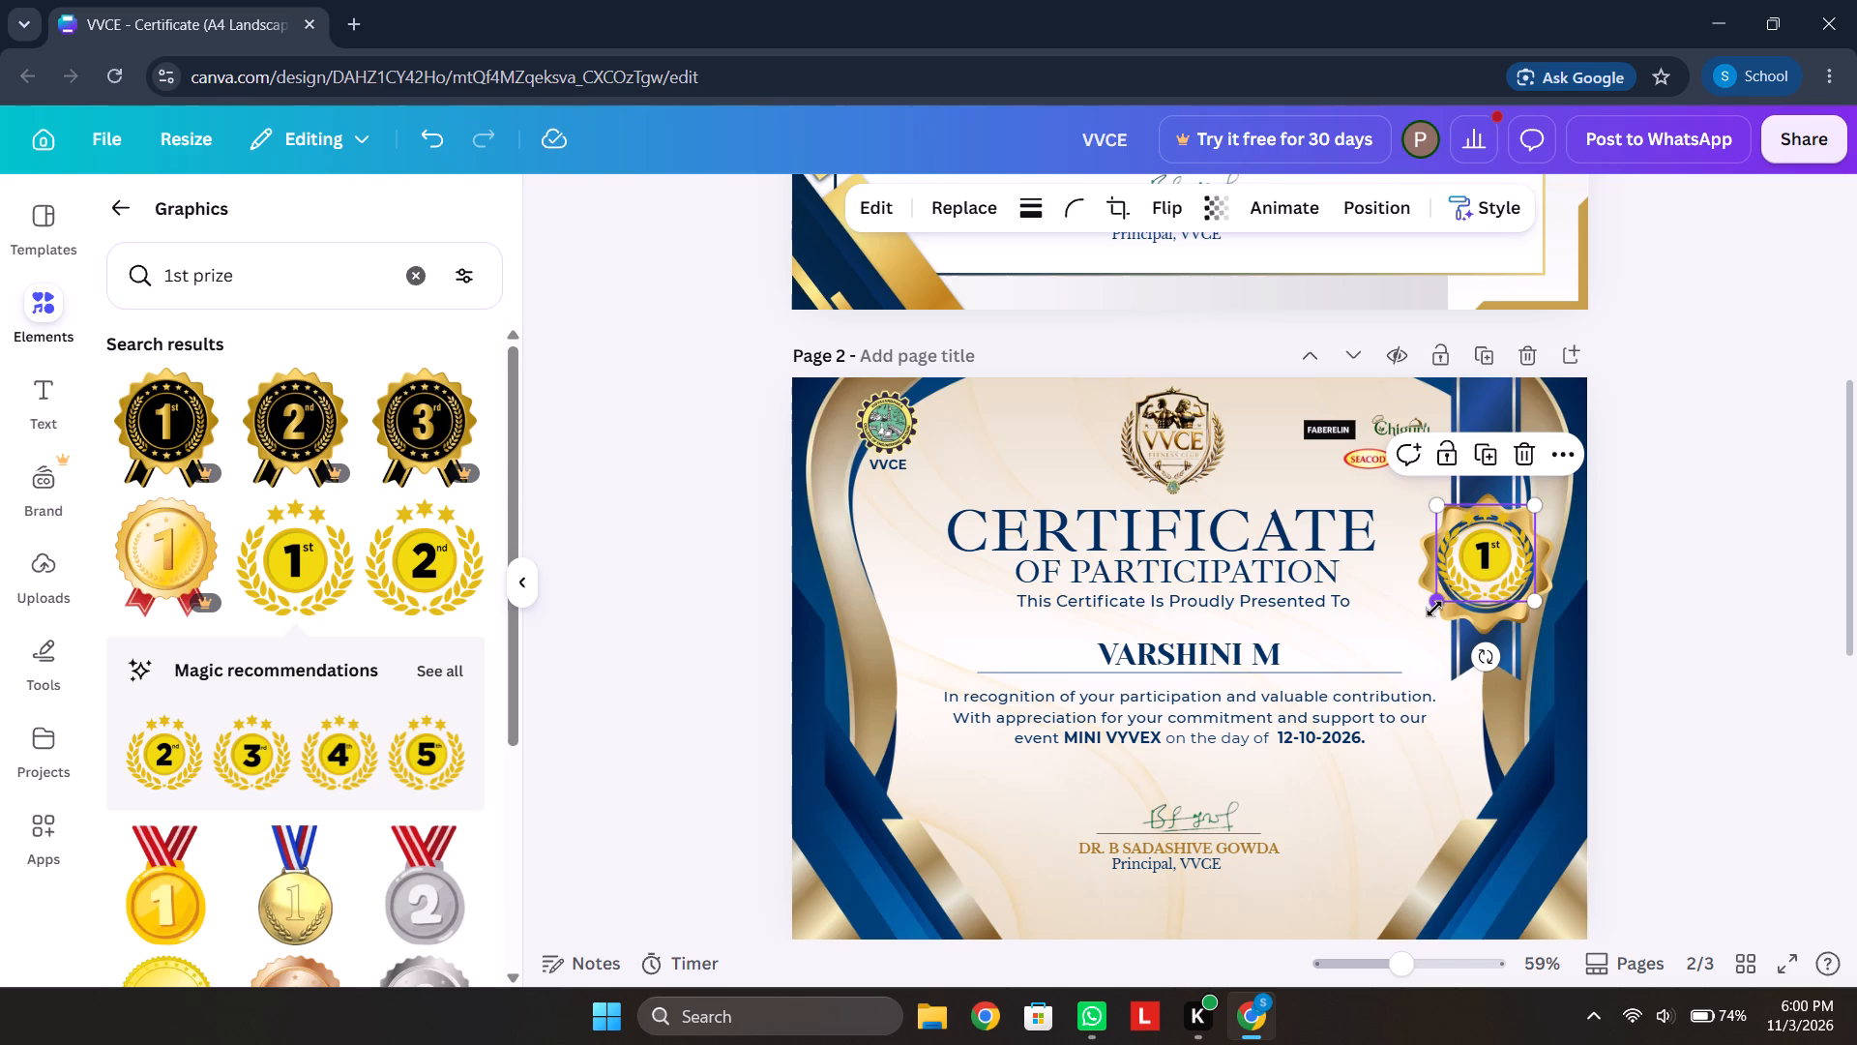
left_click_drag(1434, 609, 1462, 583)
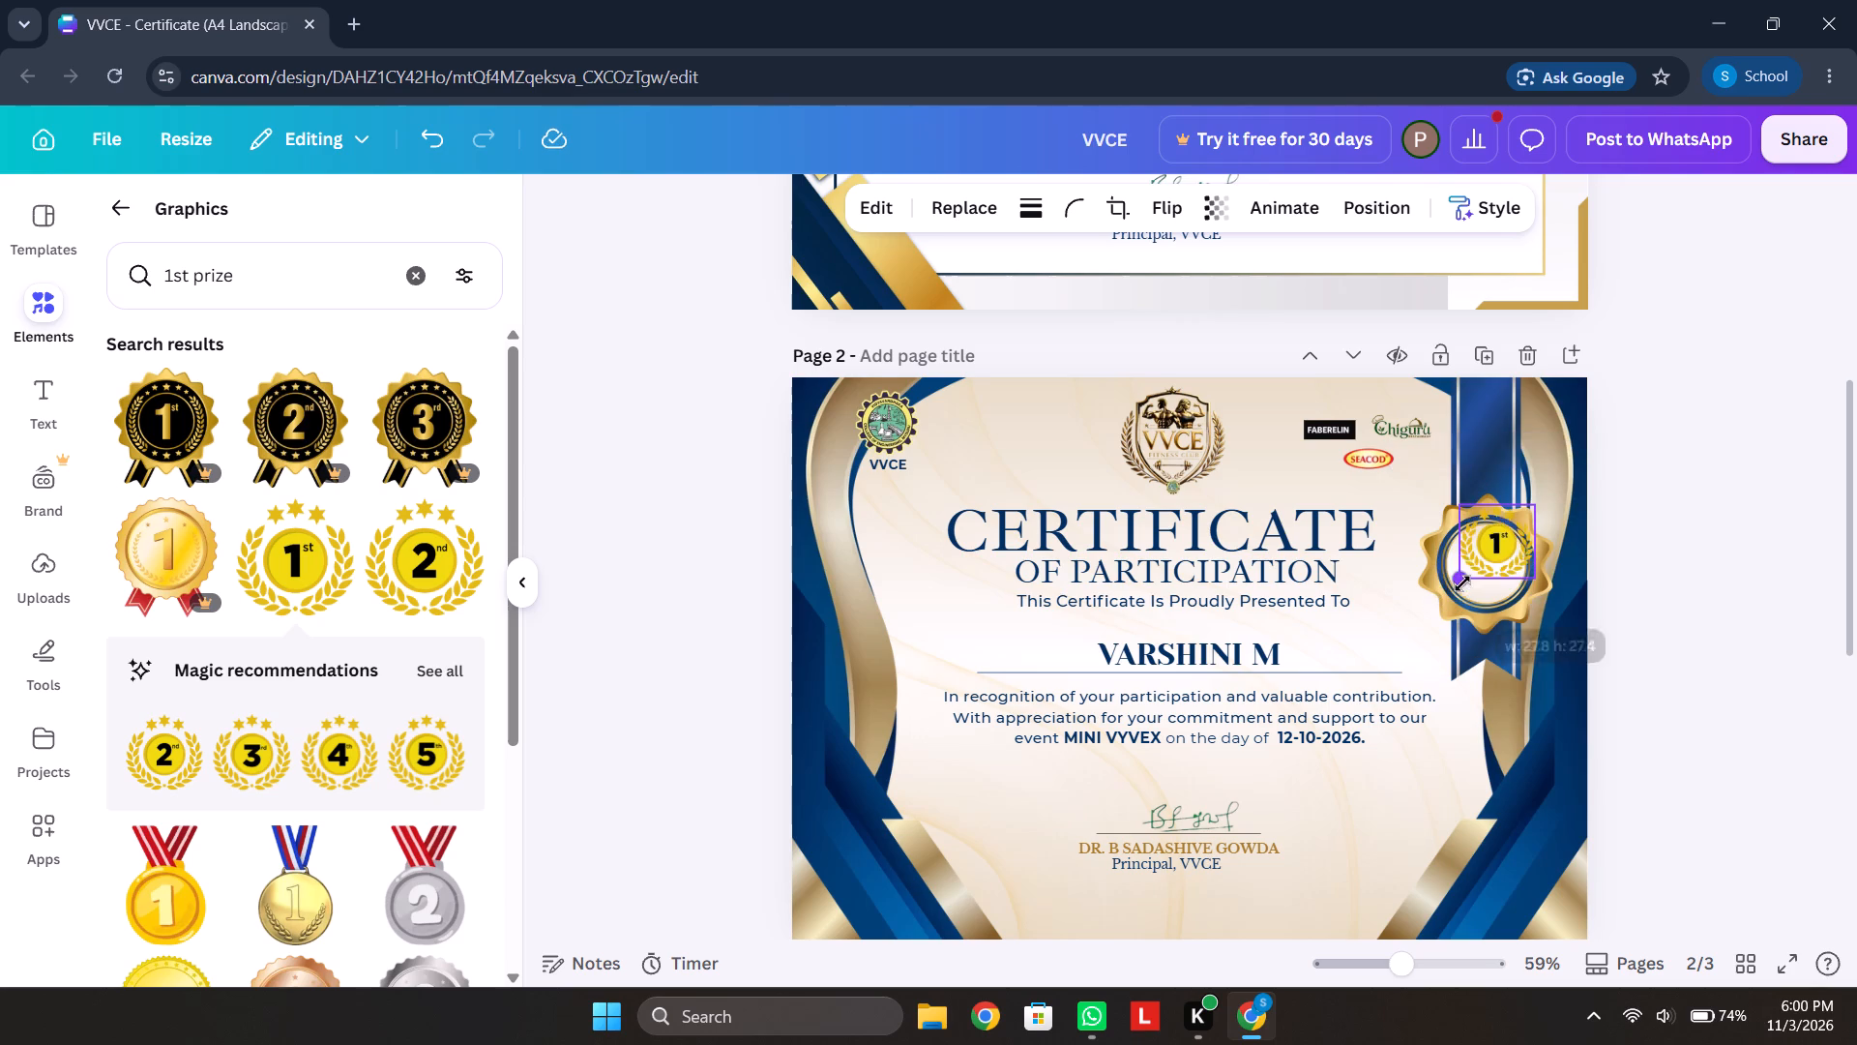
left_click_drag(1462, 583, 1468, 580)
left_click_drag(1498, 542, 1485, 560)
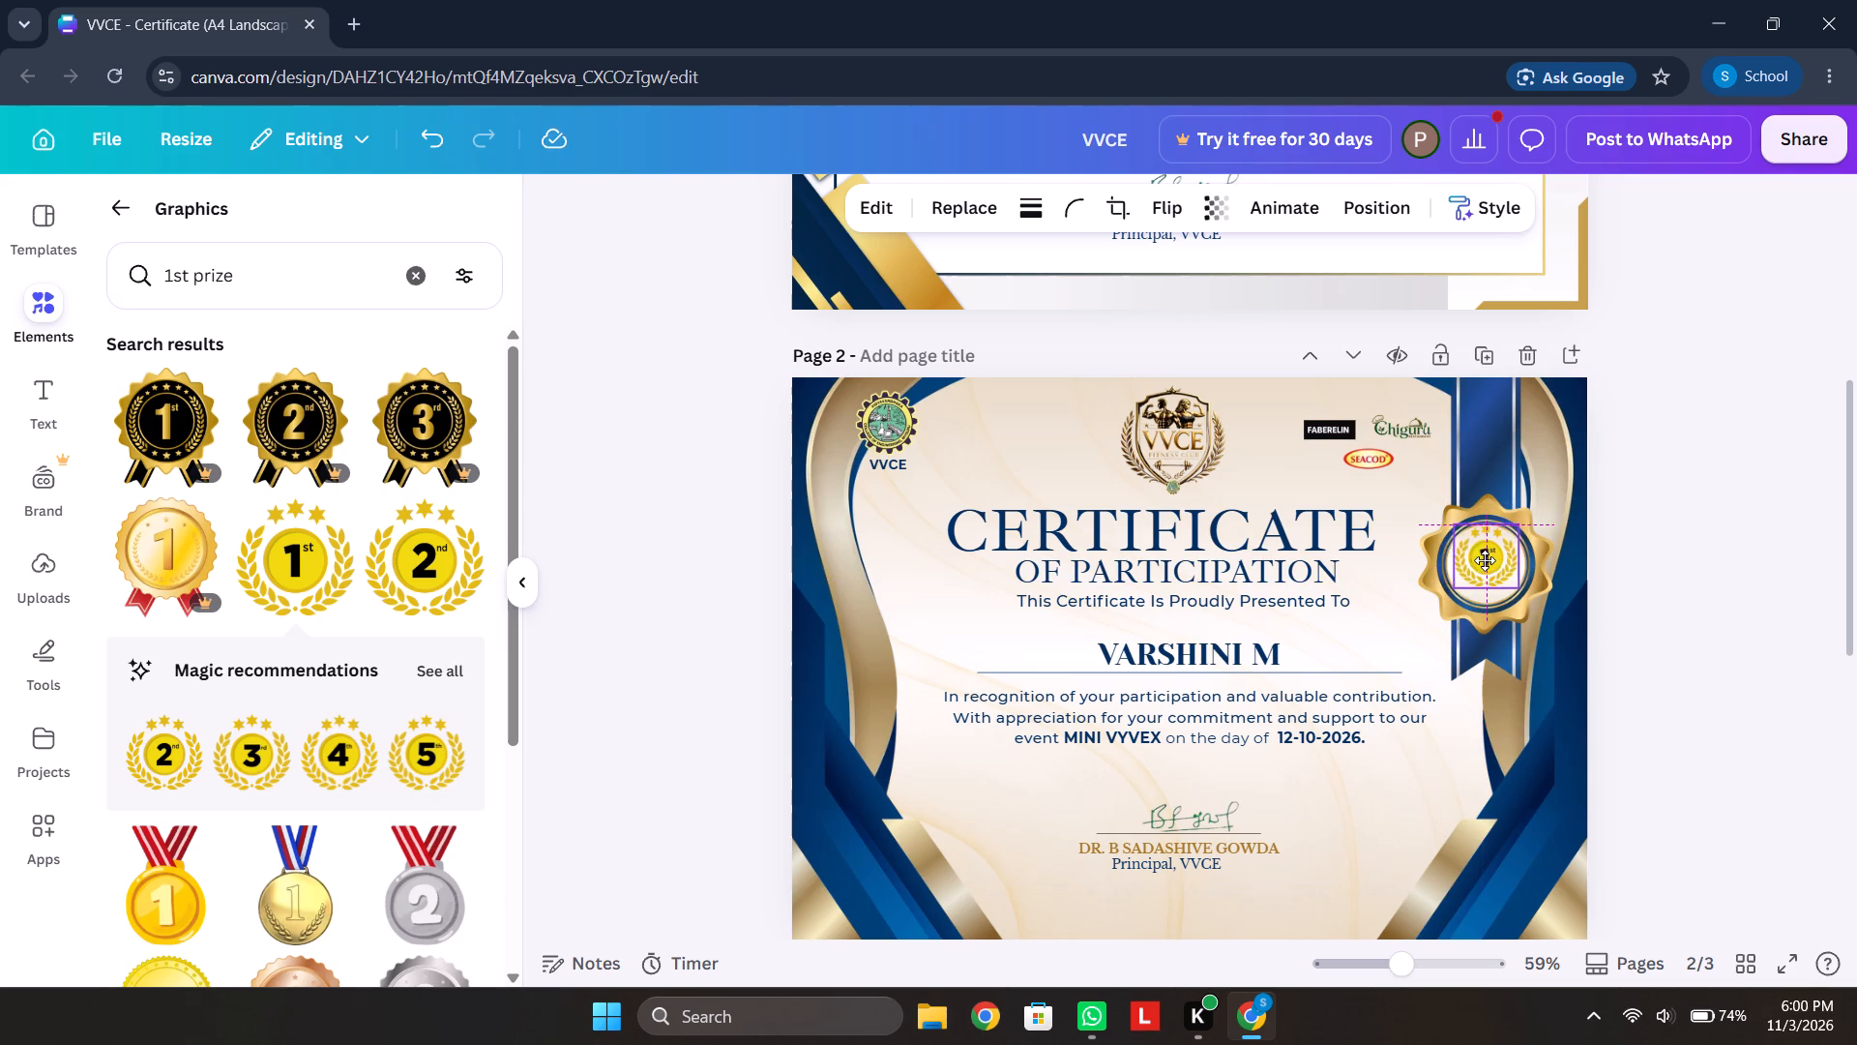
left_click_drag(1485, 560, 1484, 562)
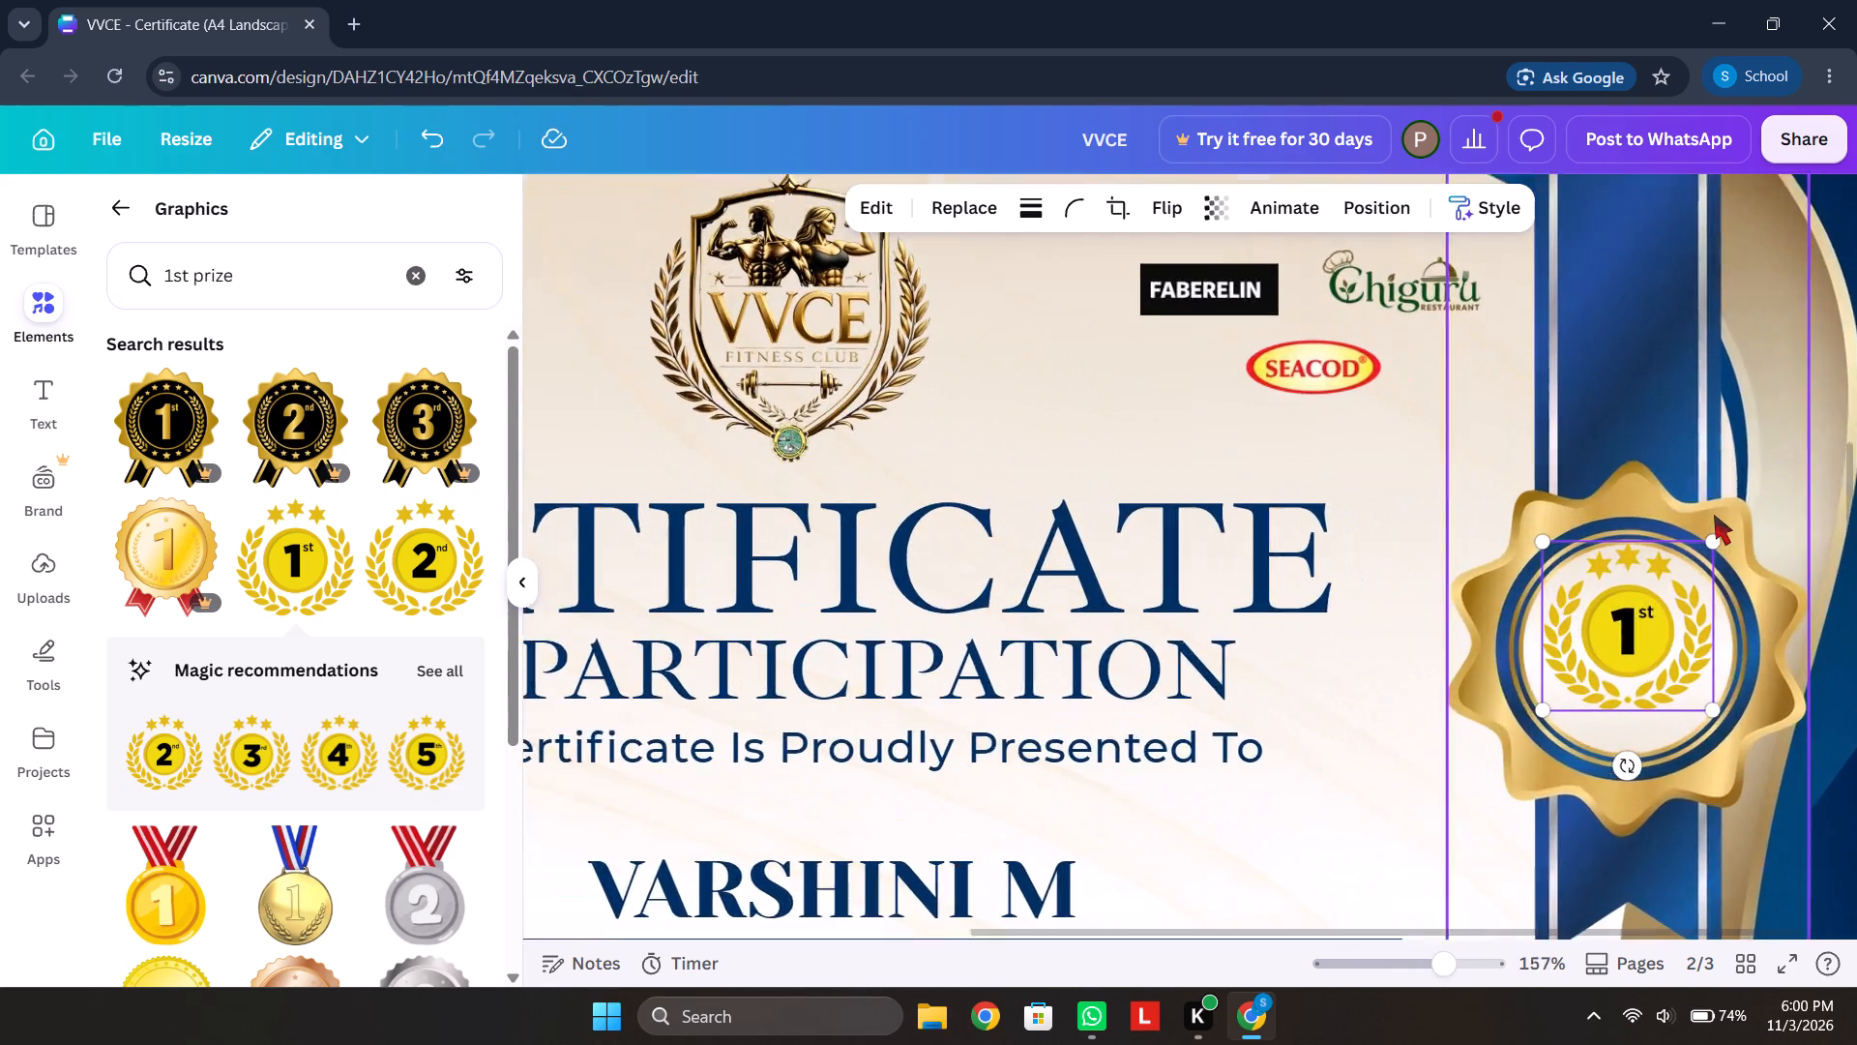
Move the 1st badge slightly down to centre it within the medal's inner circle on page 2.
scroll(1714, 515, "down", 1)
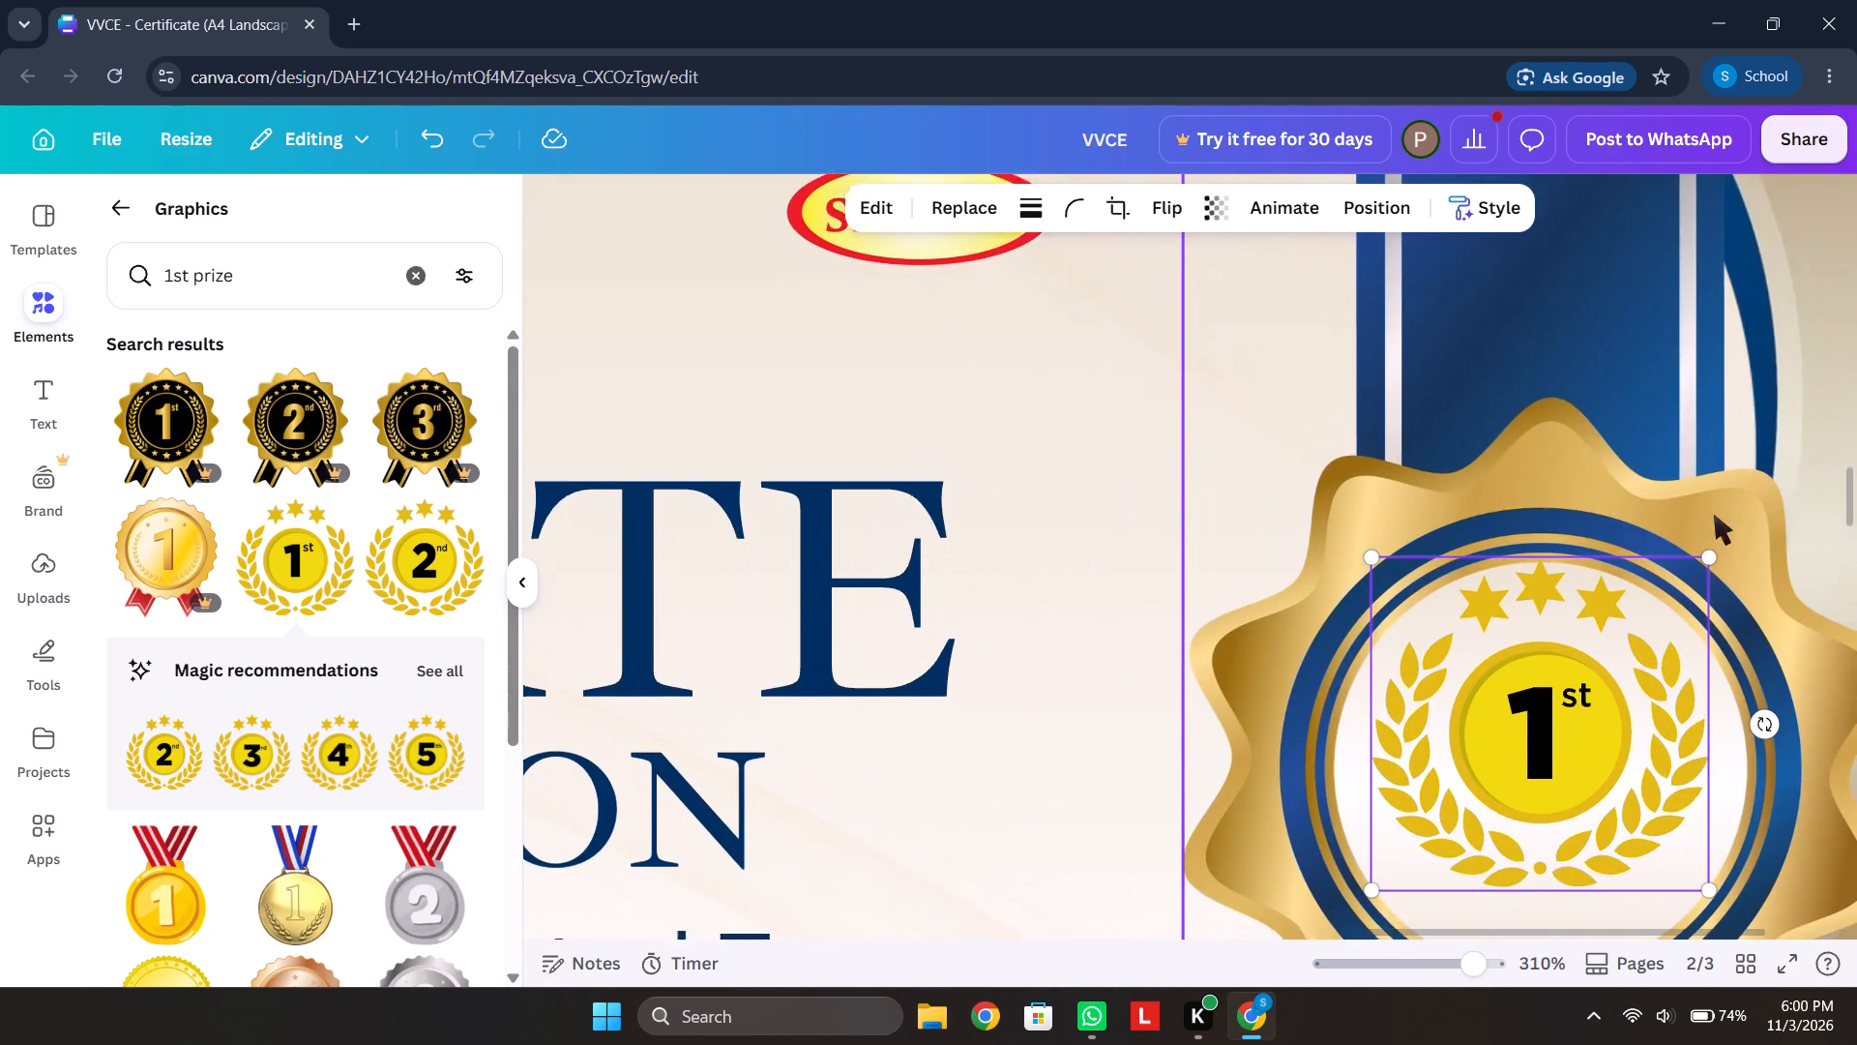
scroll(1714, 515, "down", 3)
scroll(1714, 515, "left", 1)
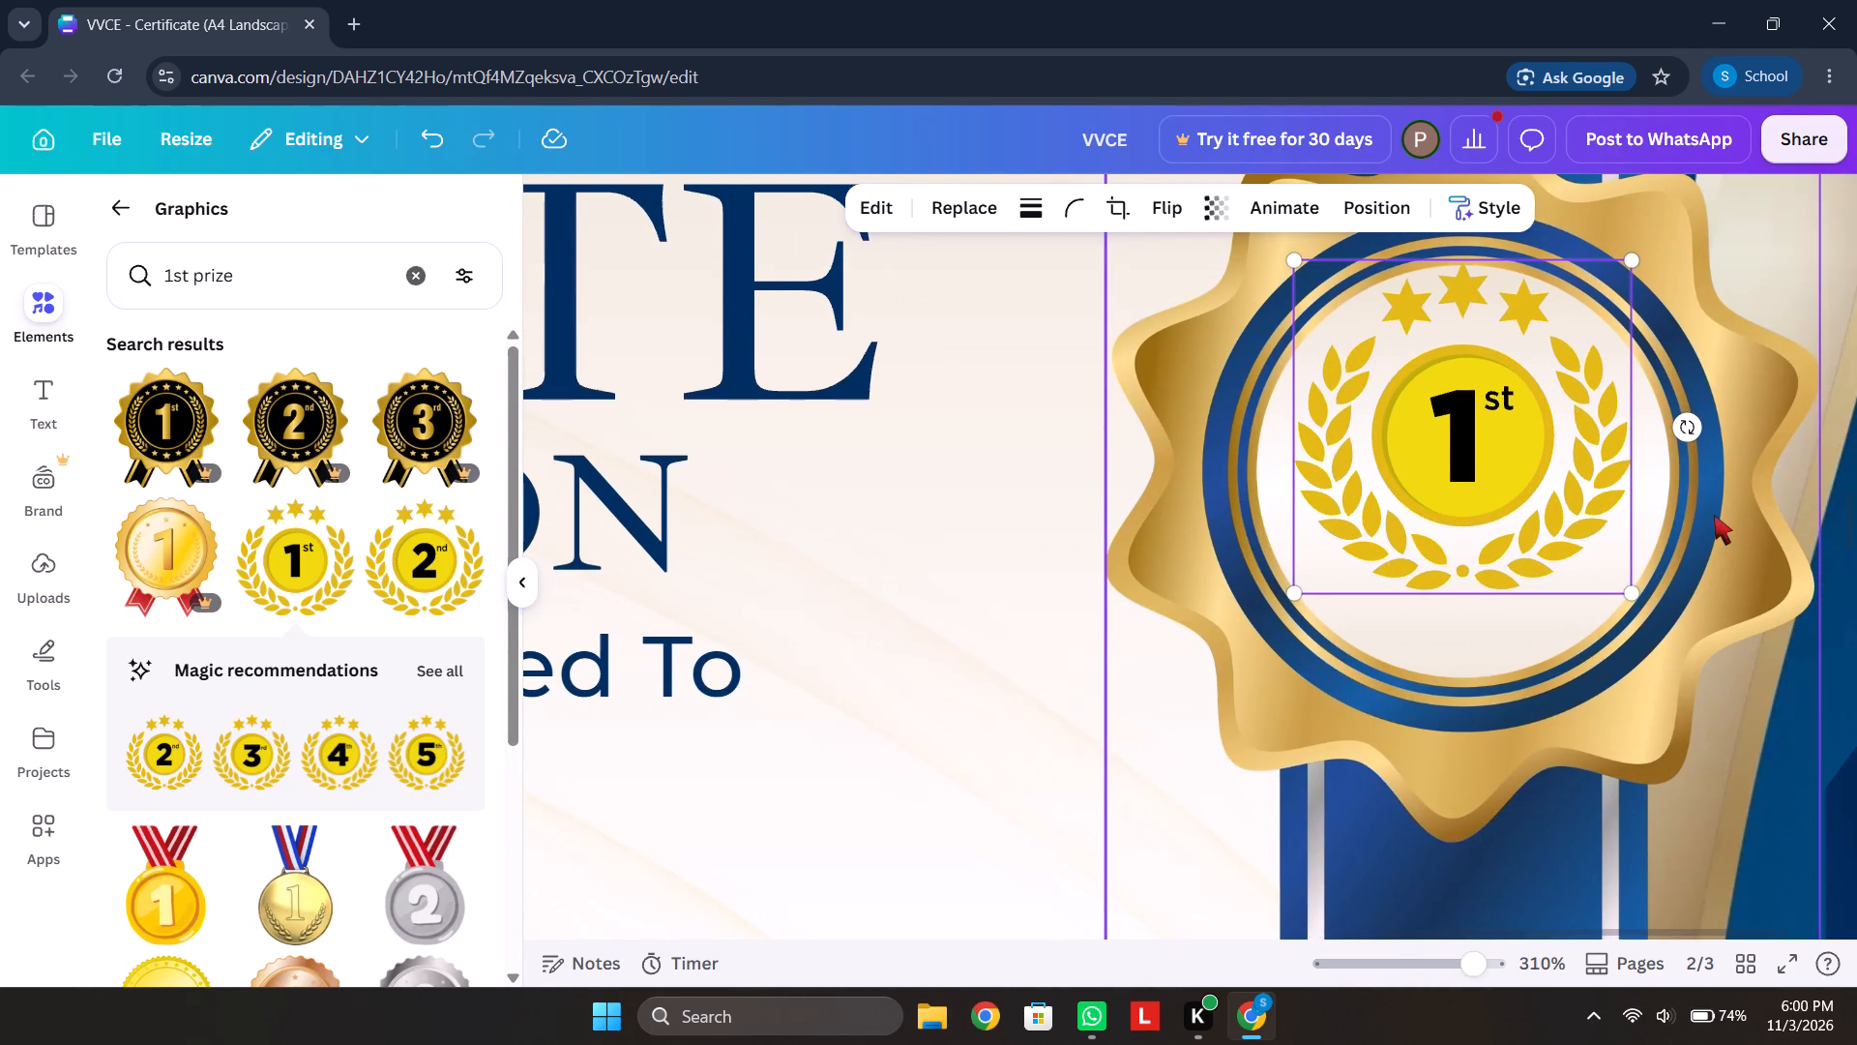
left_click_drag(1493, 406, 1490, 445)
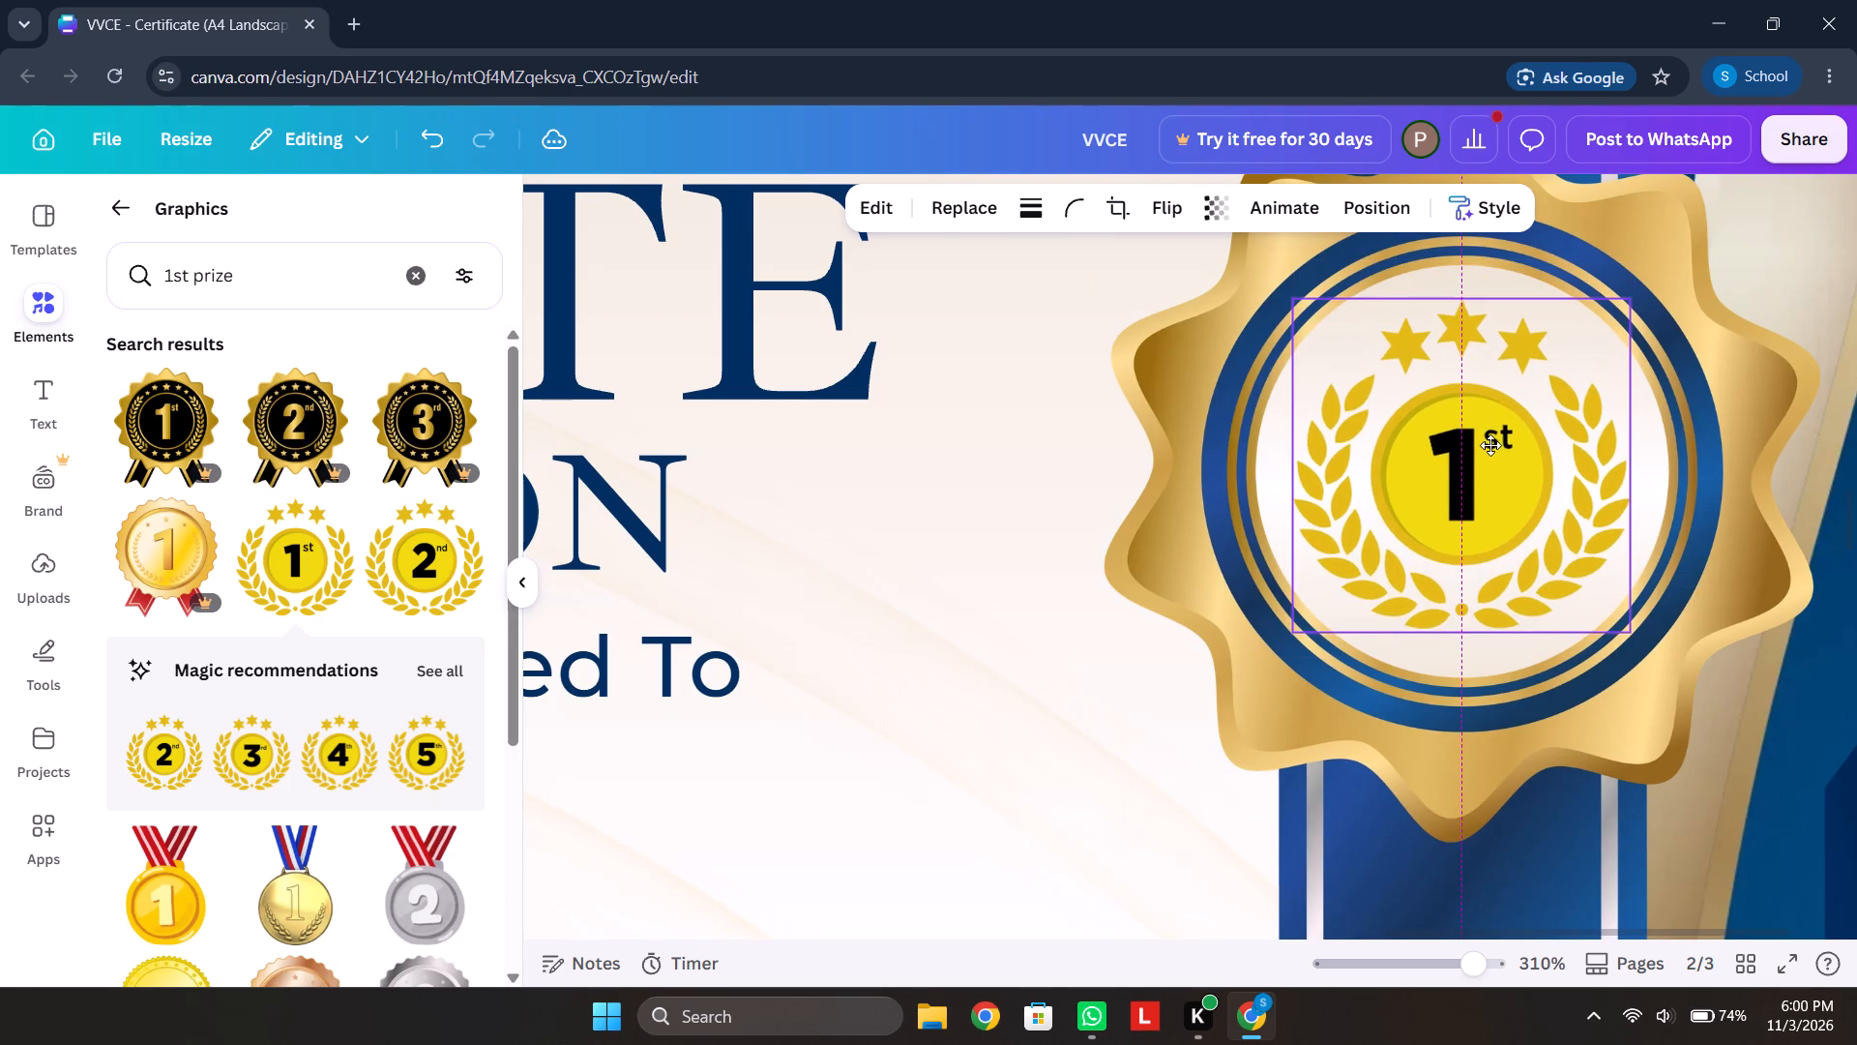
left_click_drag(1490, 445, 1491, 443)
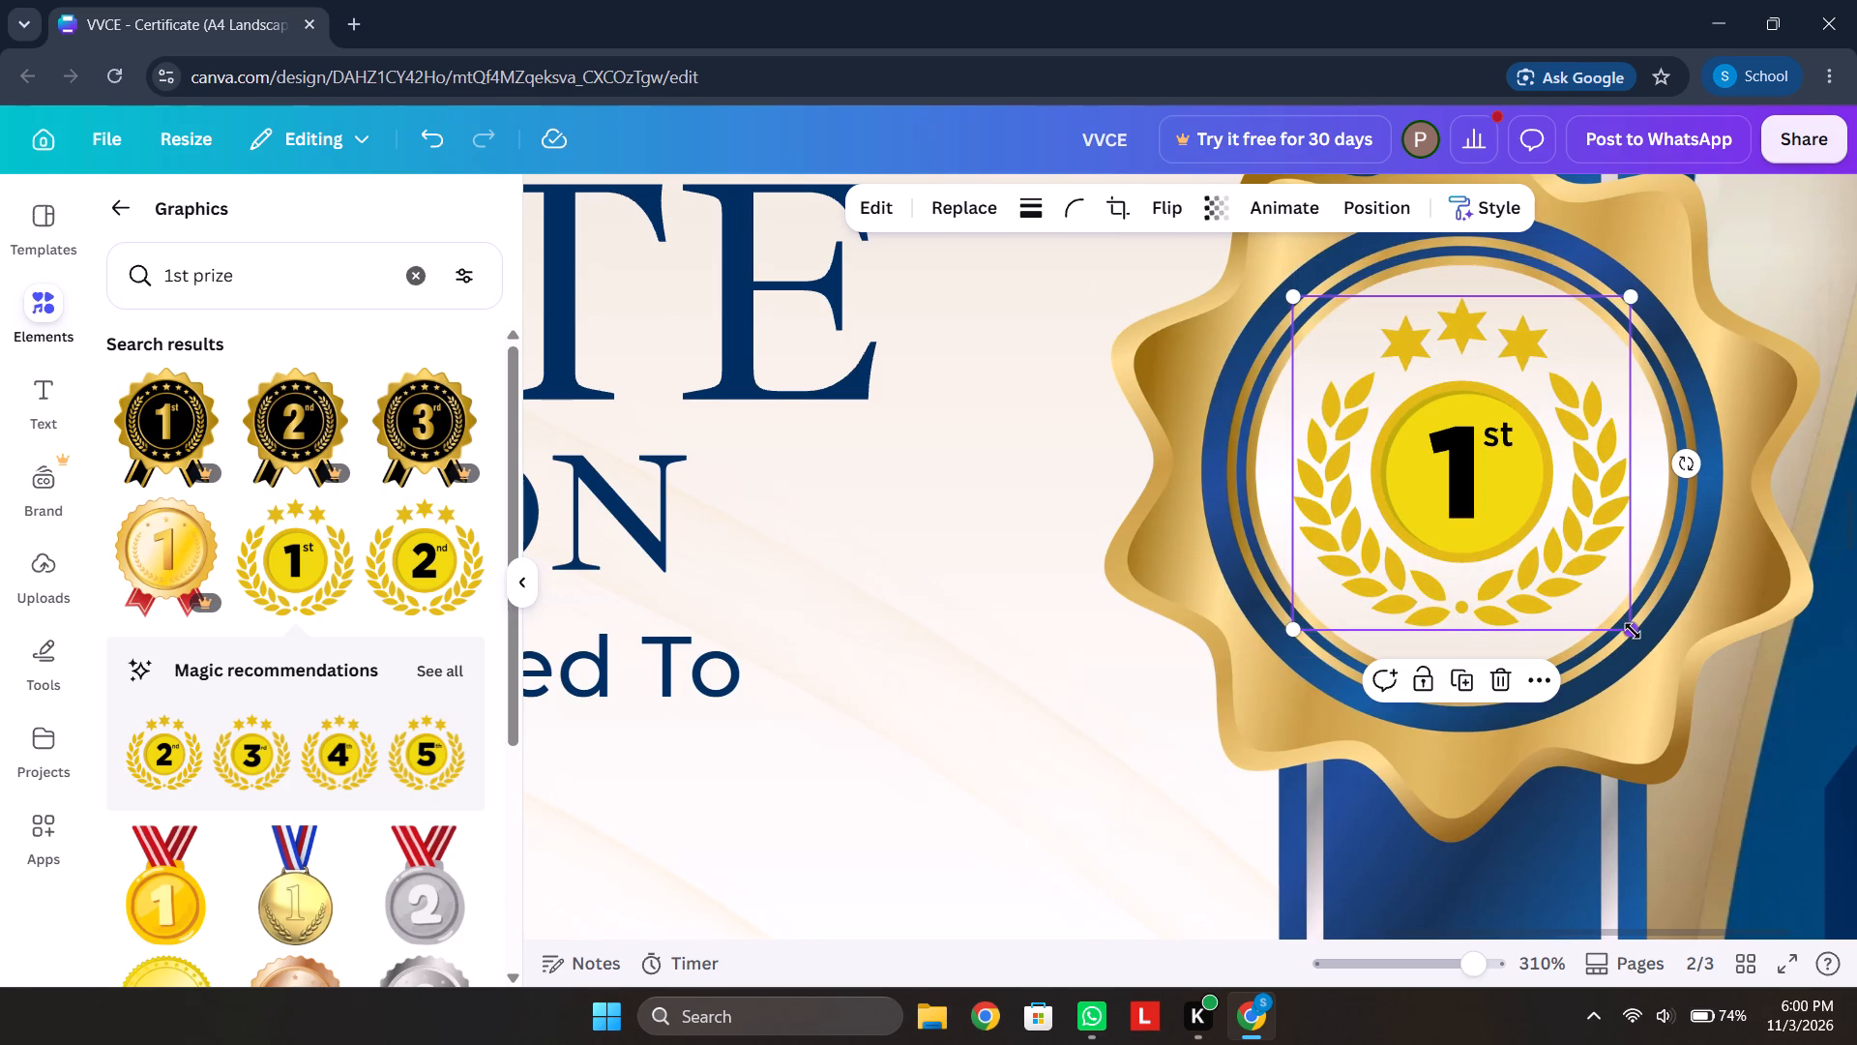
Enlarge the 1st badge to about 27 by 26.6 so it fills the medal's inner circle, recentre it there, and deselect it.
left_click_drag(1633, 631, 1684, 638)
left_click_drag(1556, 531, 1541, 532)
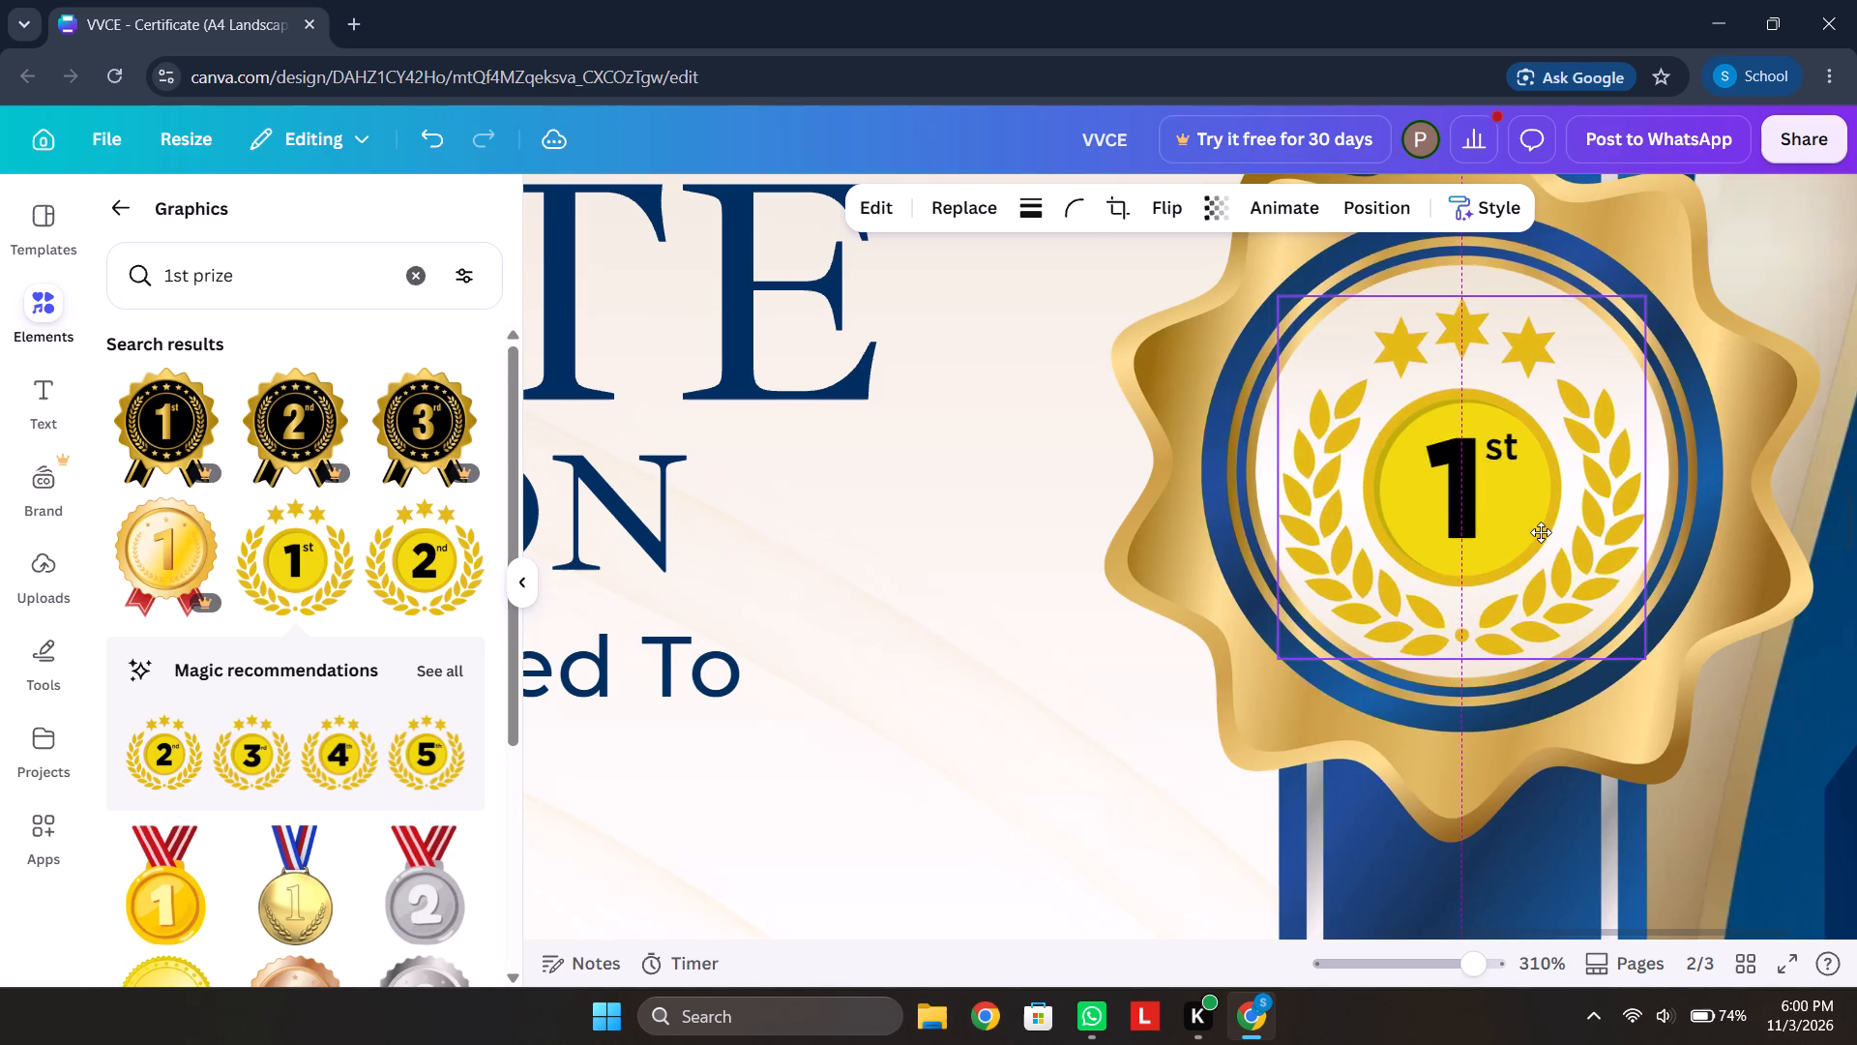
left_click_drag(1541, 532, 1541, 534)
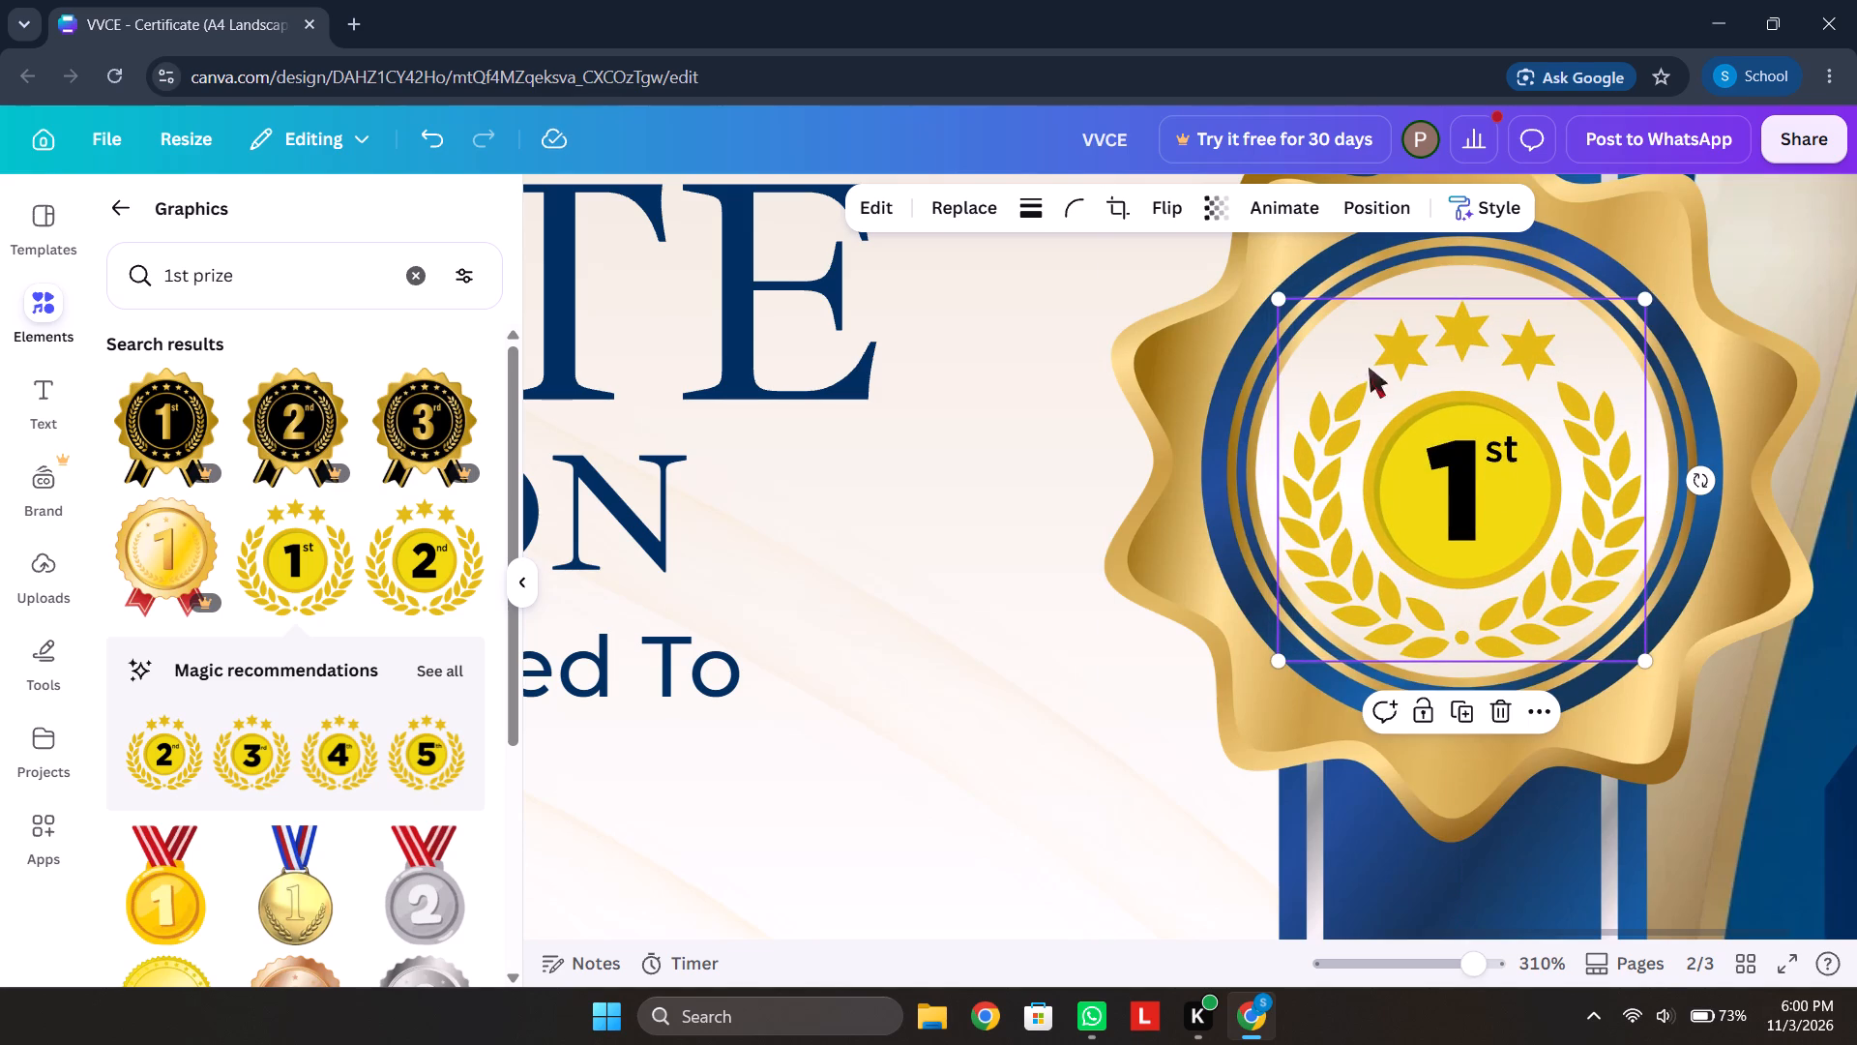
left_click_drag(1283, 300, 1269, 284)
left_click_drag(1269, 284, 1274, 280)
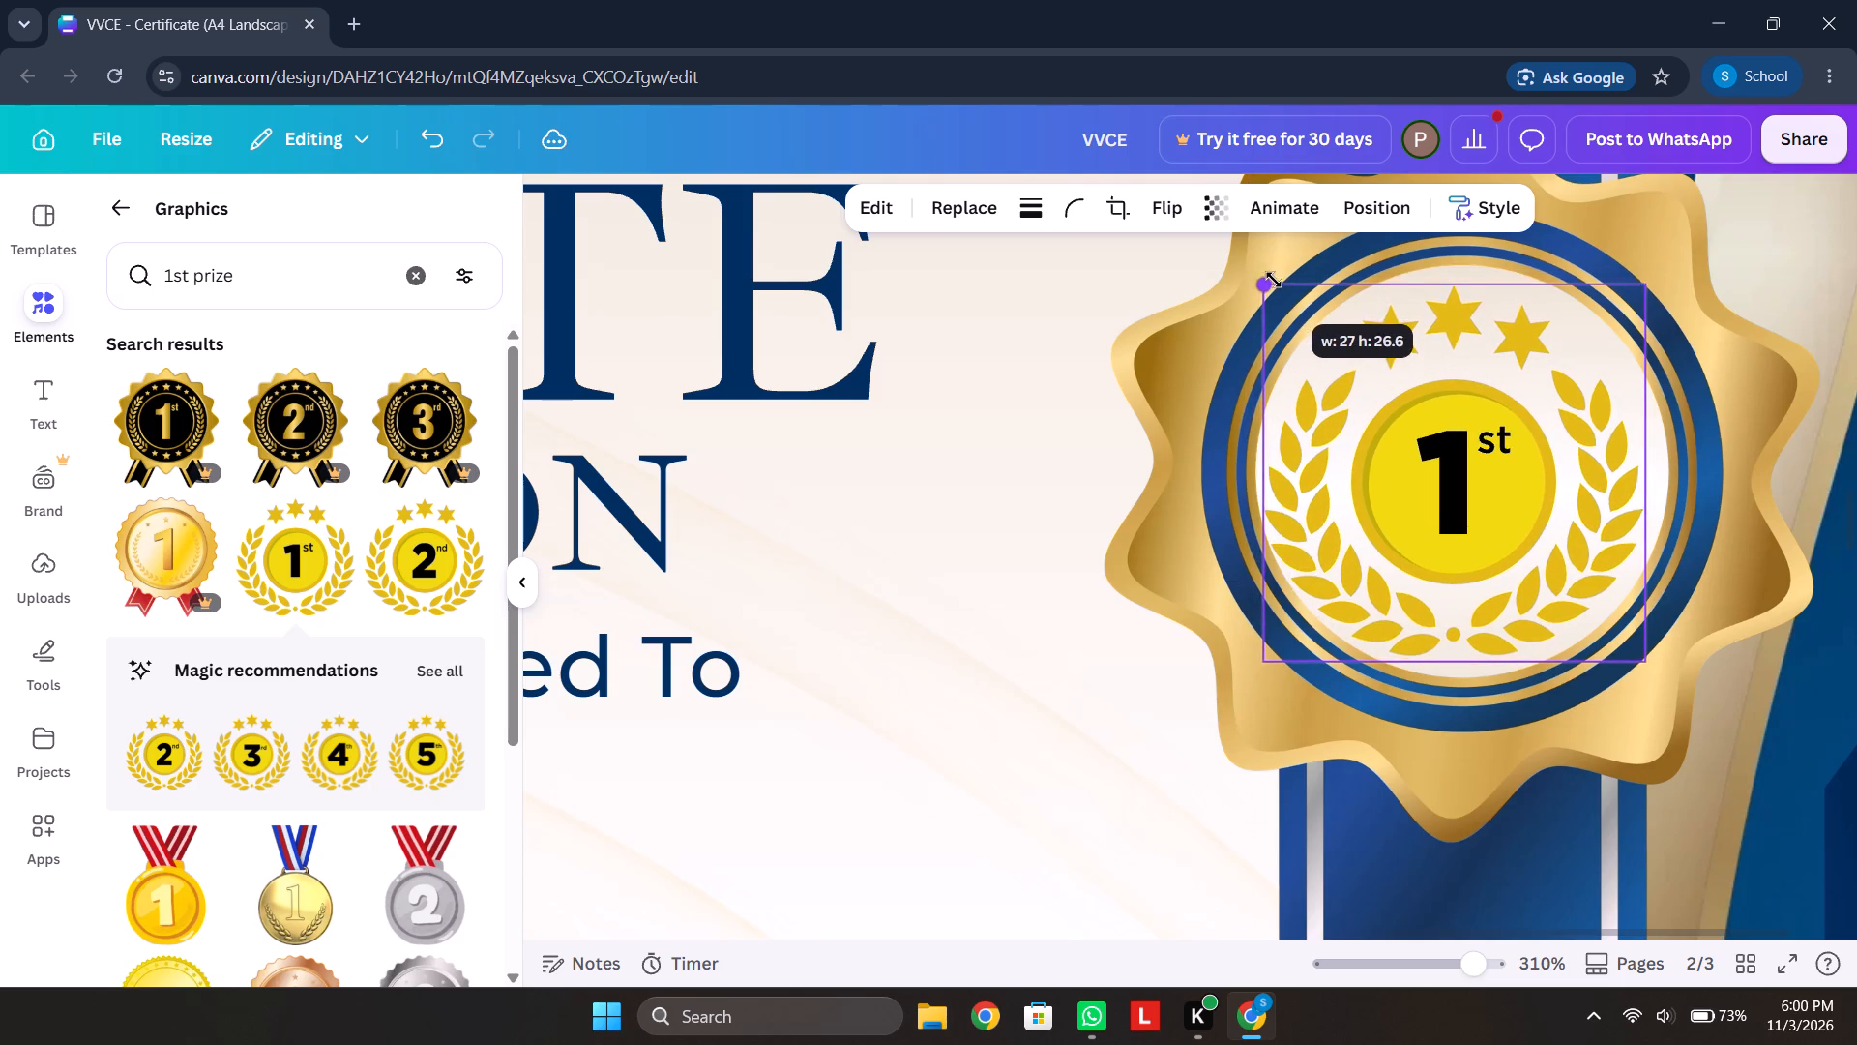
left_click_drag(1274, 280, 1274, 279)
left_click_drag(1438, 433, 1438, 421)
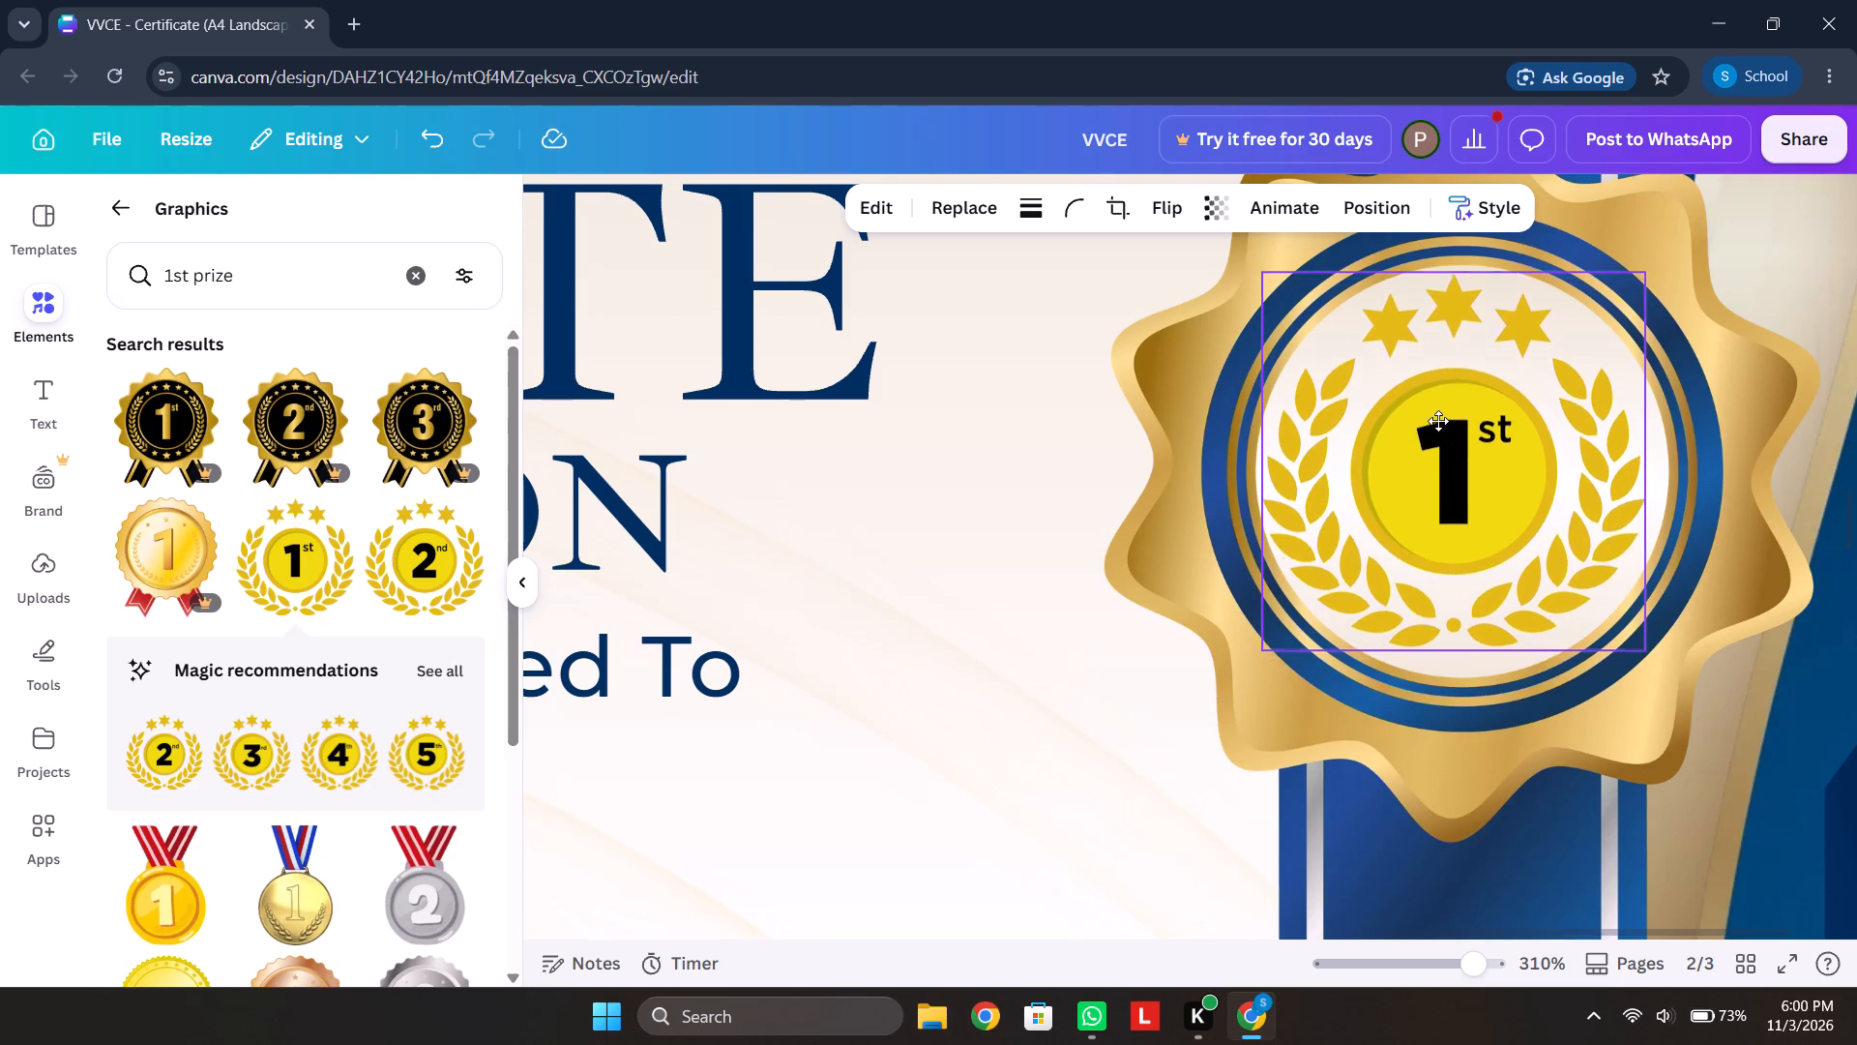
left_click_drag(1438, 421, 1443, 425)
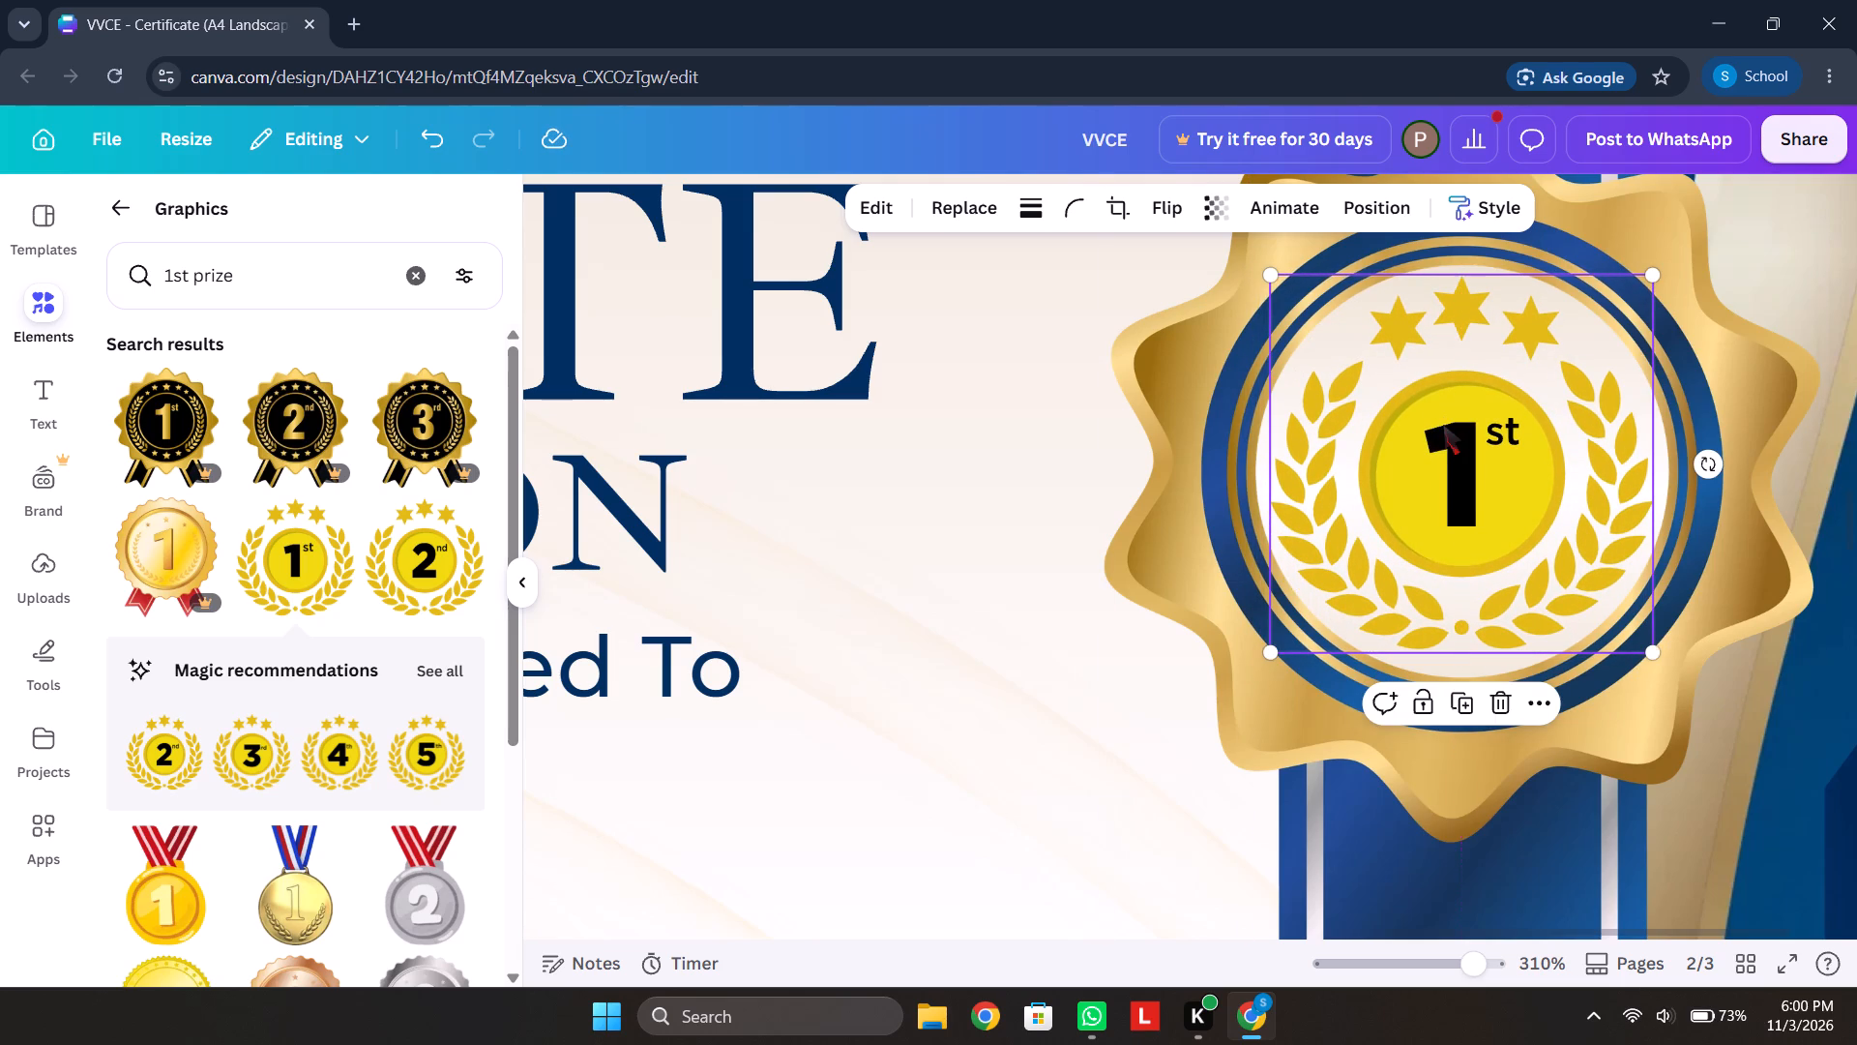
left_click(1208, 832)
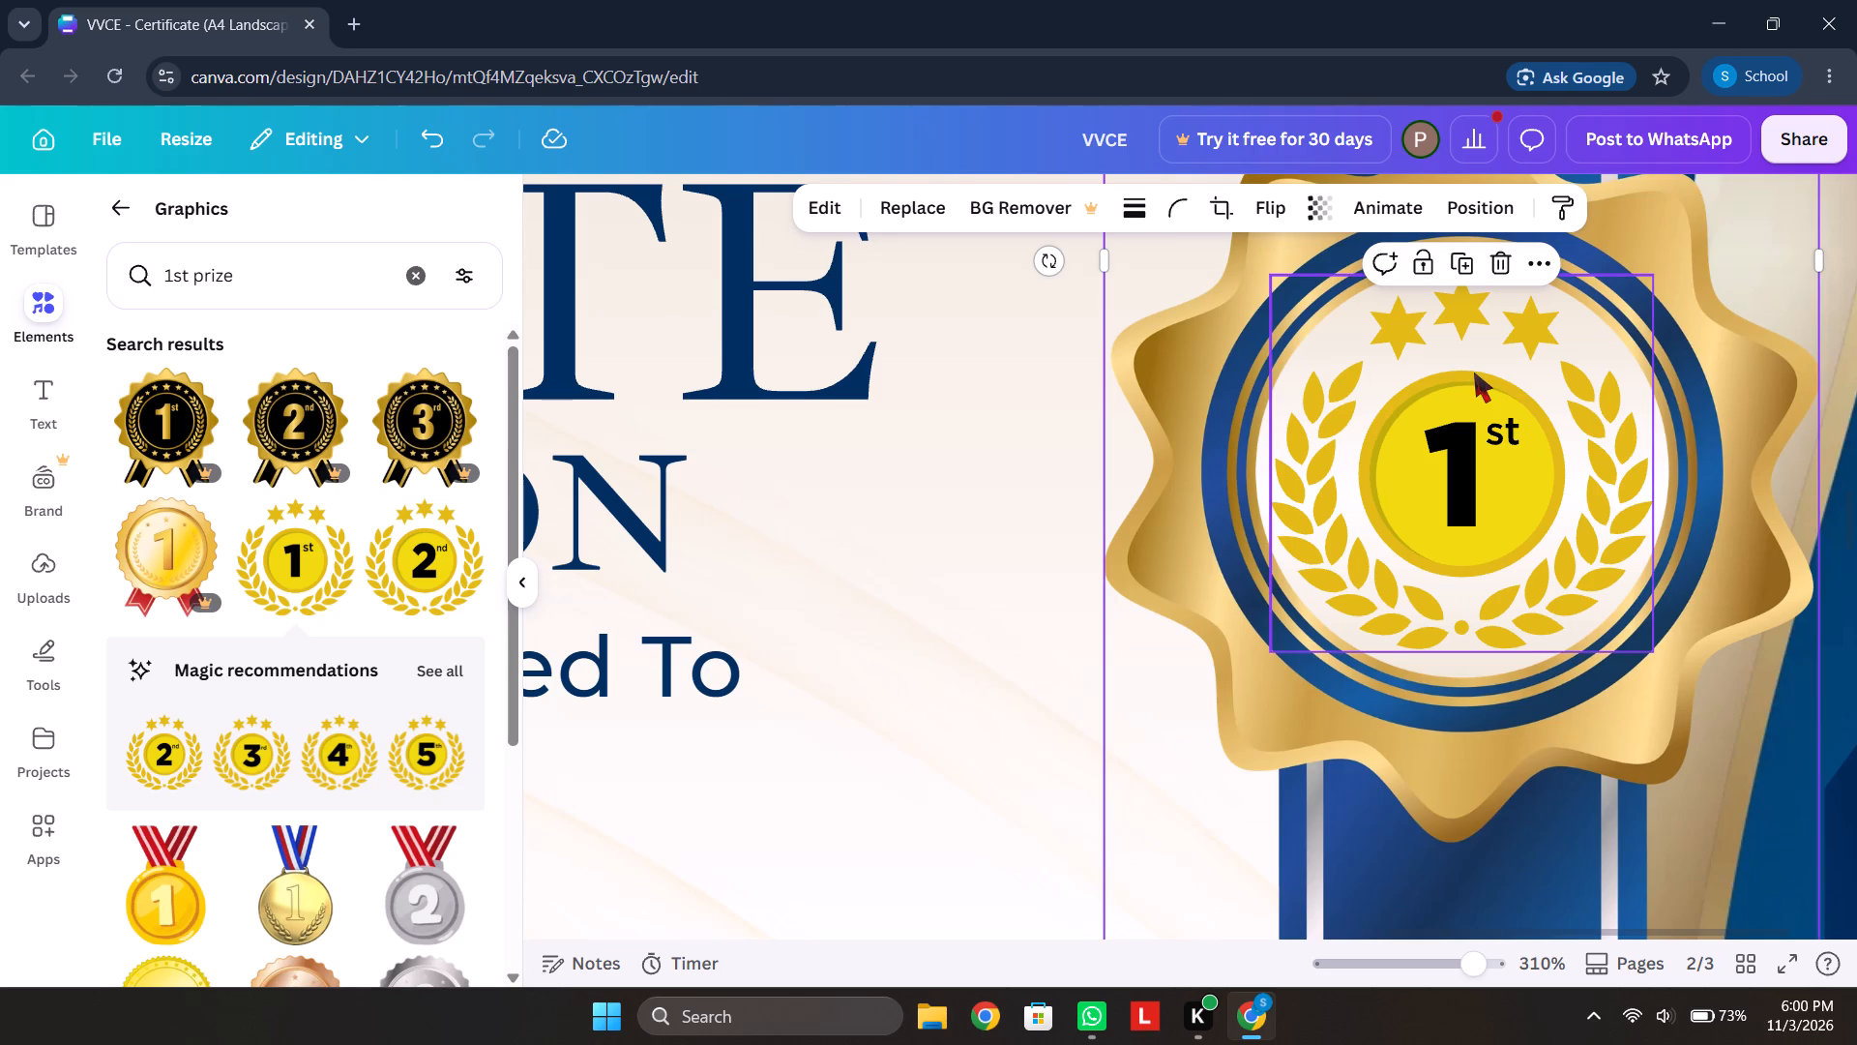
left_click(1462, 411)
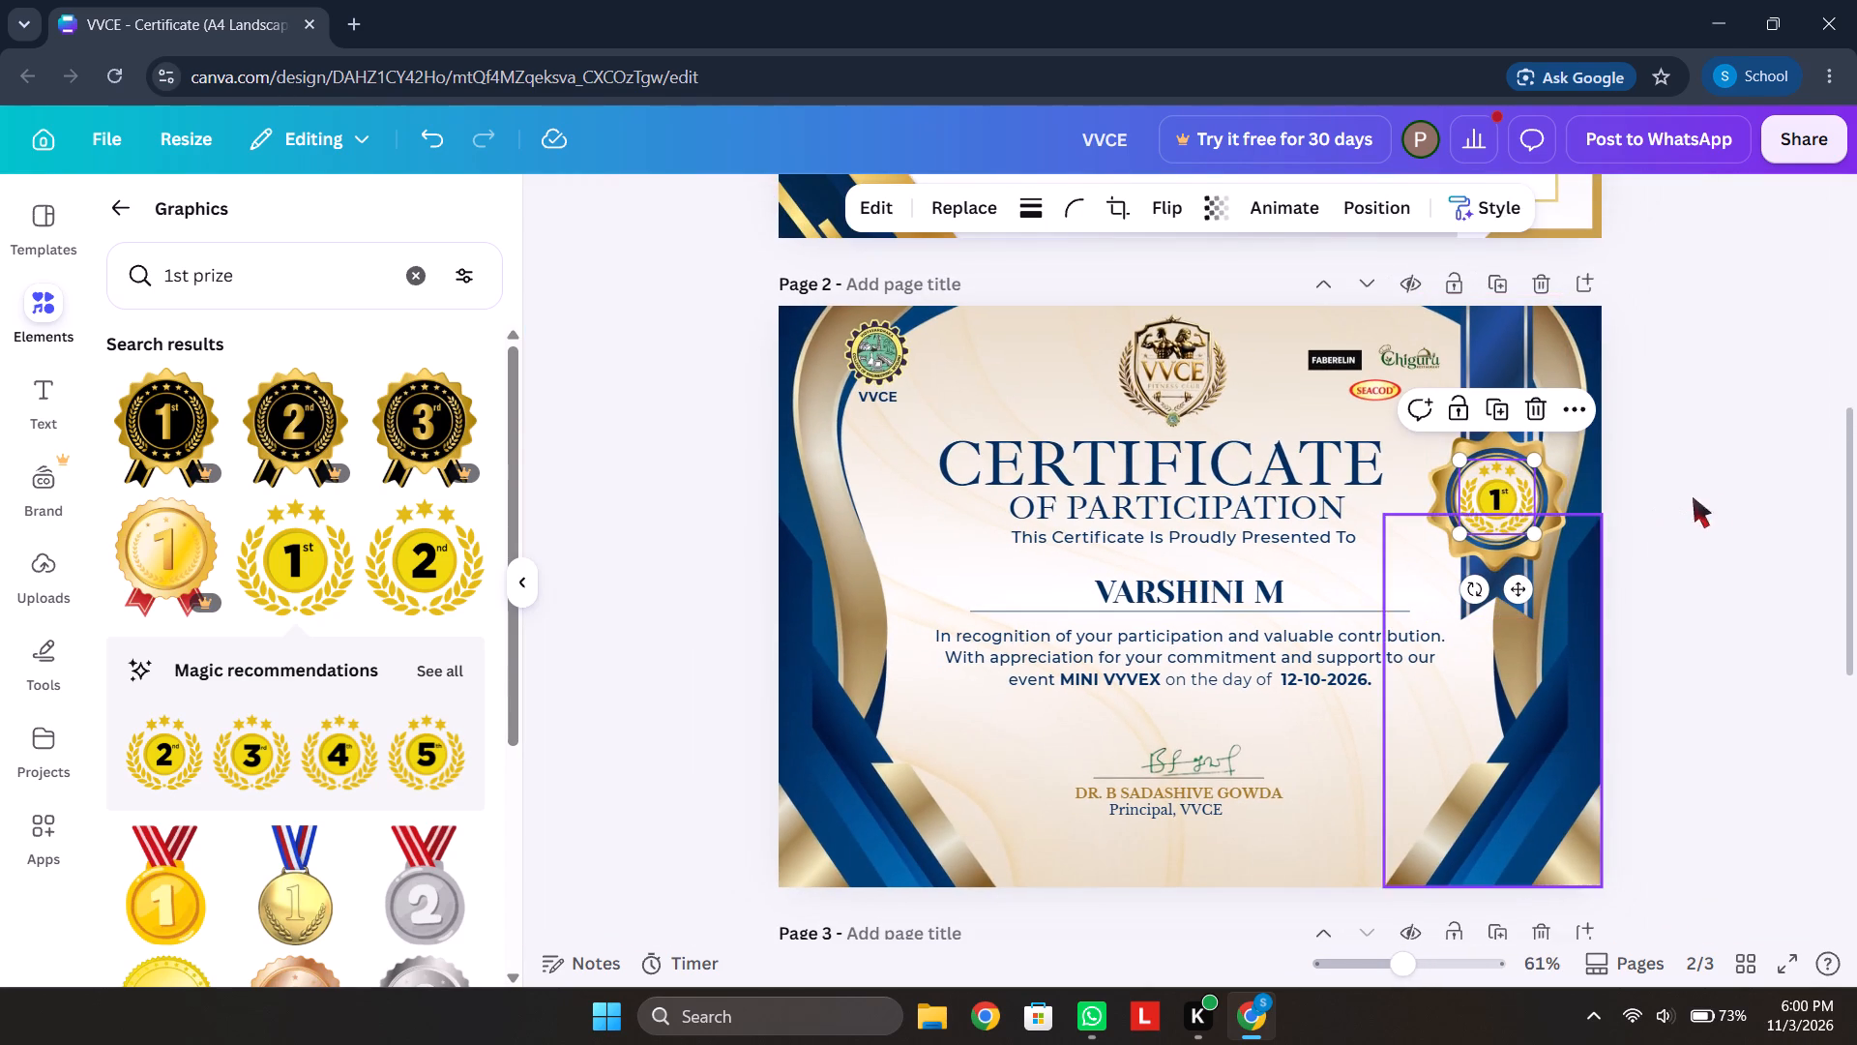
left_click(1730, 491)
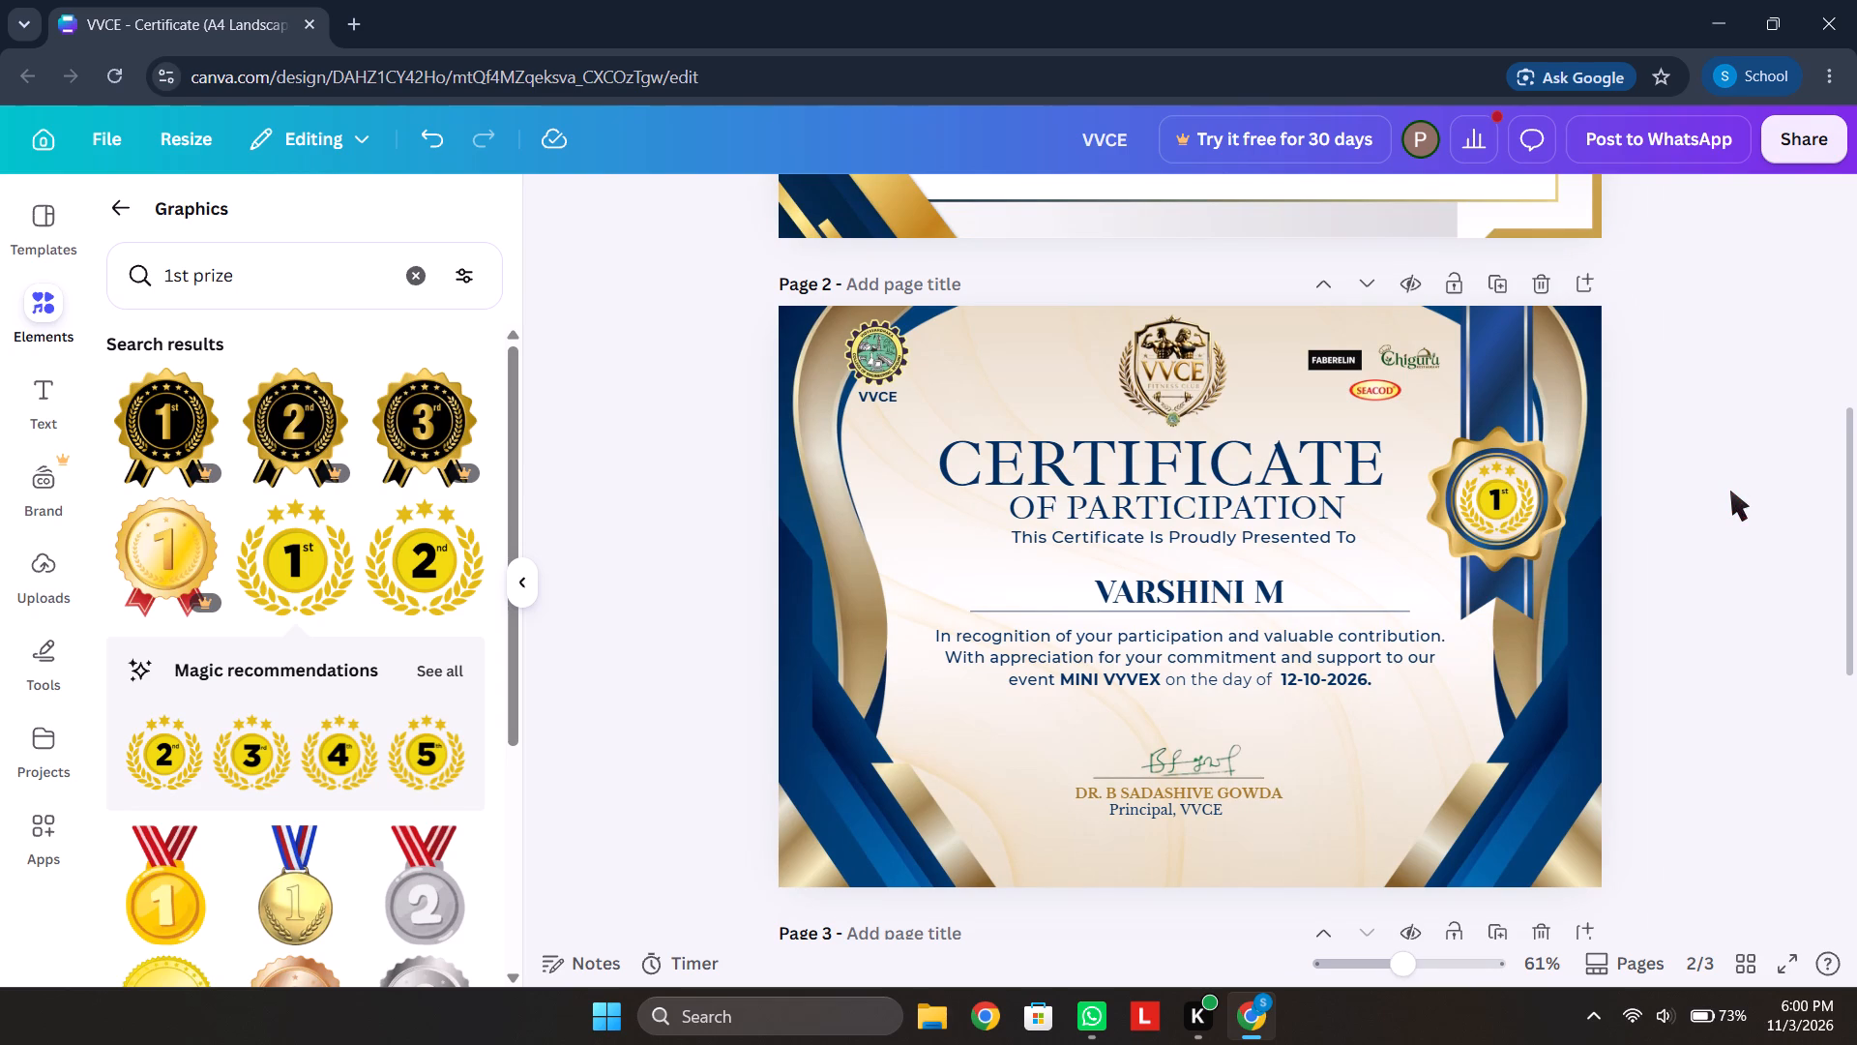
scroll(1730, 491, "down", 1)
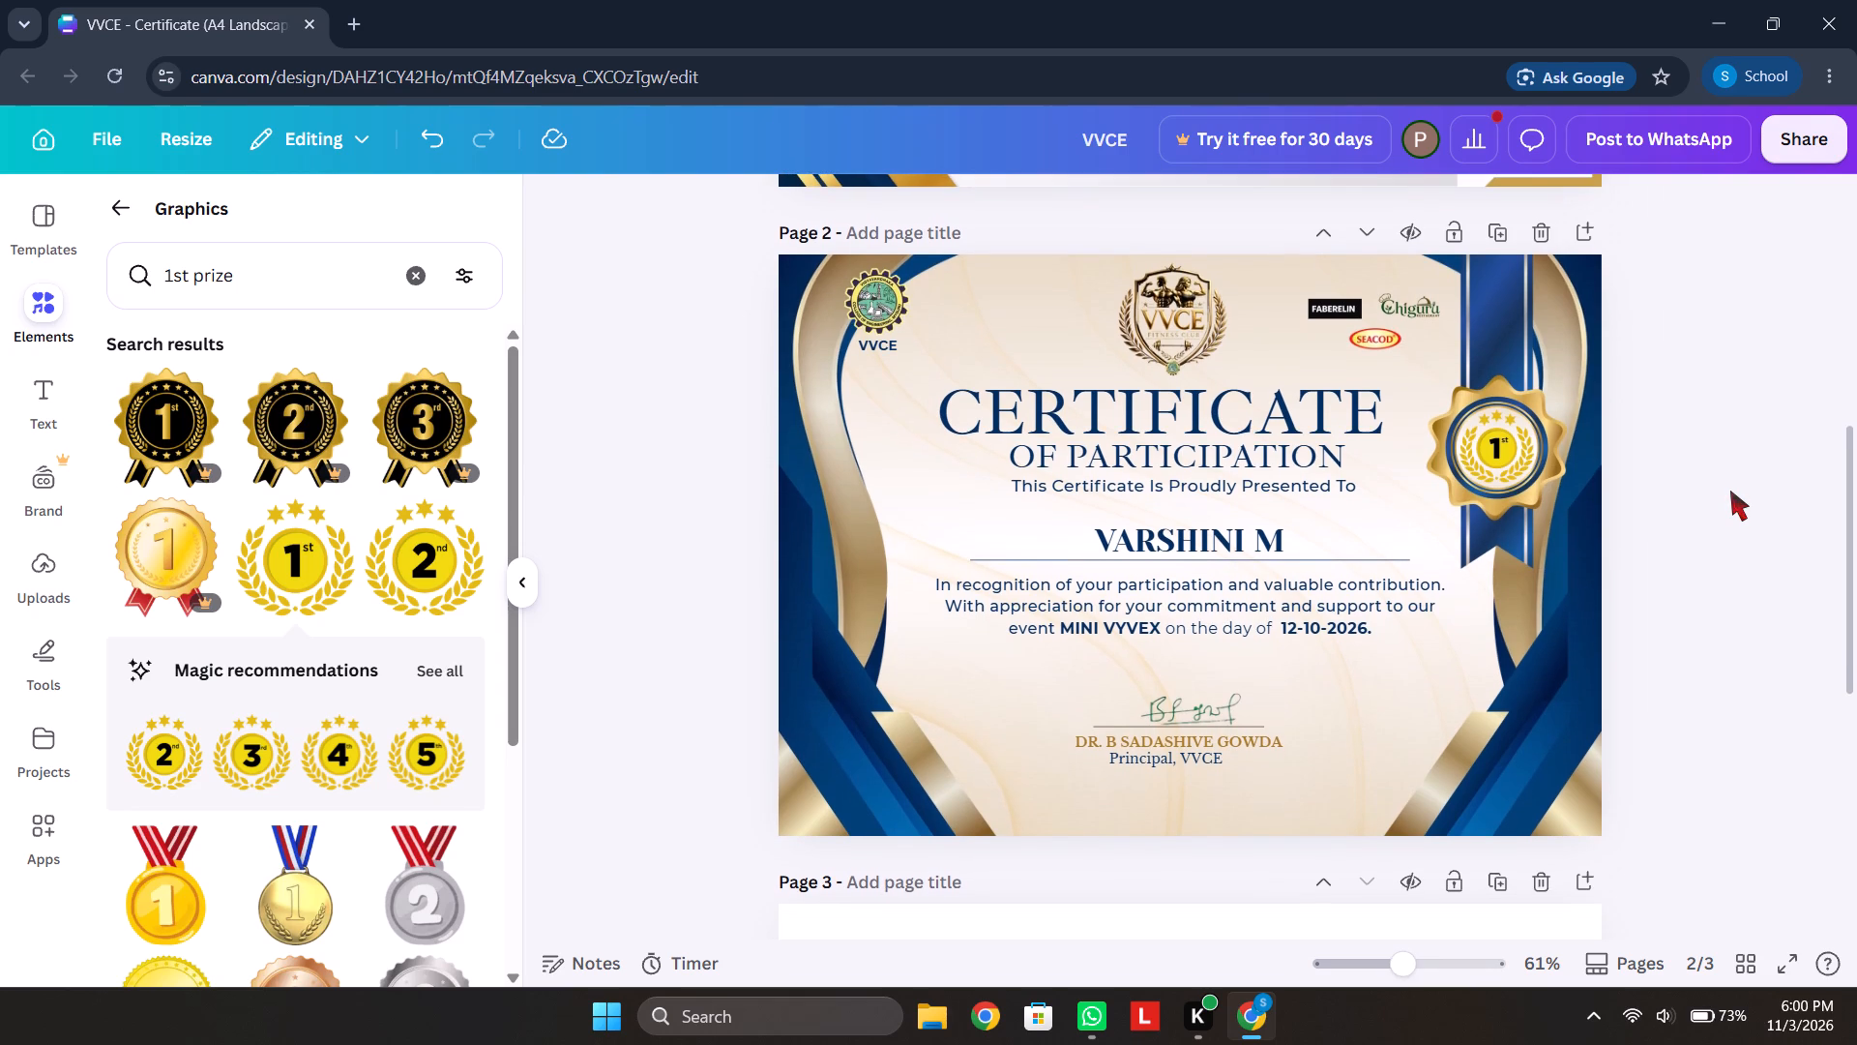
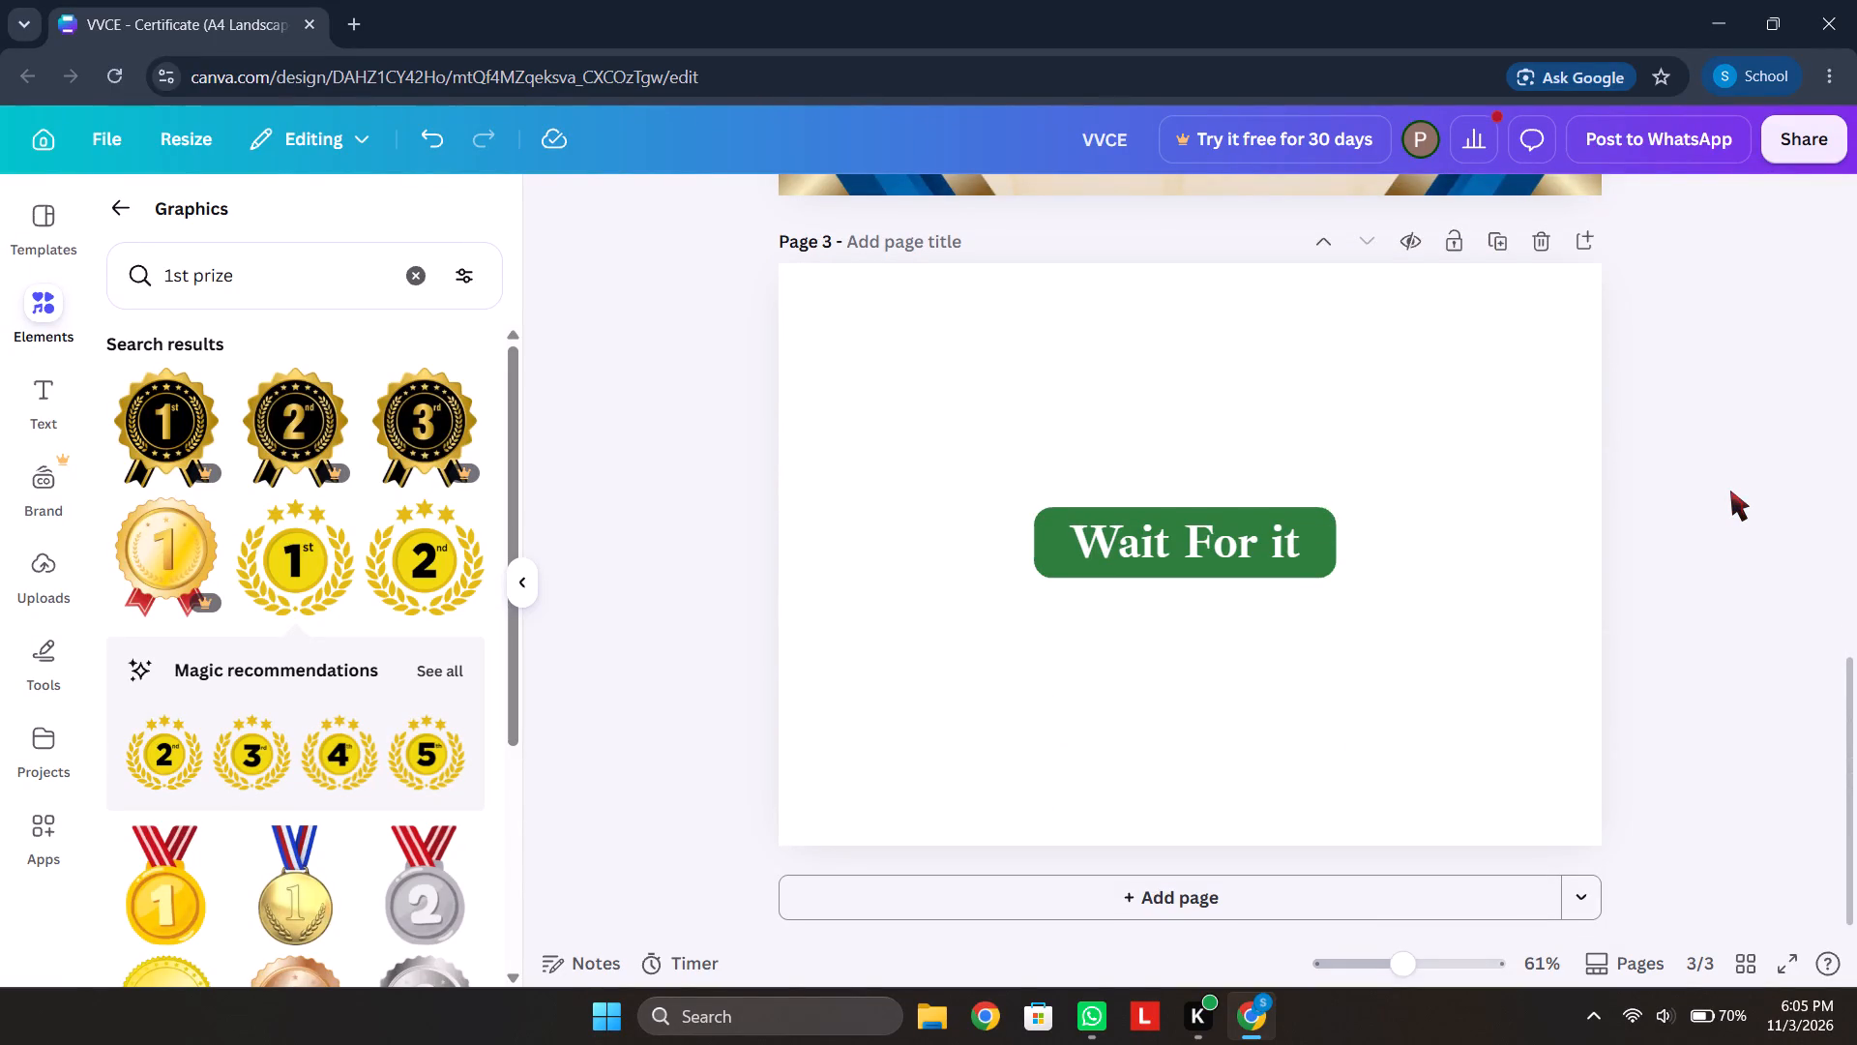
Download only page 1, the certificate of appreciation, as a digital PDF and close the downloaded file that opens.
scroll(1730, 491, "up", 8)
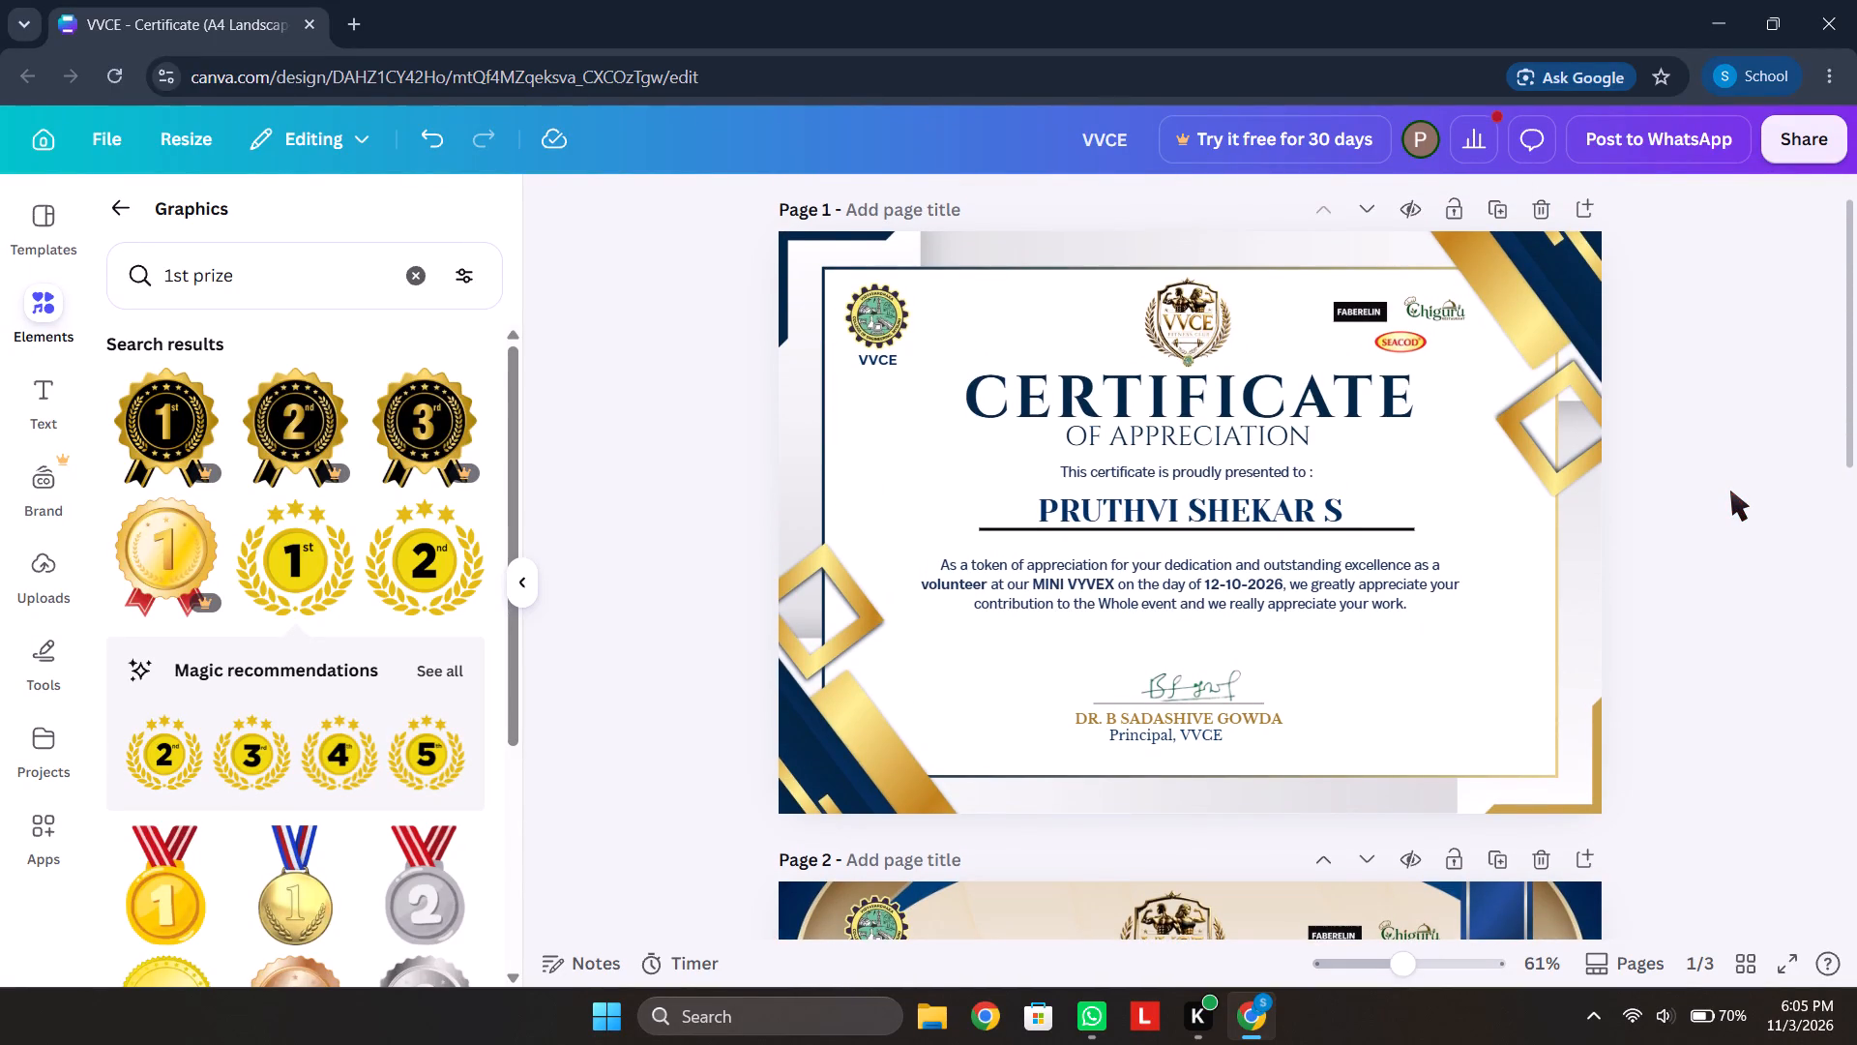
scroll(1730, 491, "down", 6)
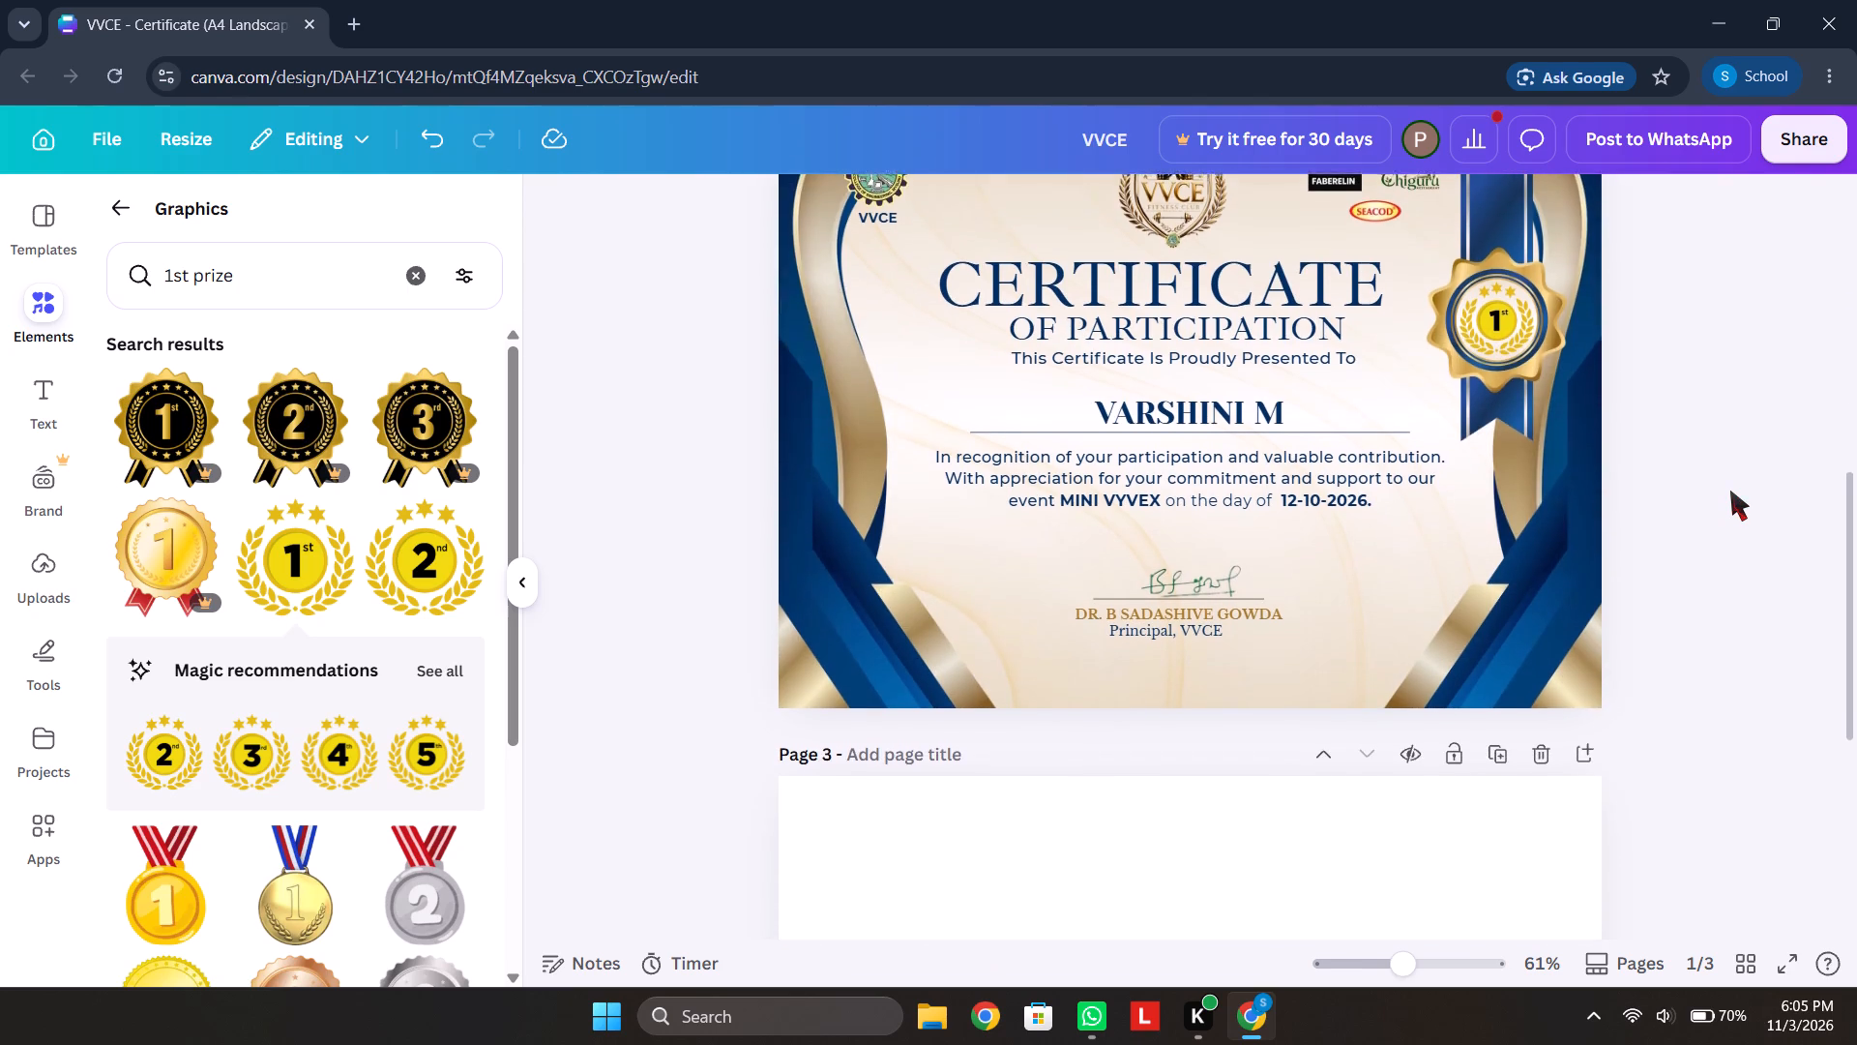
scroll(1730, 491, "down", 2)
scroll(1730, 491, "up", 9)
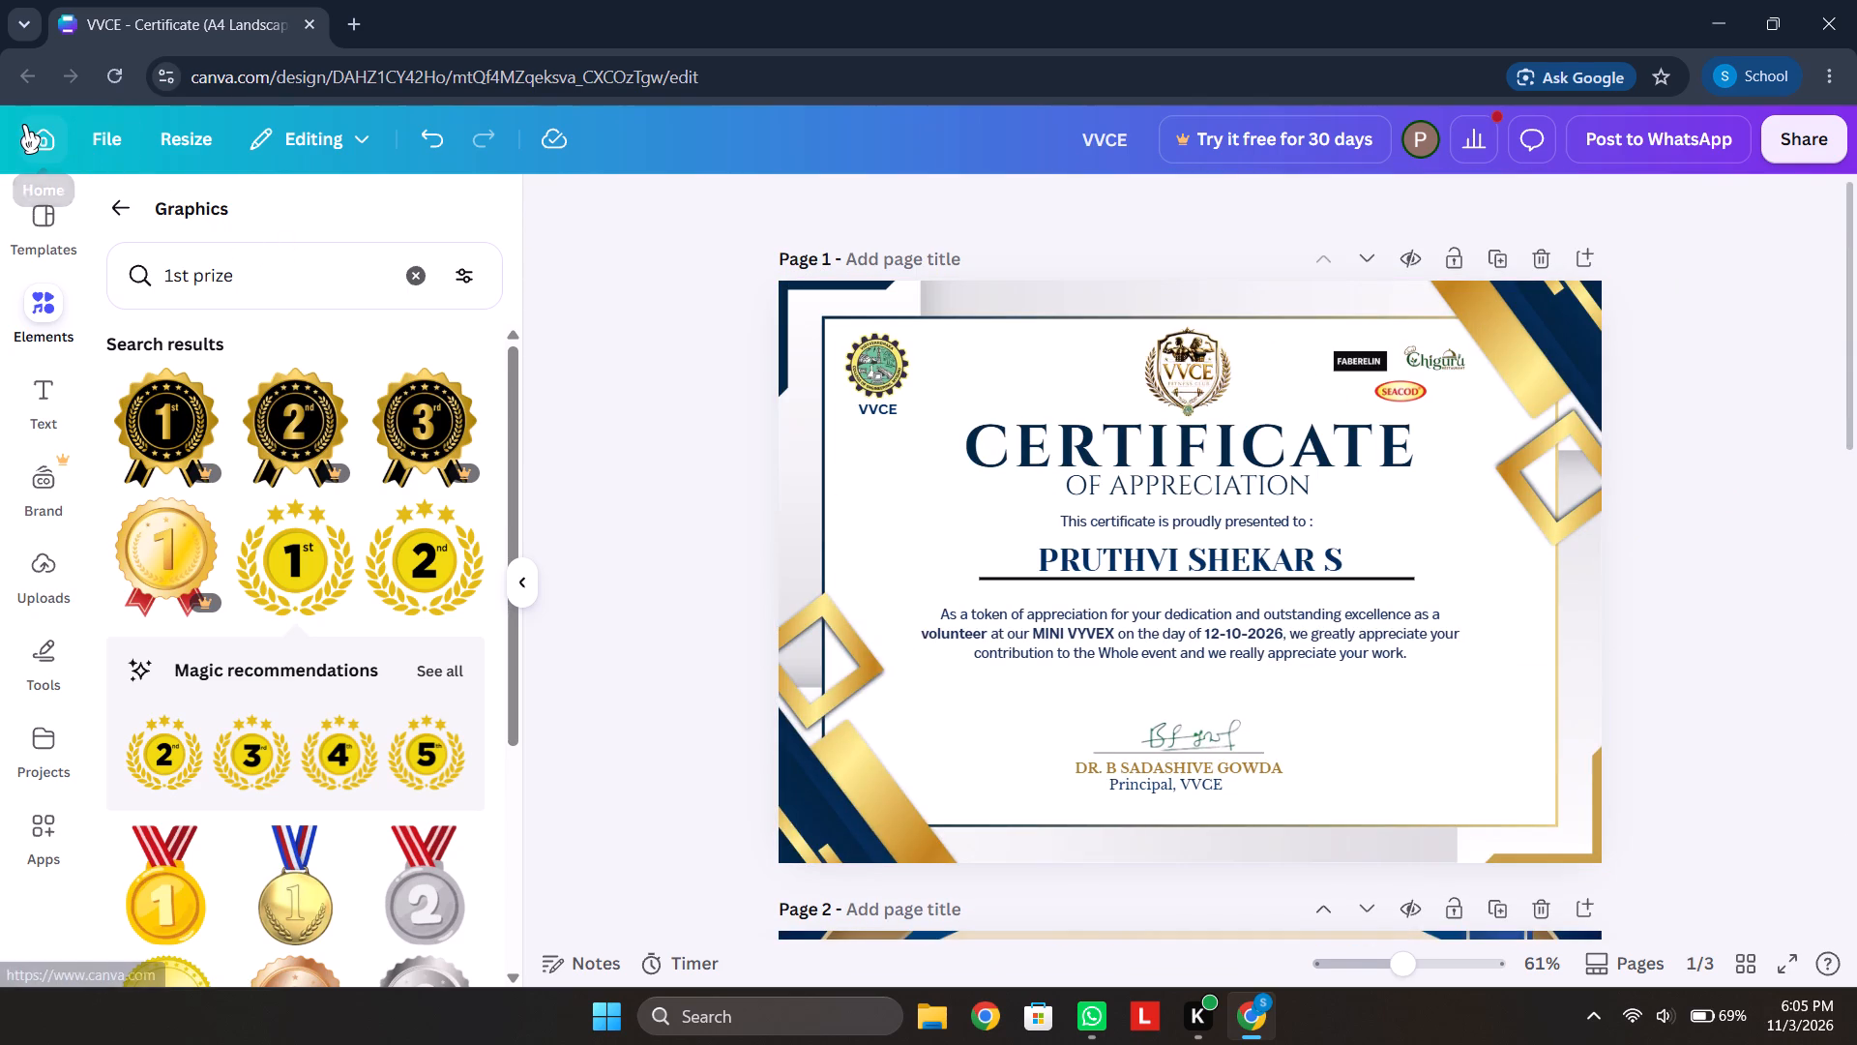
left_click(102, 130)
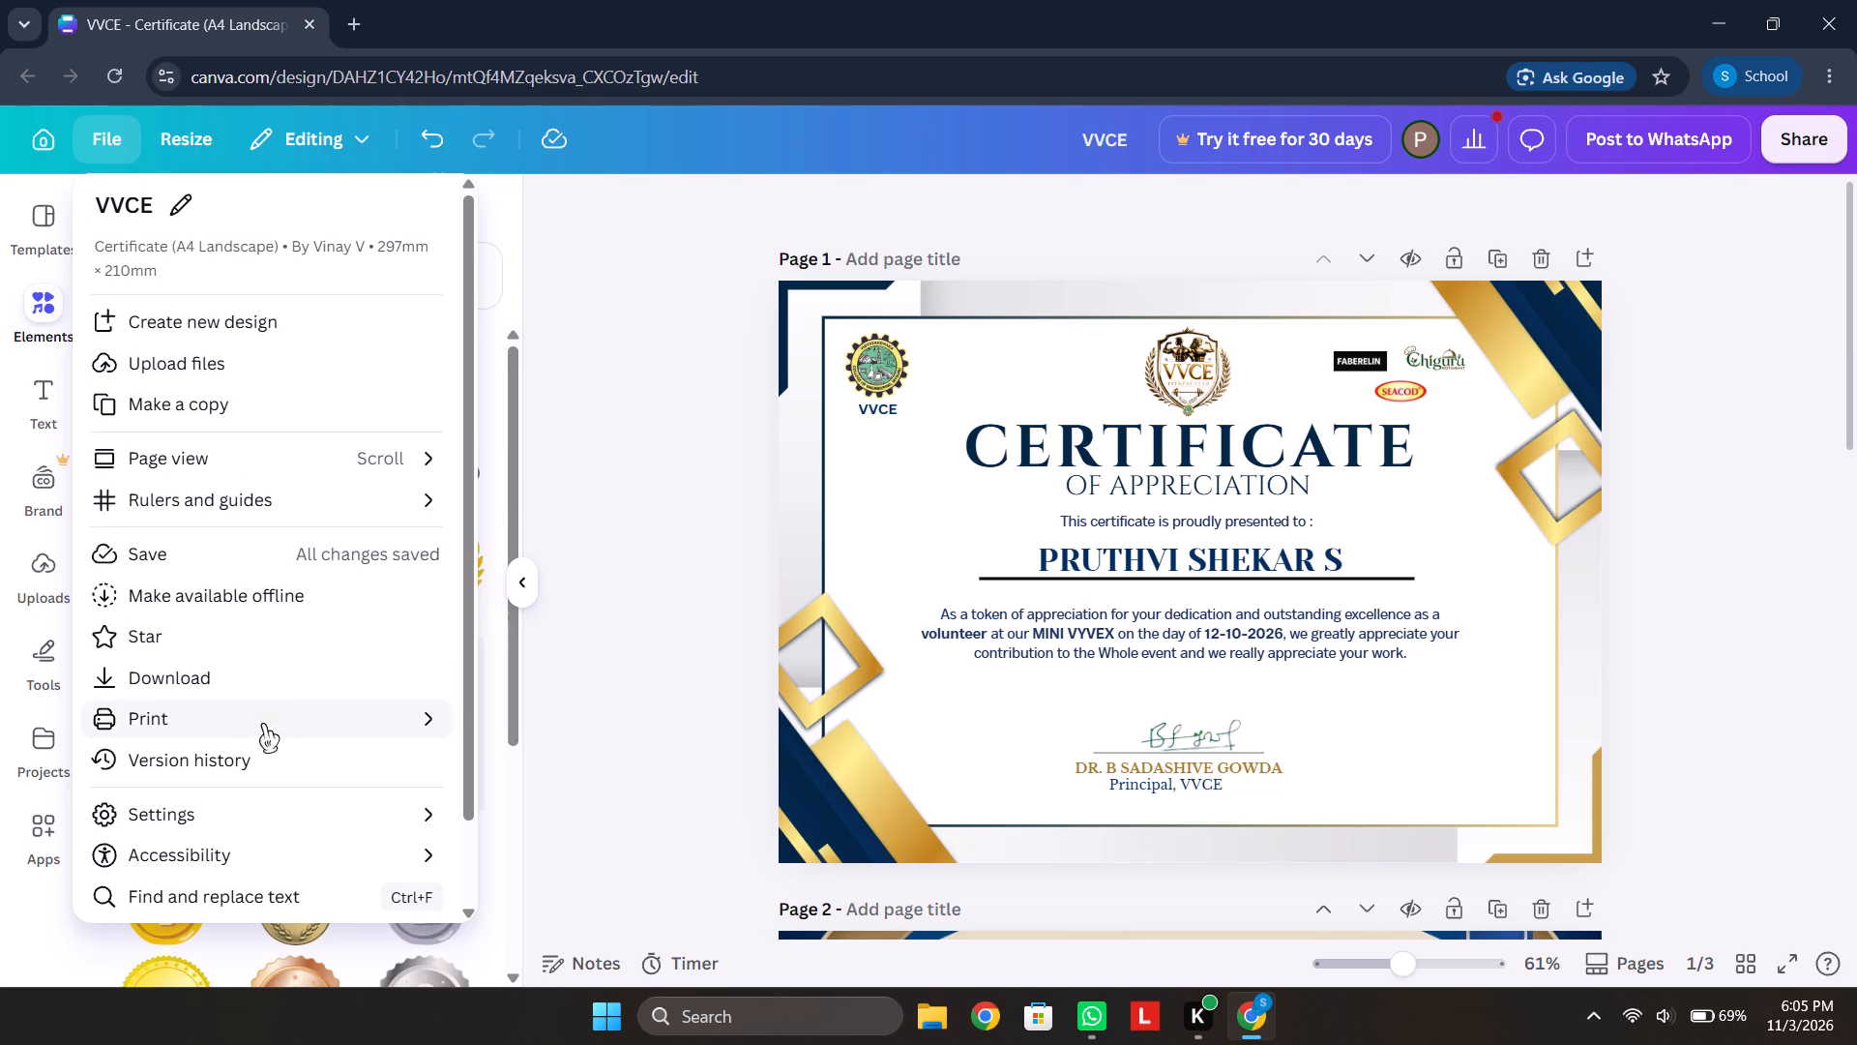
left_click(287, 665)
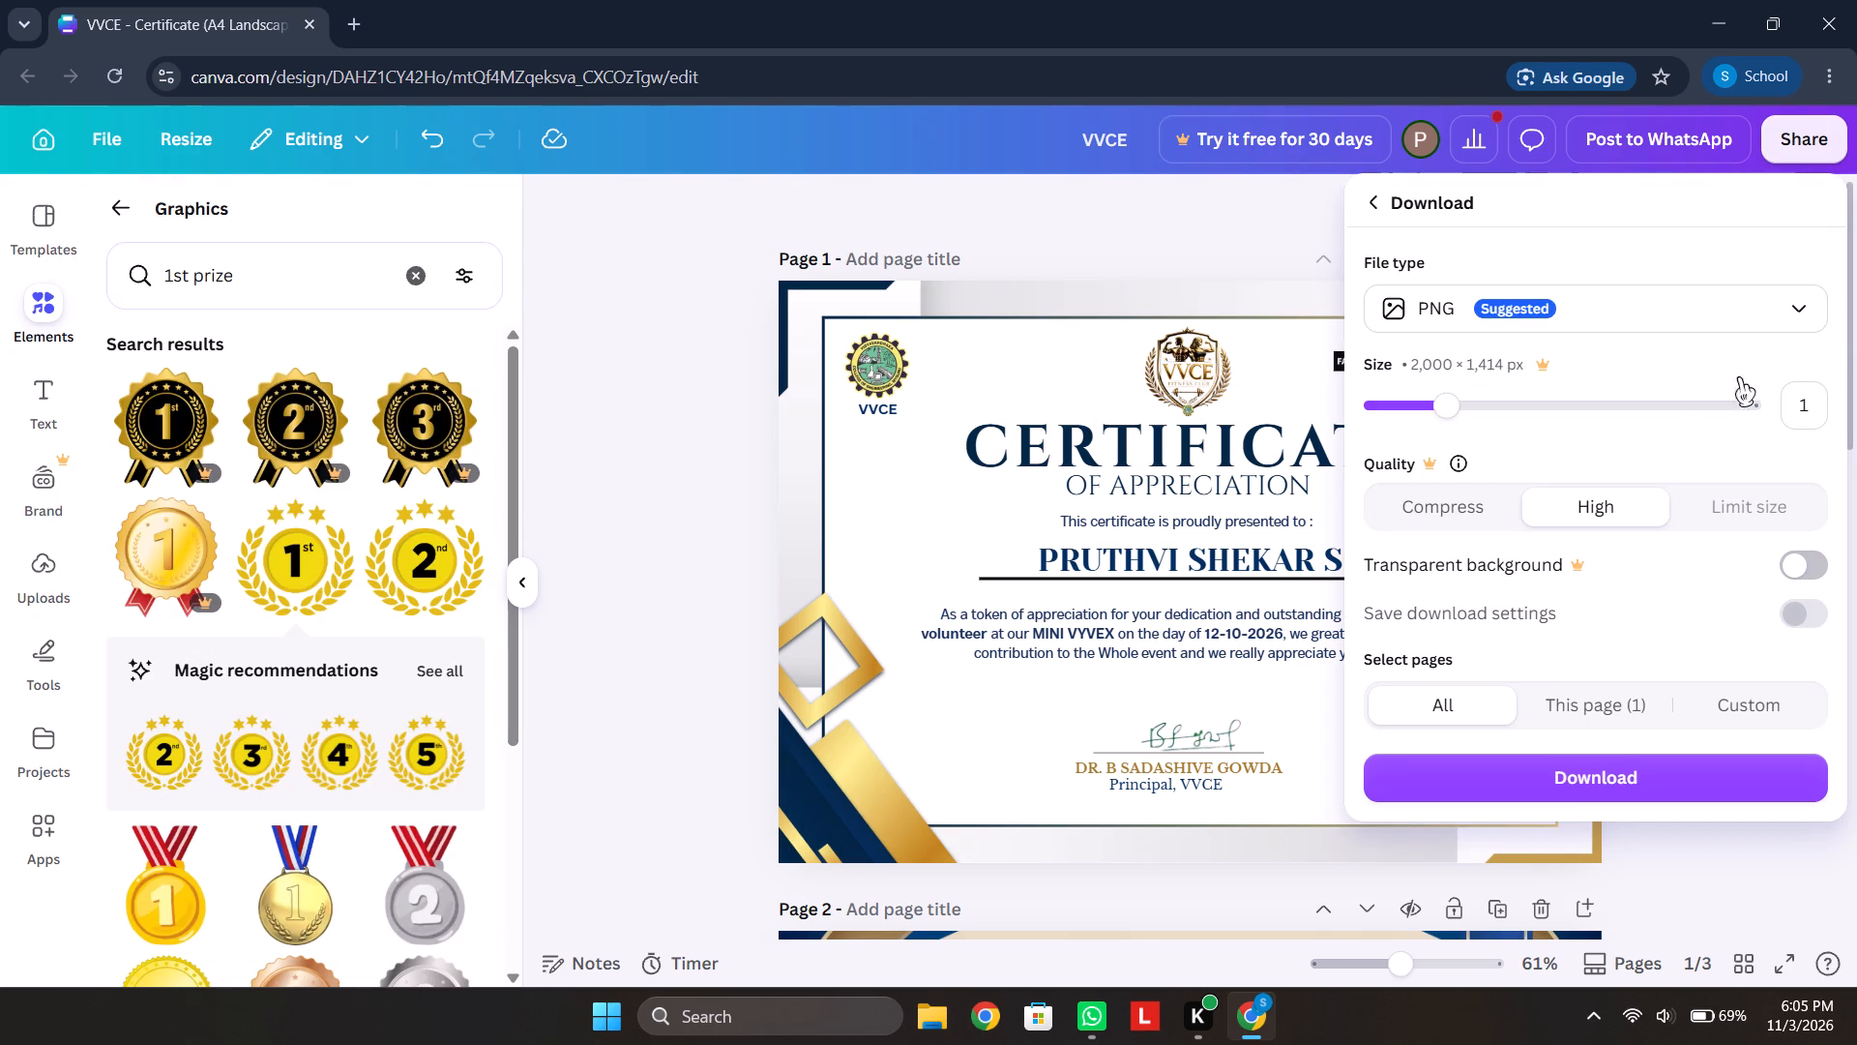
left_click(1812, 318)
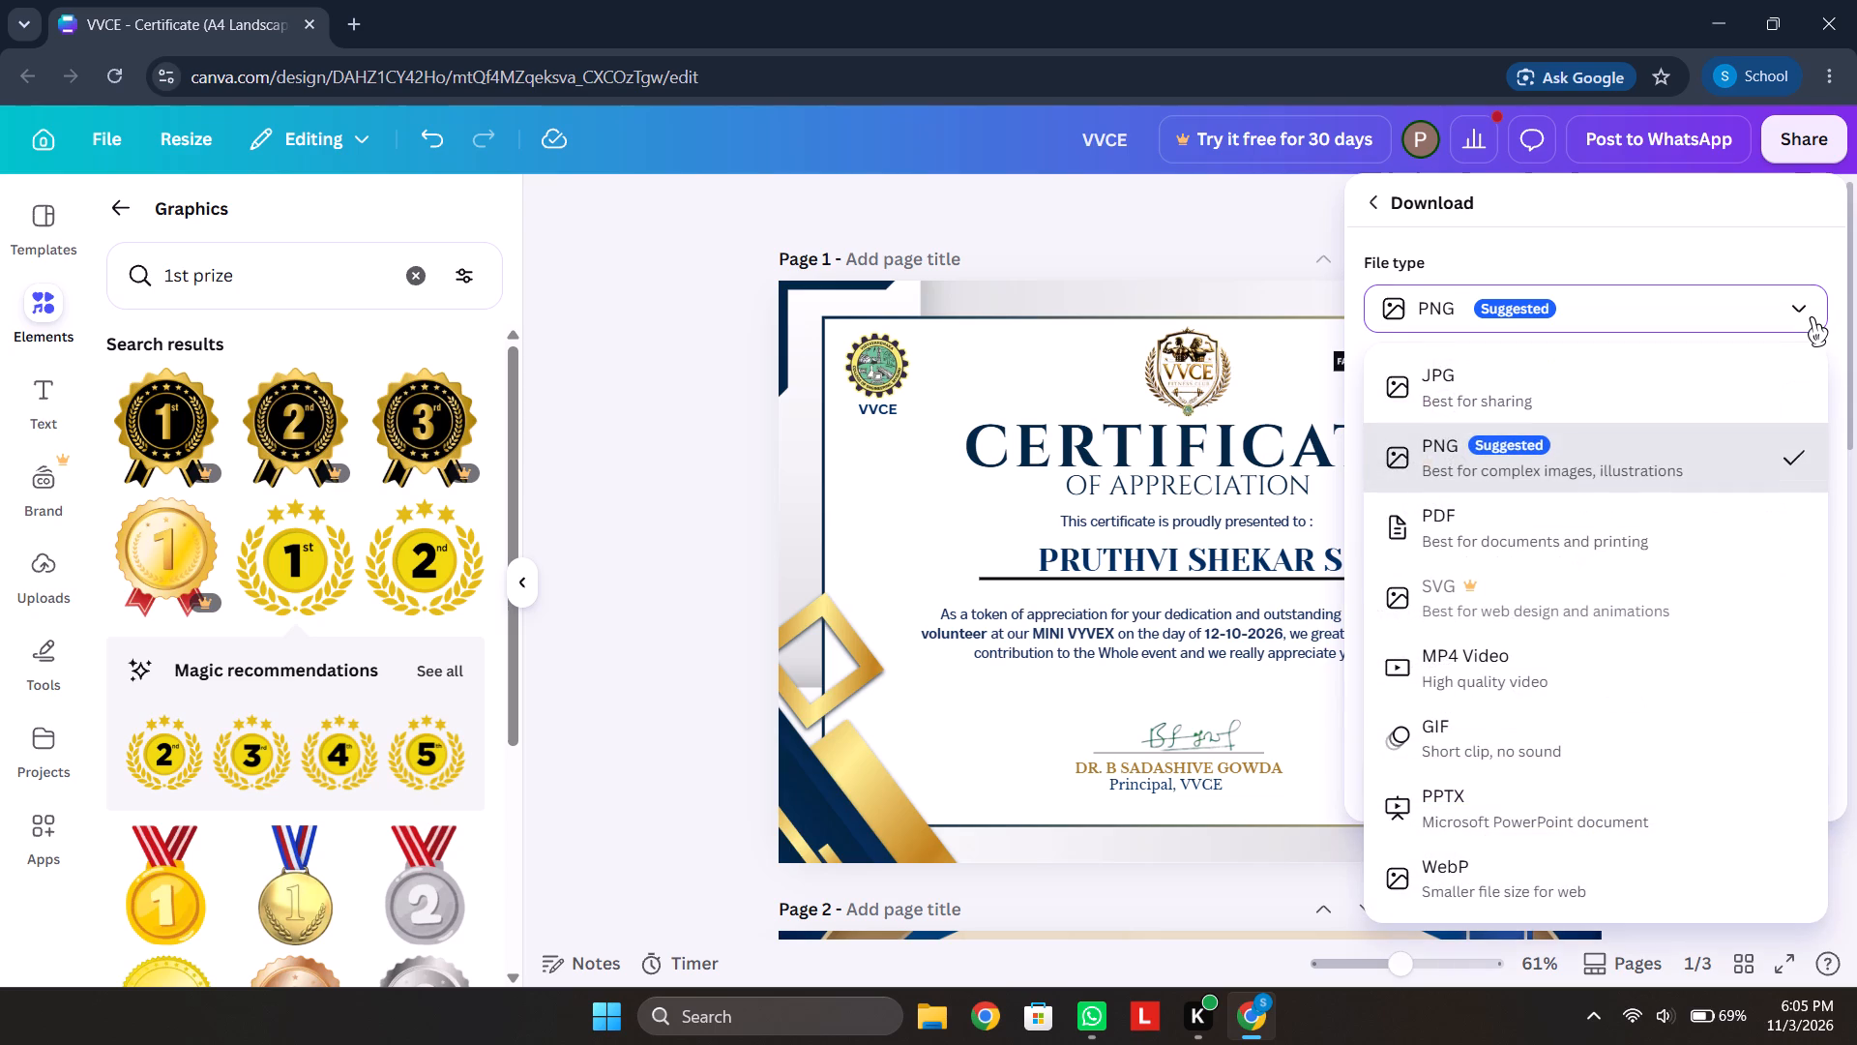
left_click(1724, 552)
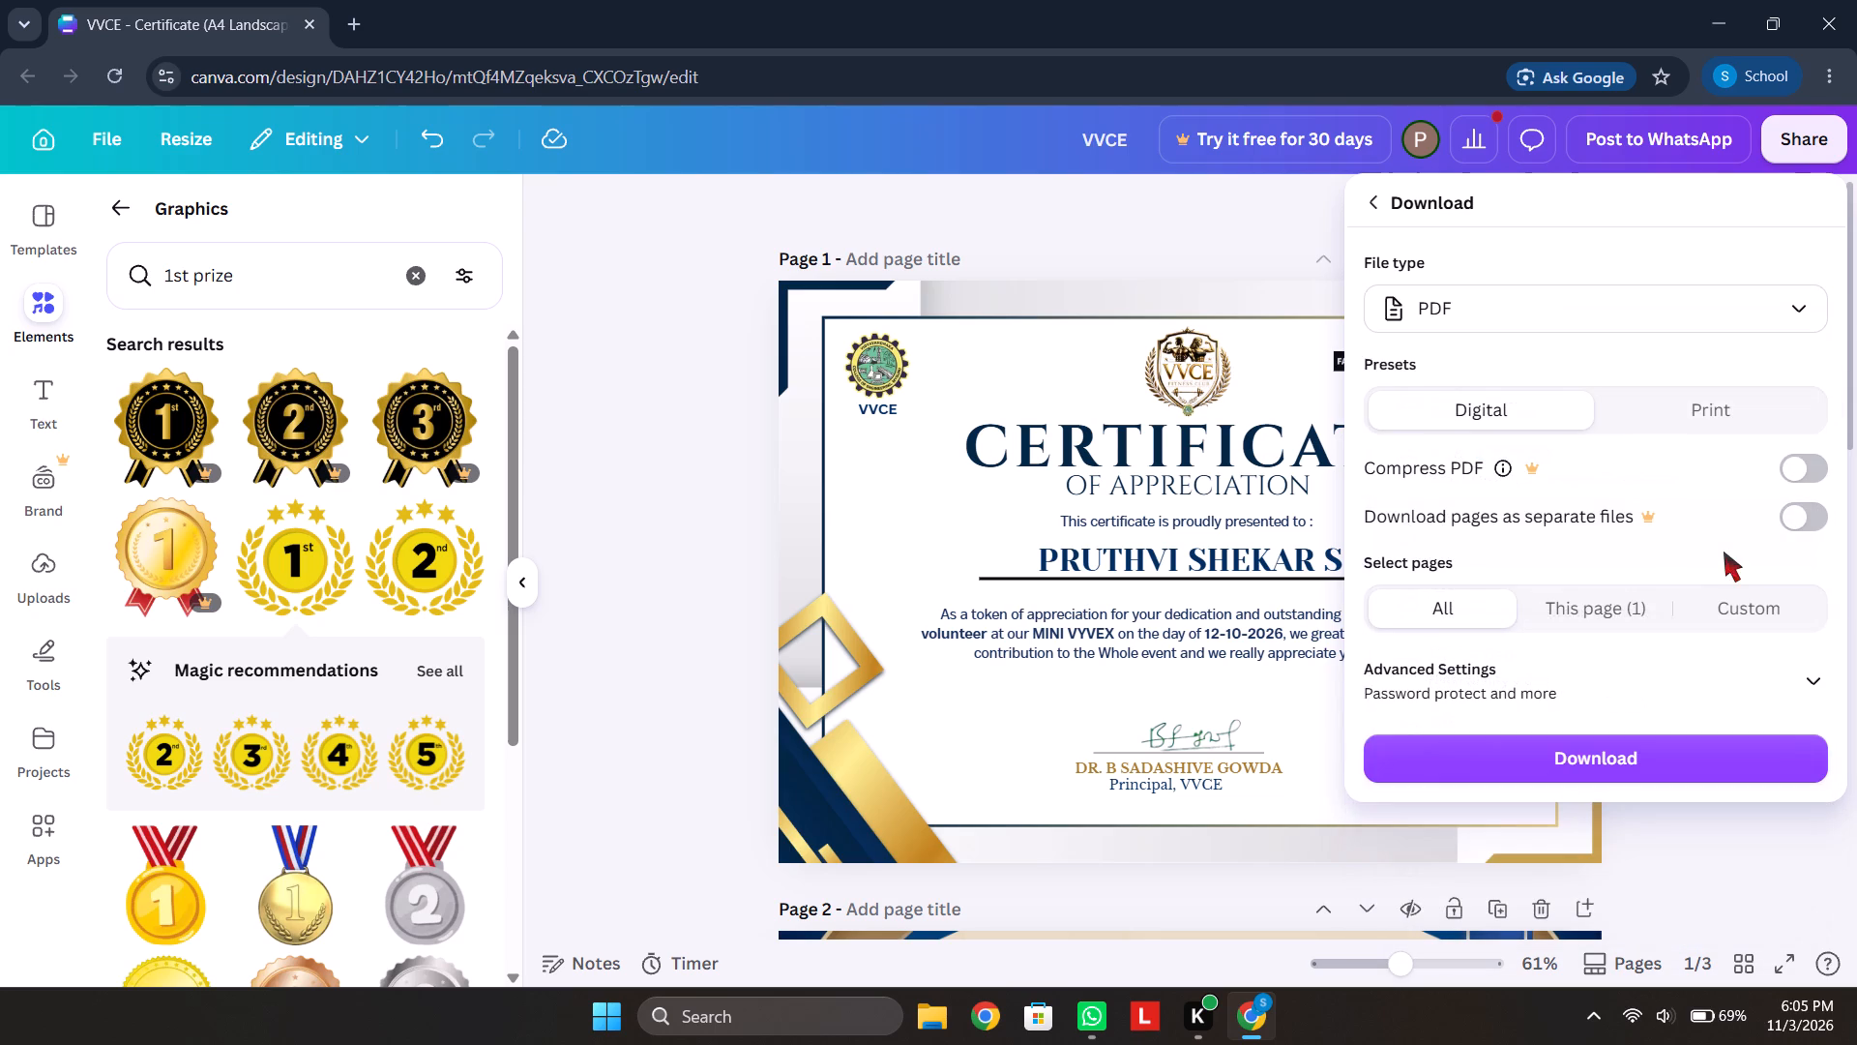
left_click(1616, 594)
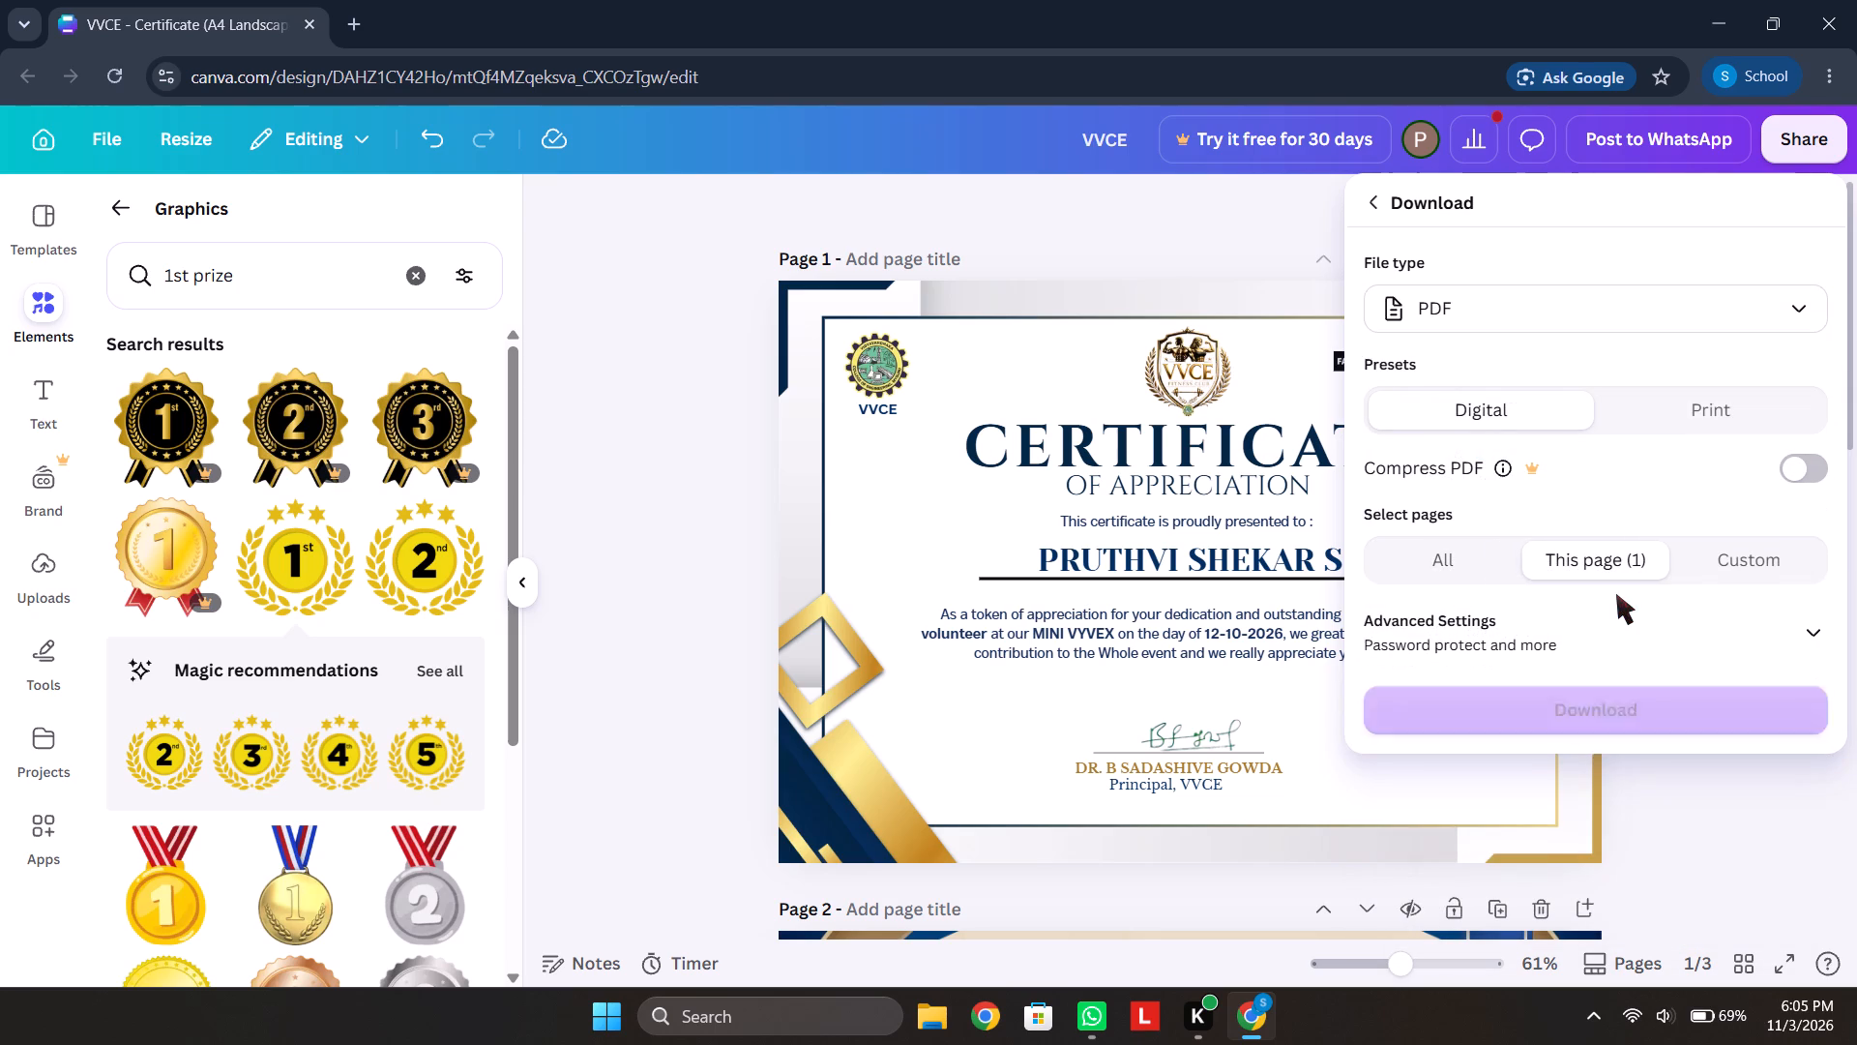
left_click(1648, 719)
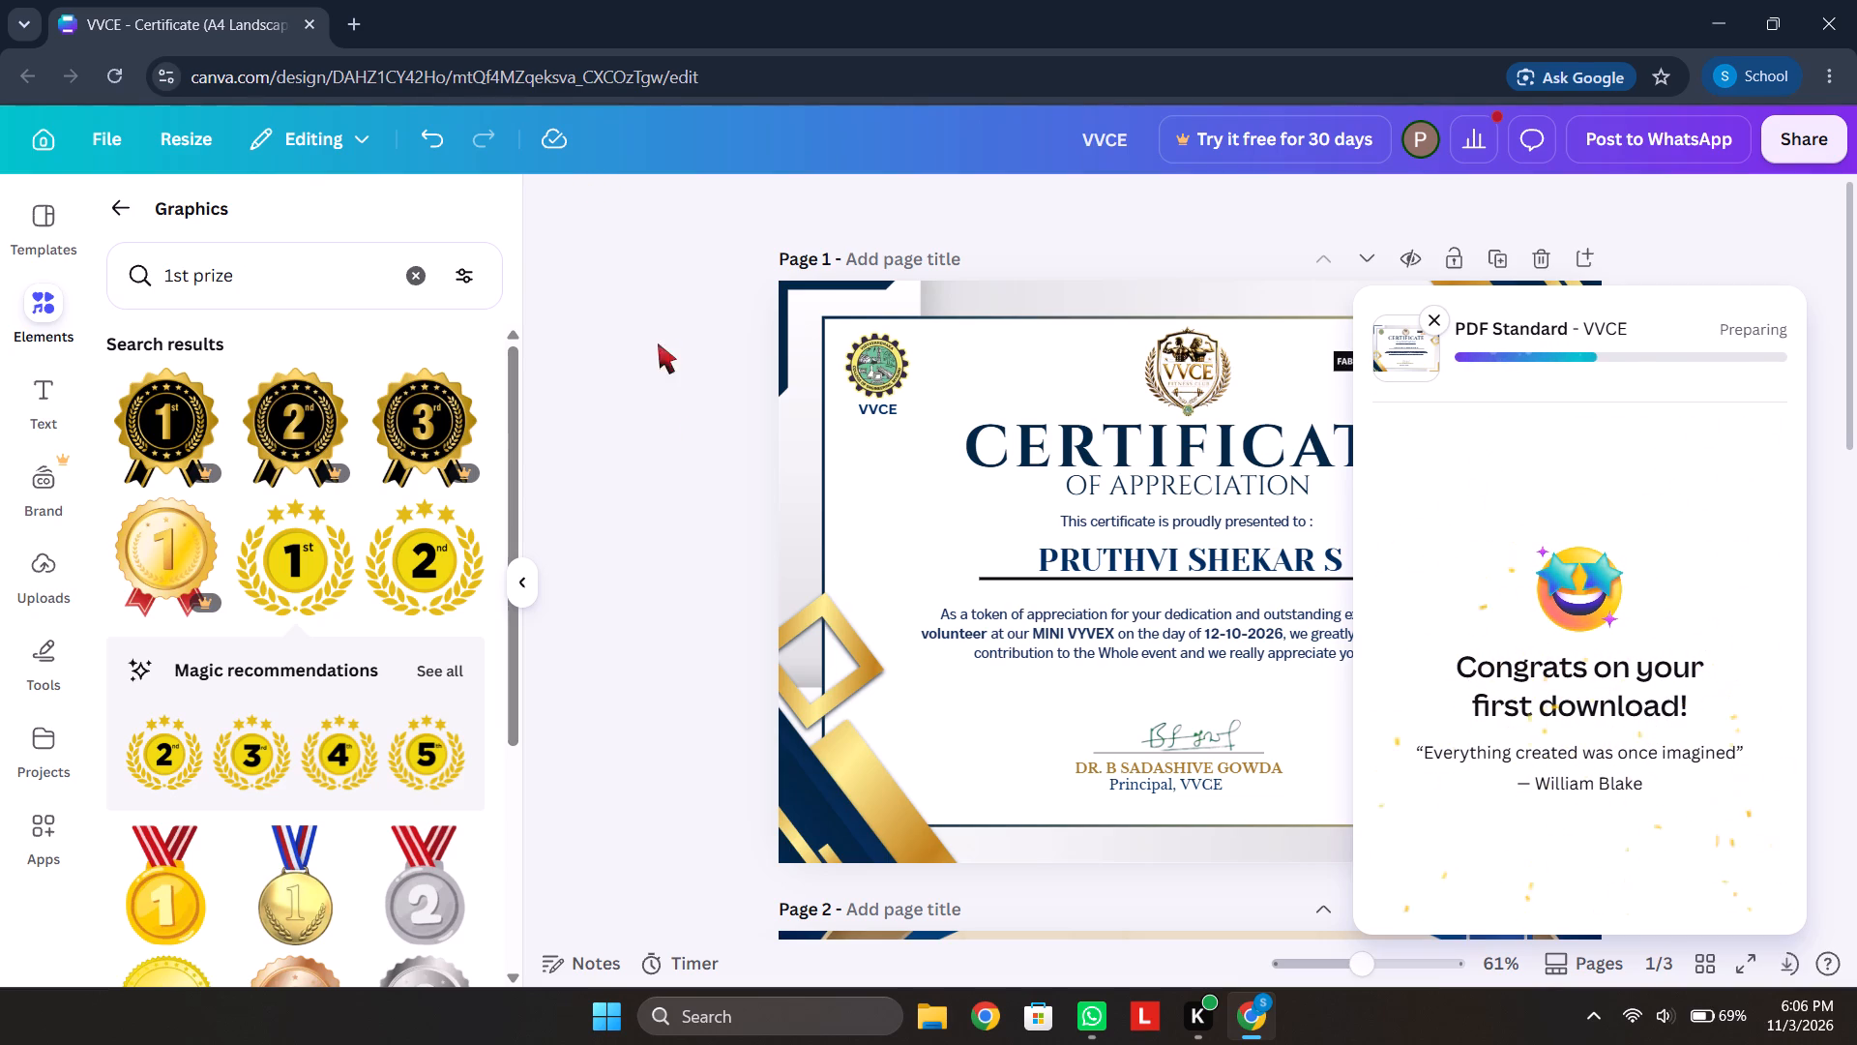
scroll(685, 423, "down", 4)
scroll(685, 423, "up", 1)
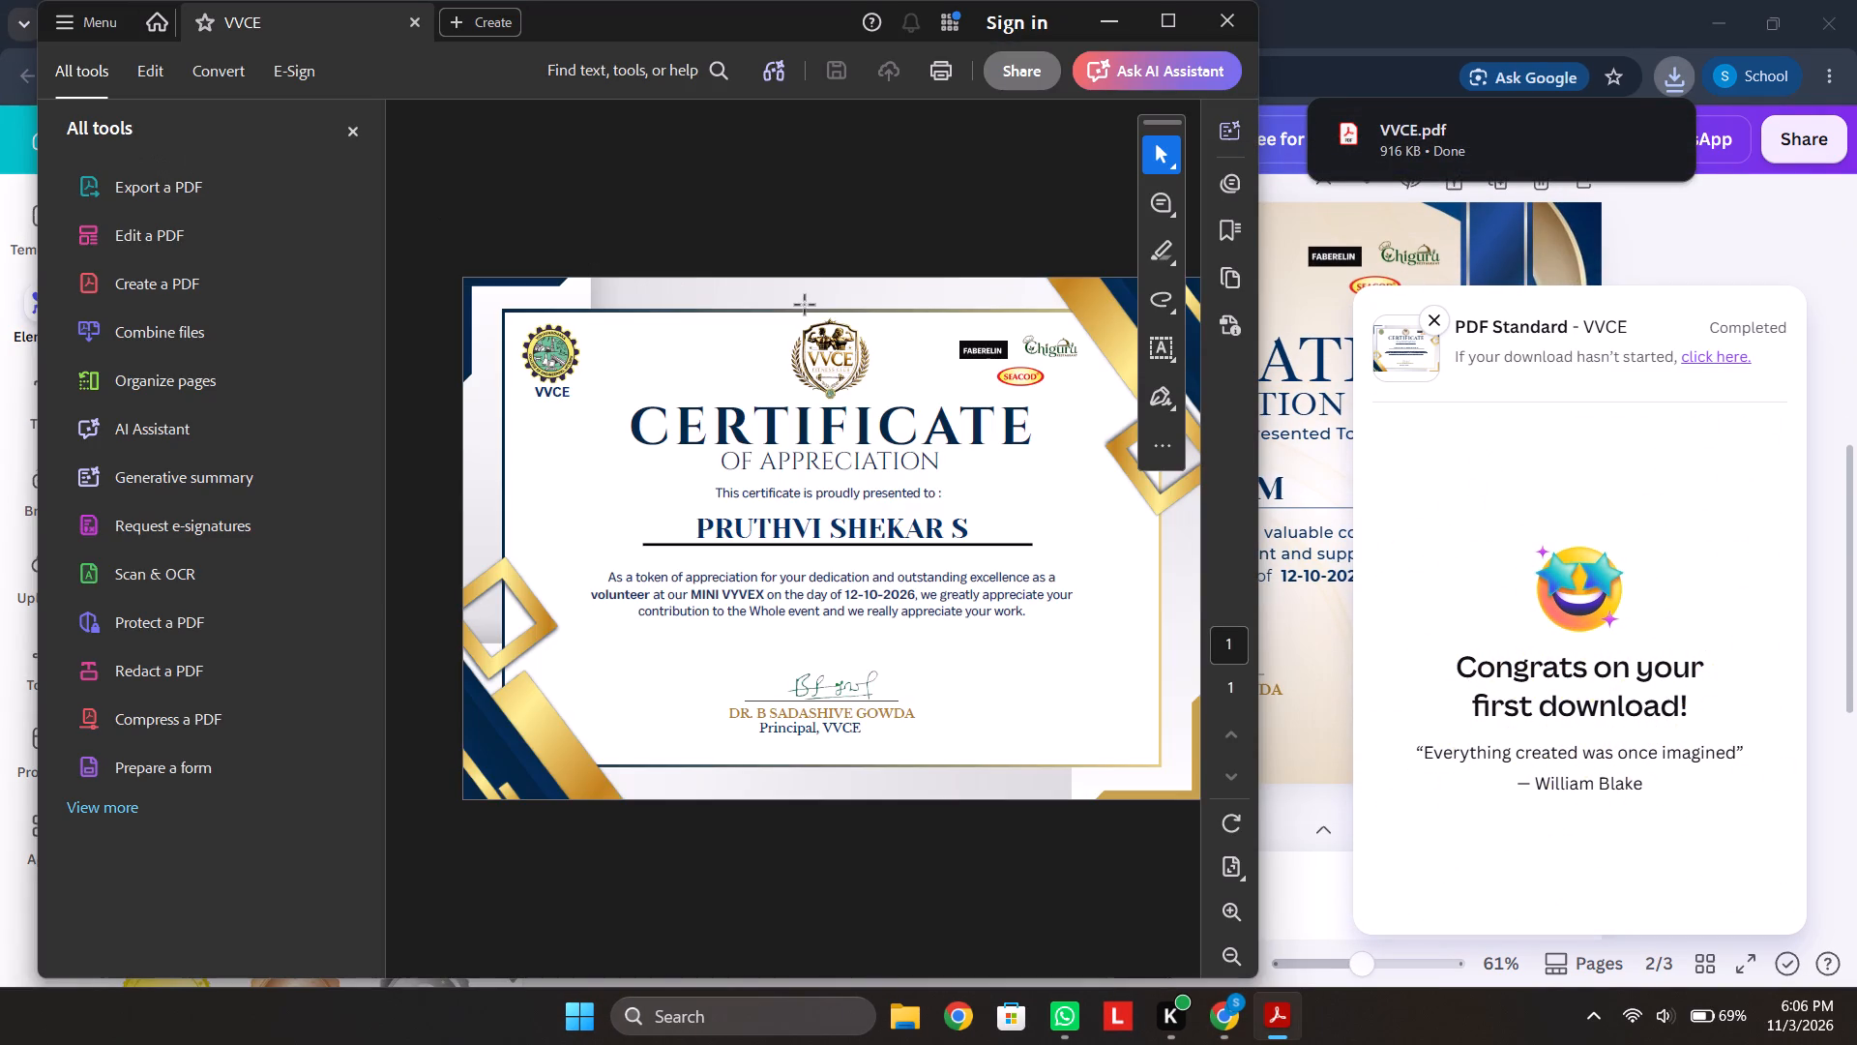
left_click(1239, 35)
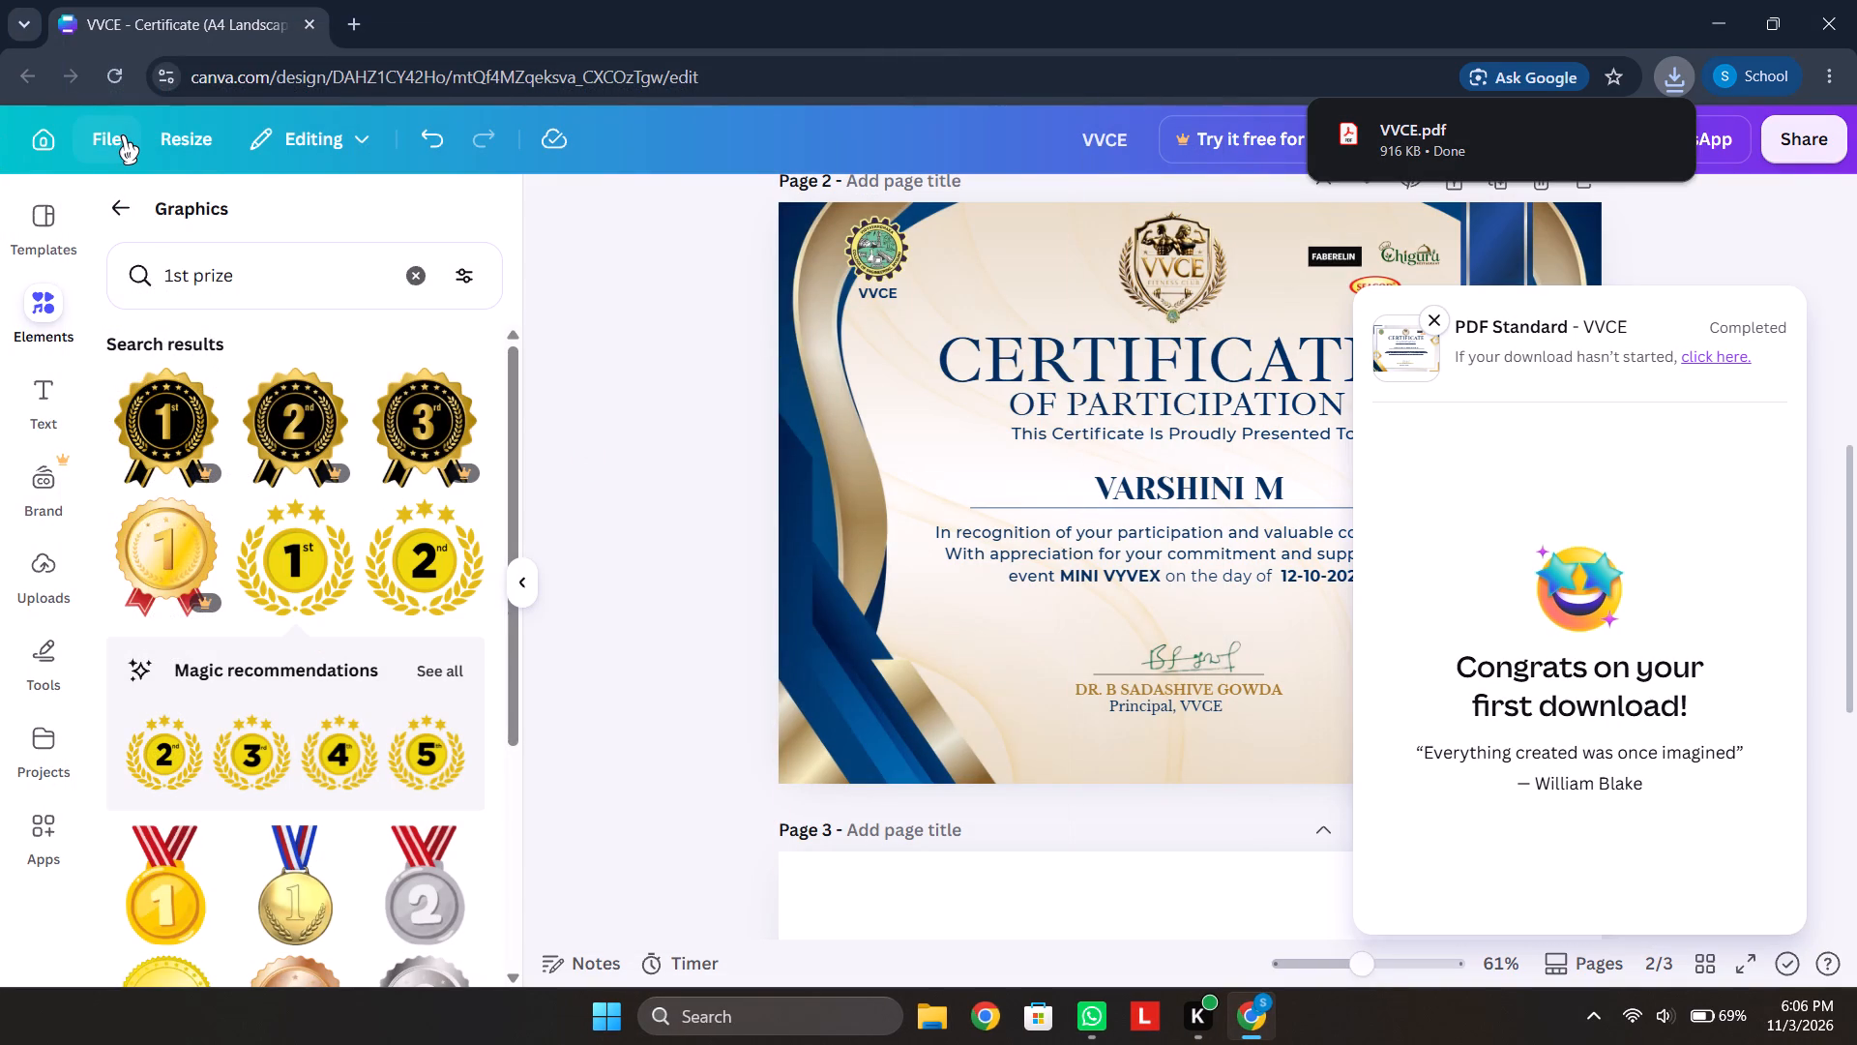
Download only page 2, the certificate of participation, as a digital PDF and return to the design from the opened file.
left_click(123, 136)
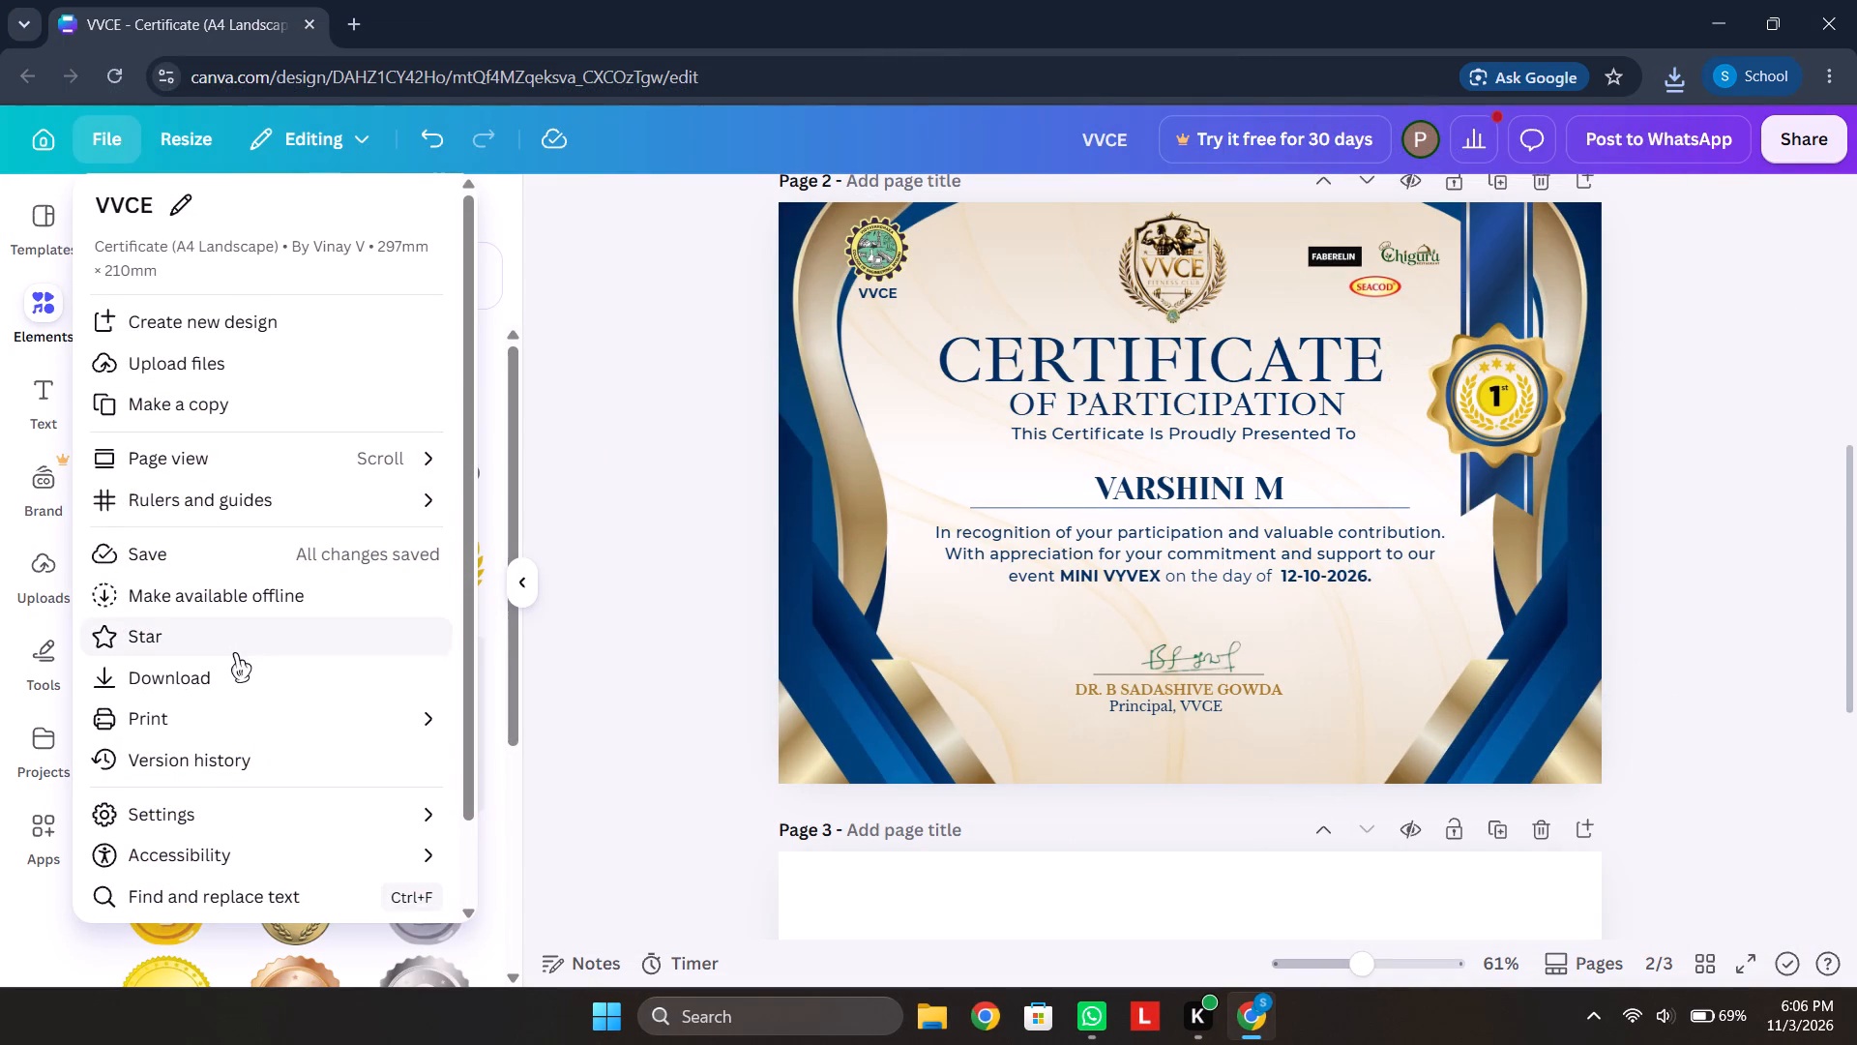
left_click(241, 669)
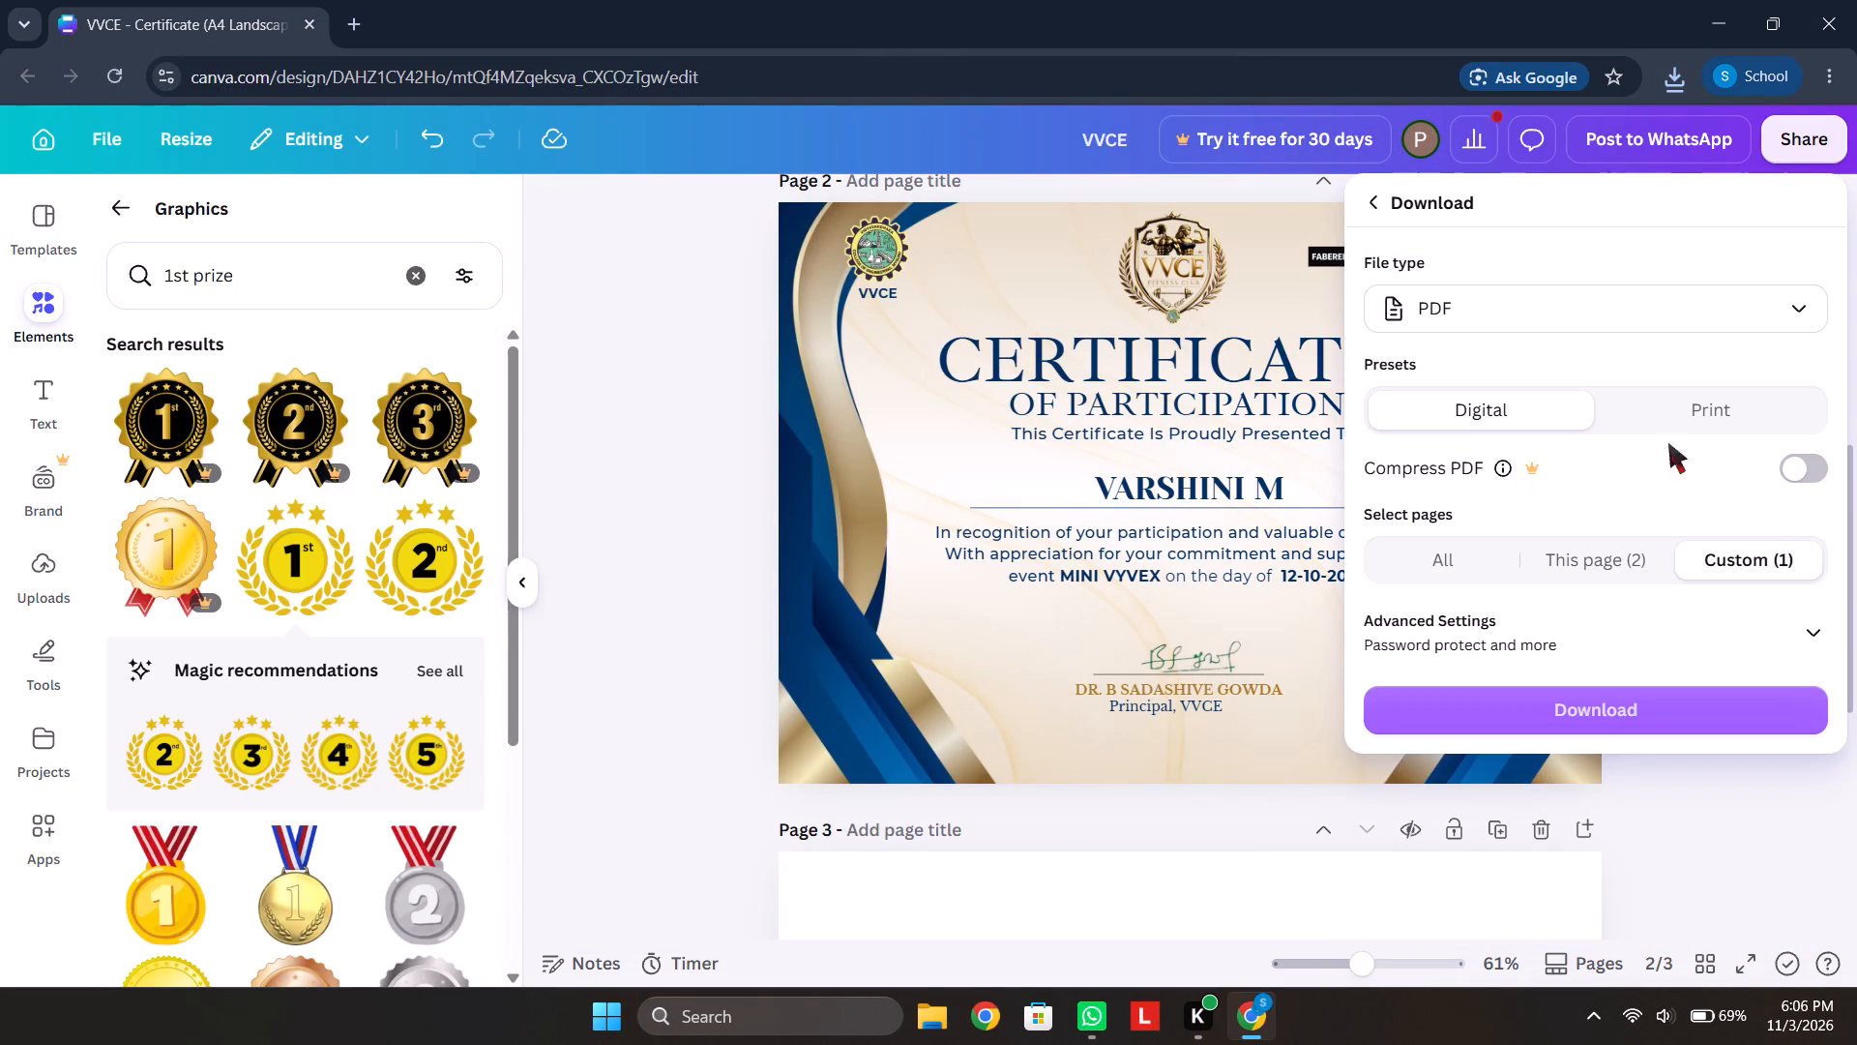
left_click(1630, 552)
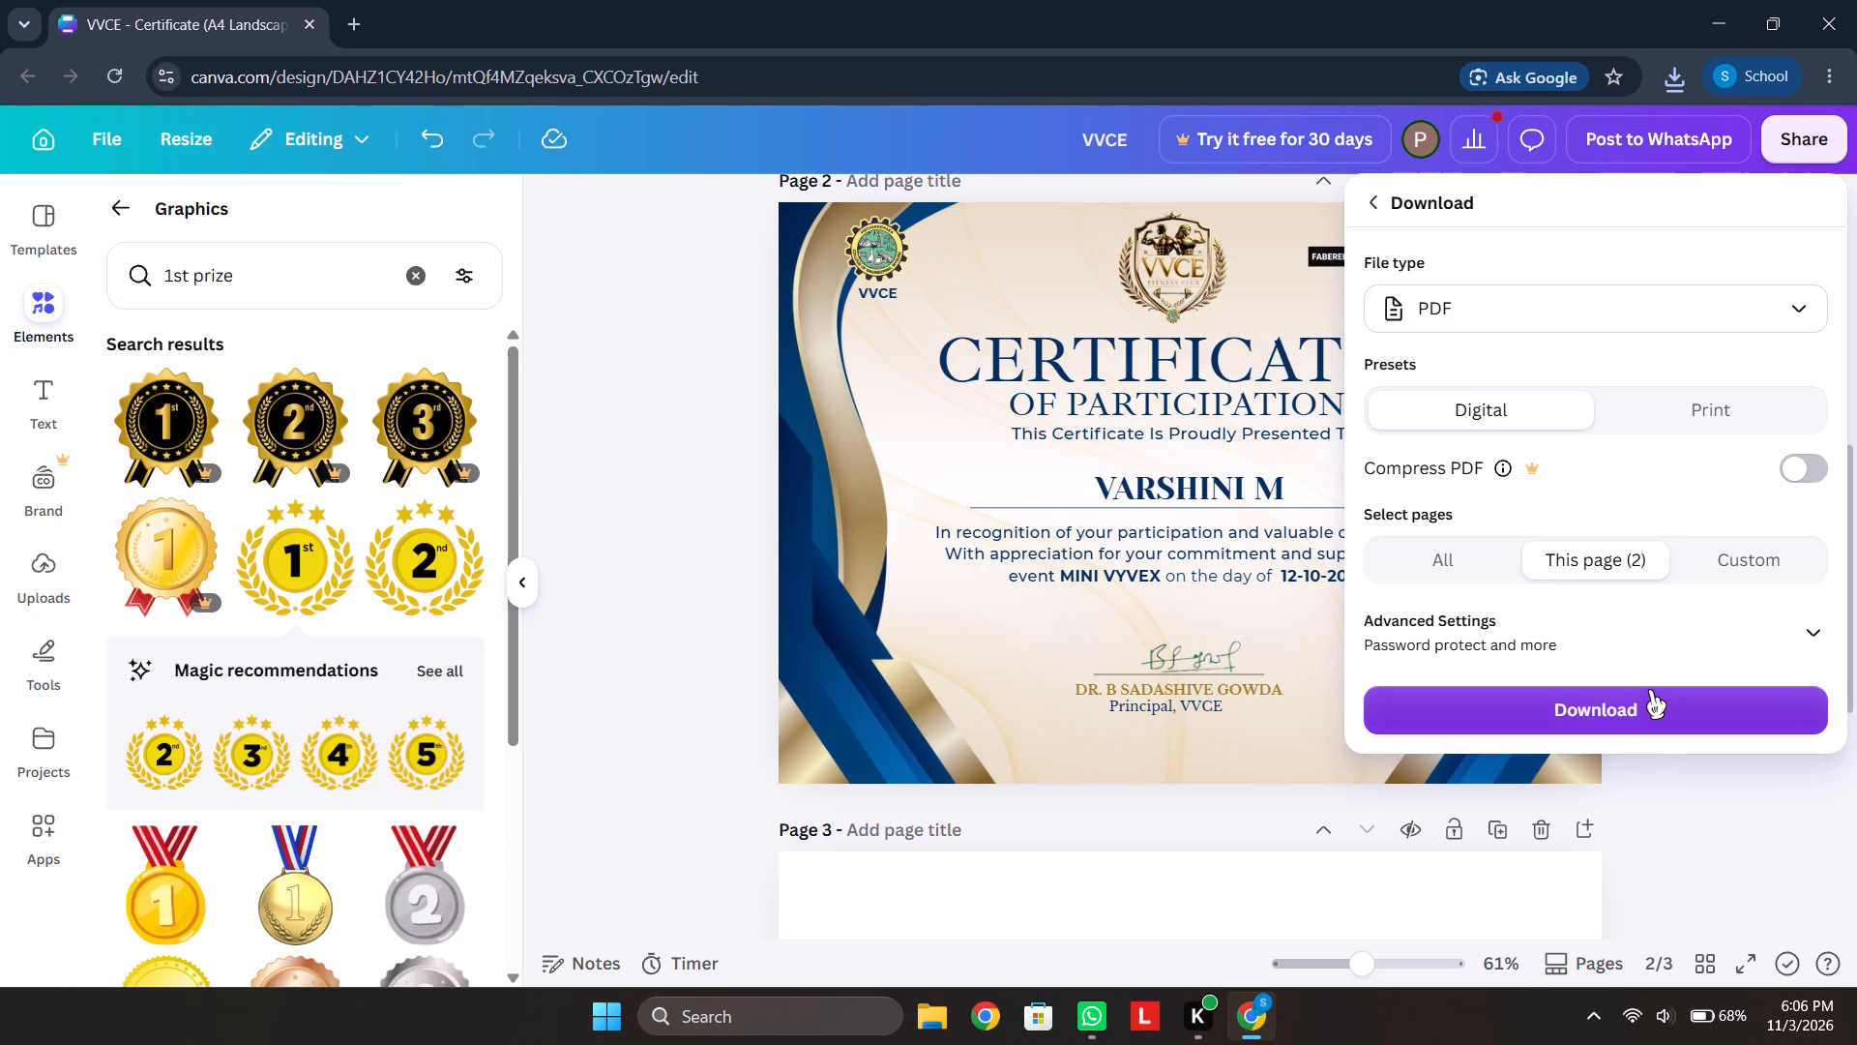
left_click(1650, 691)
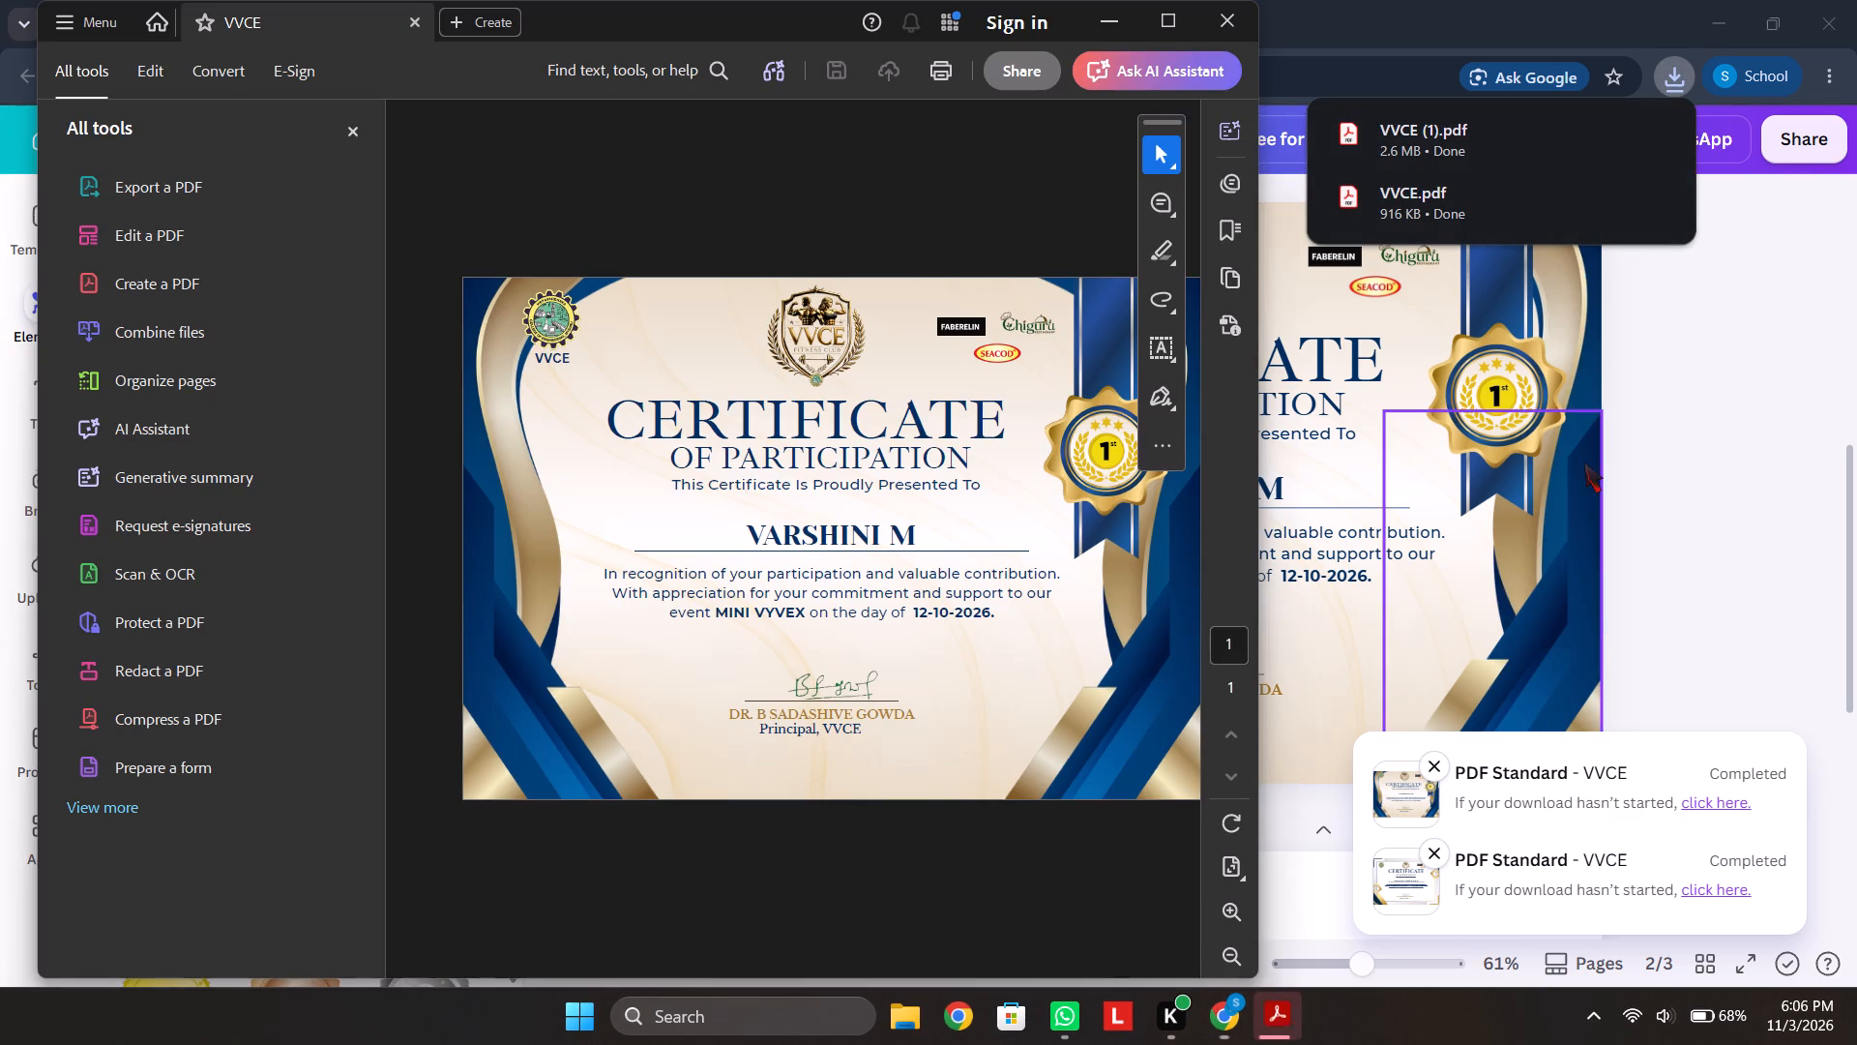
left_click(1102, 29)
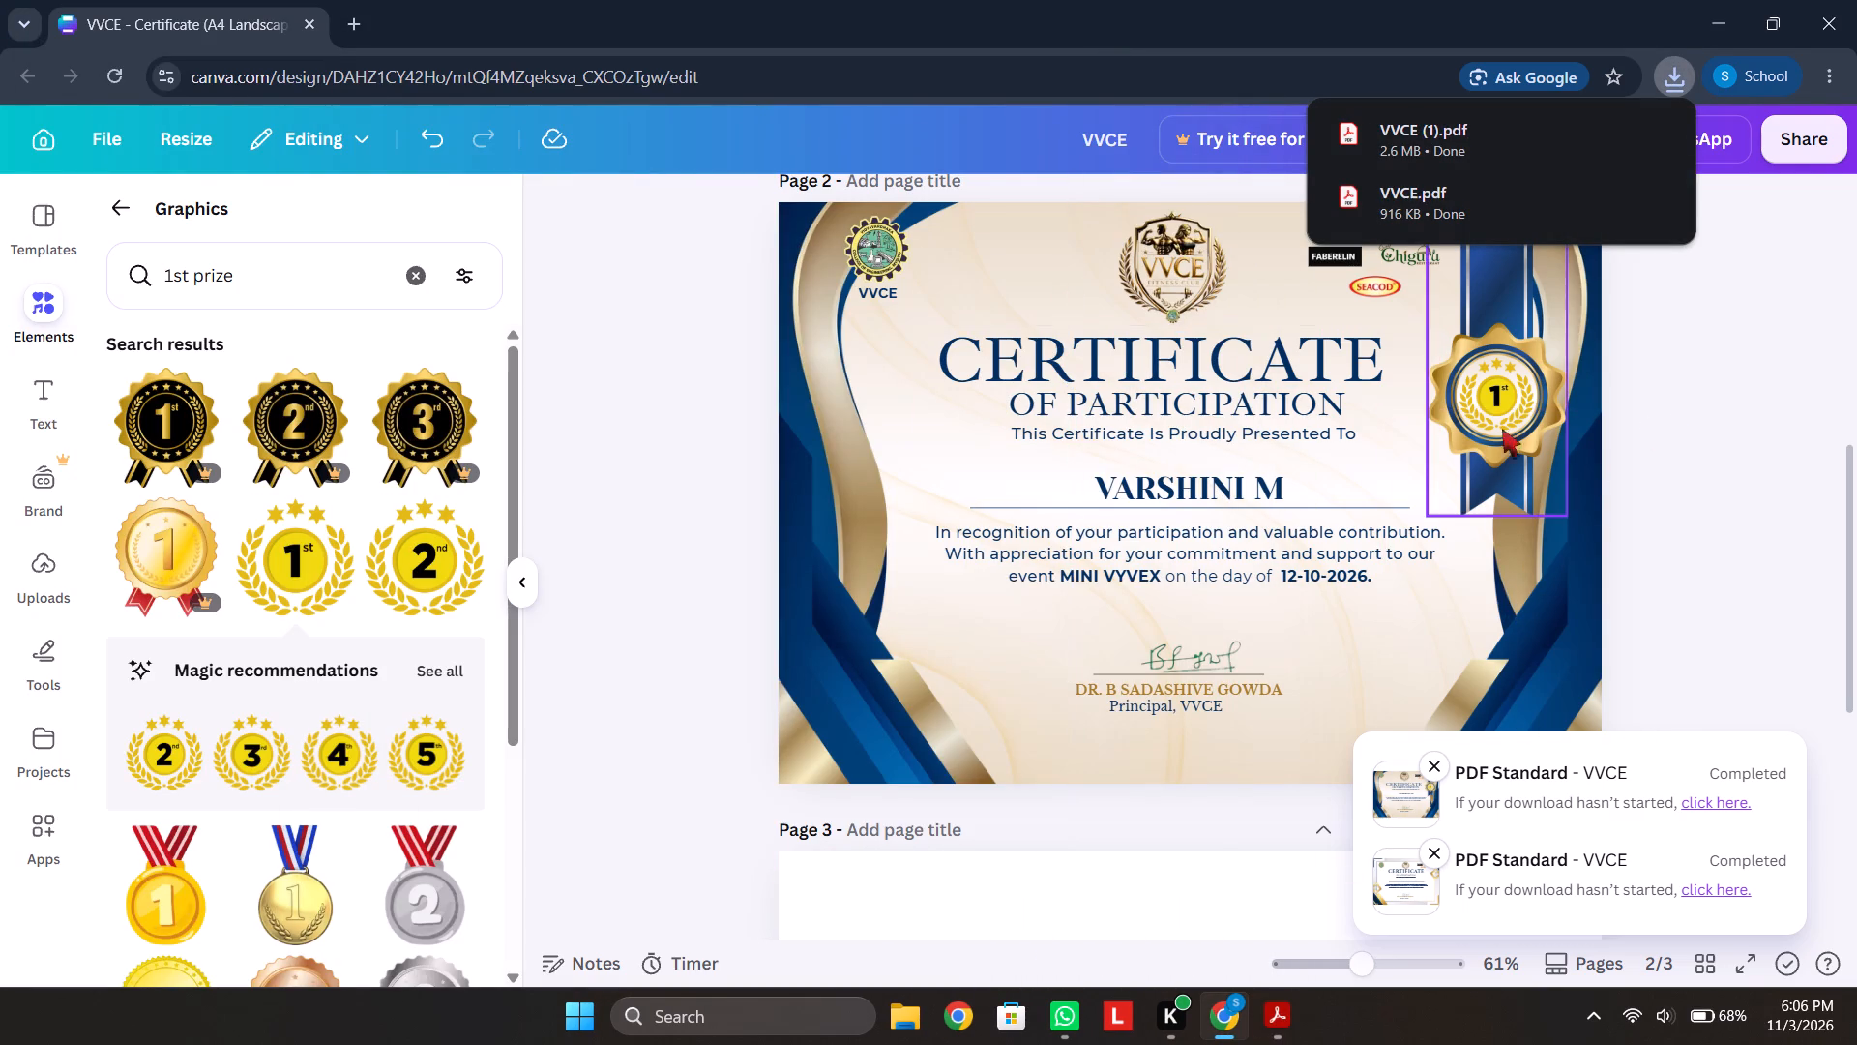
Replace the recipient's name on the page 1 certificate of appreciation with "SUHAS".
scroll(1542, 432, "up", 7)
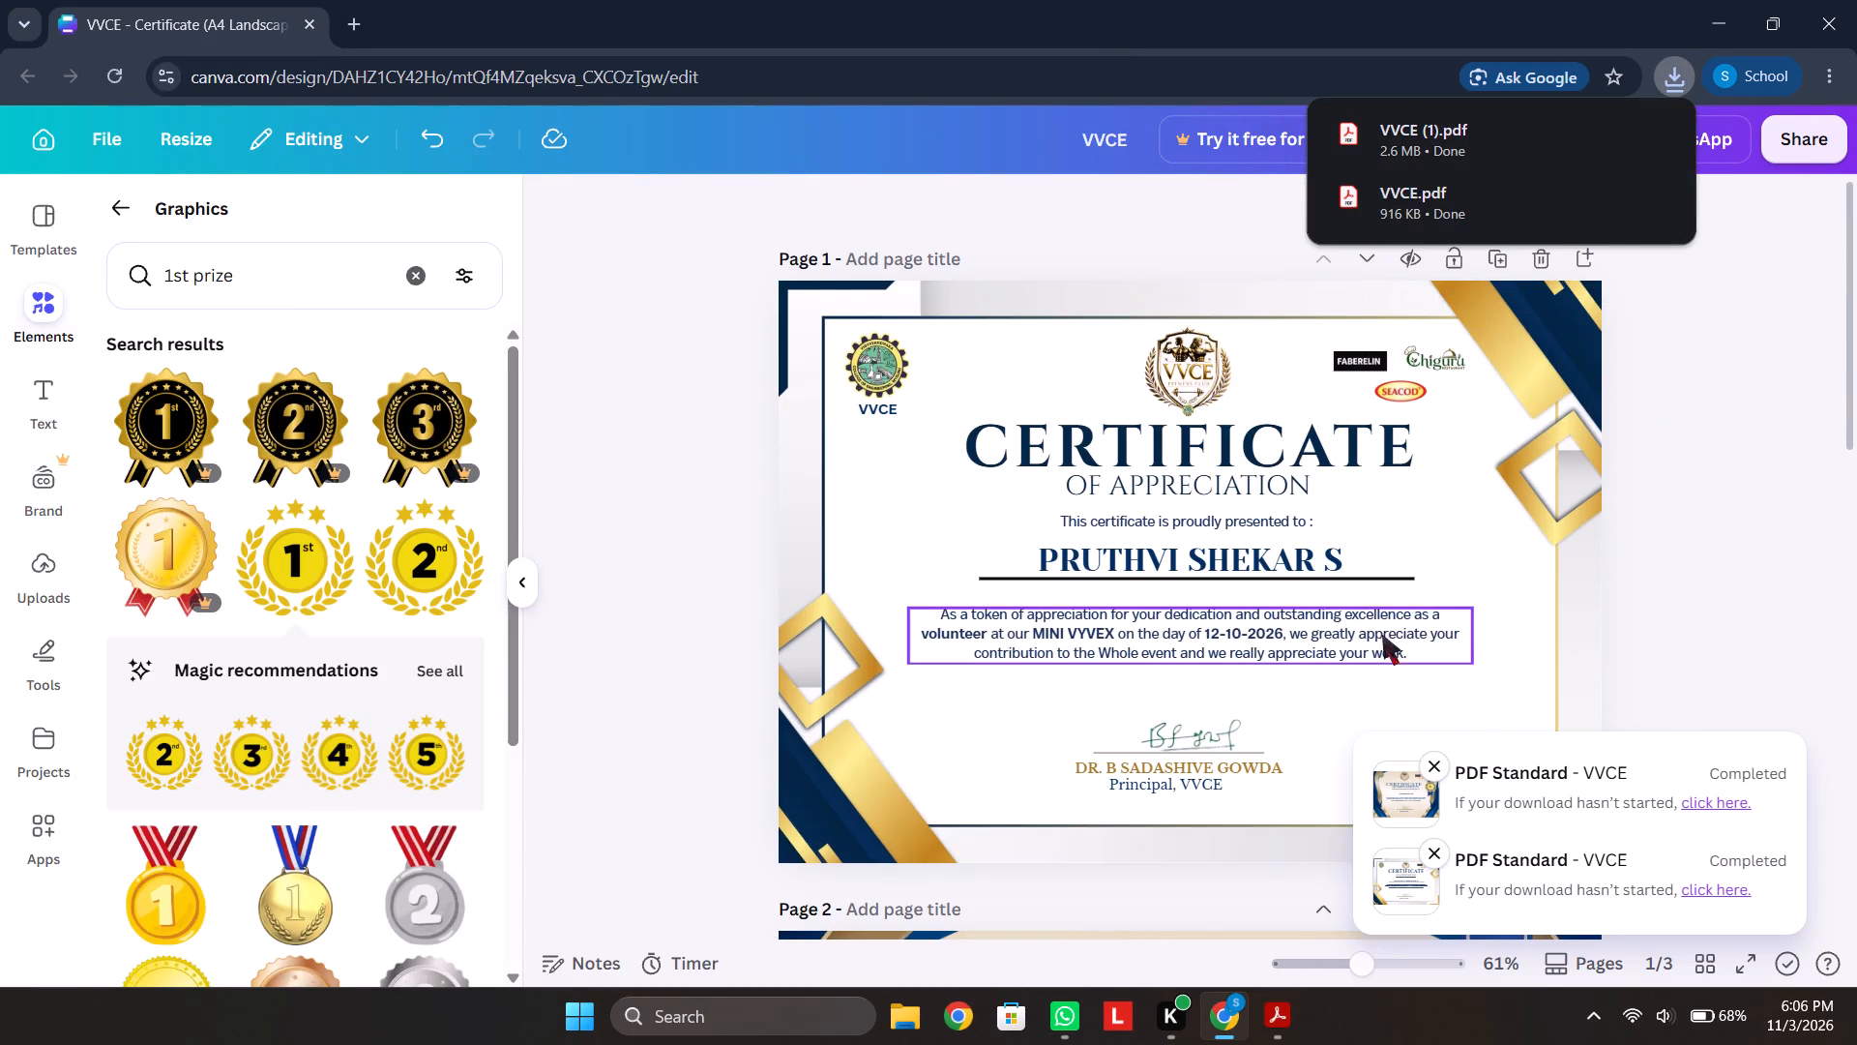
left_click(1312, 551)
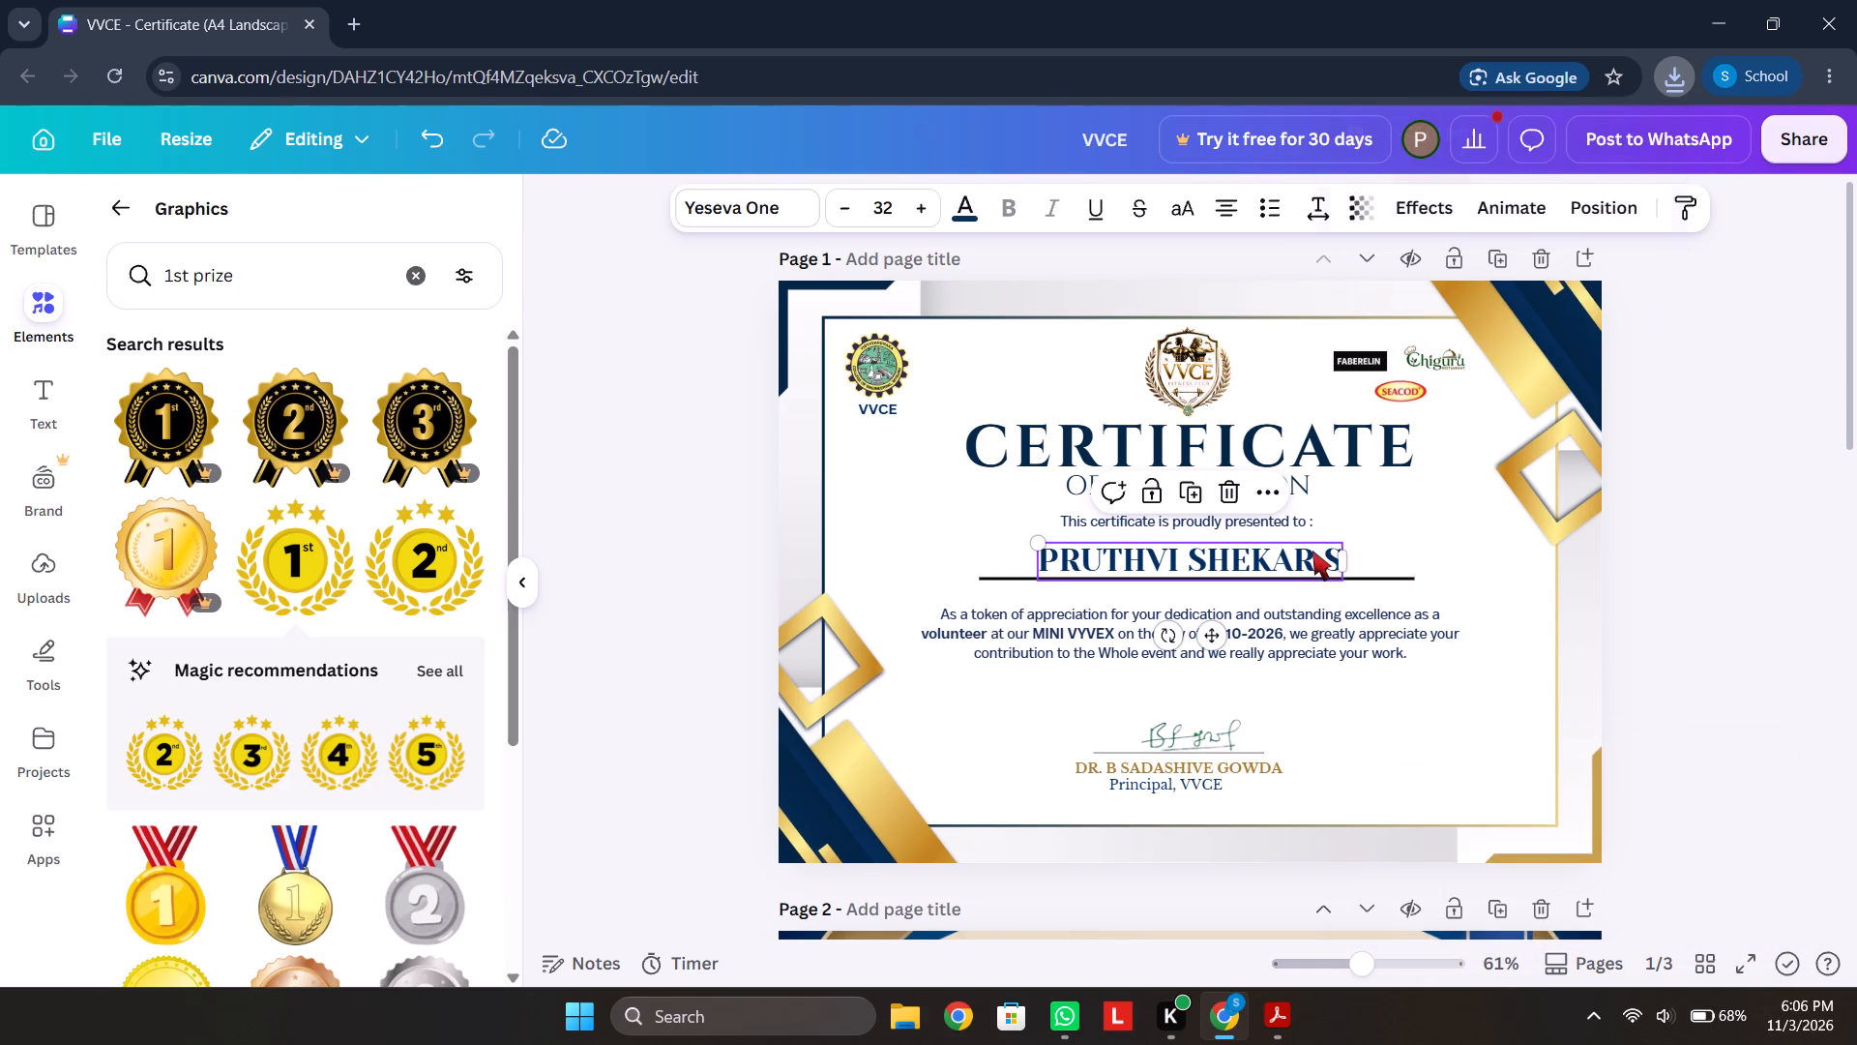
double_click(1312, 551)
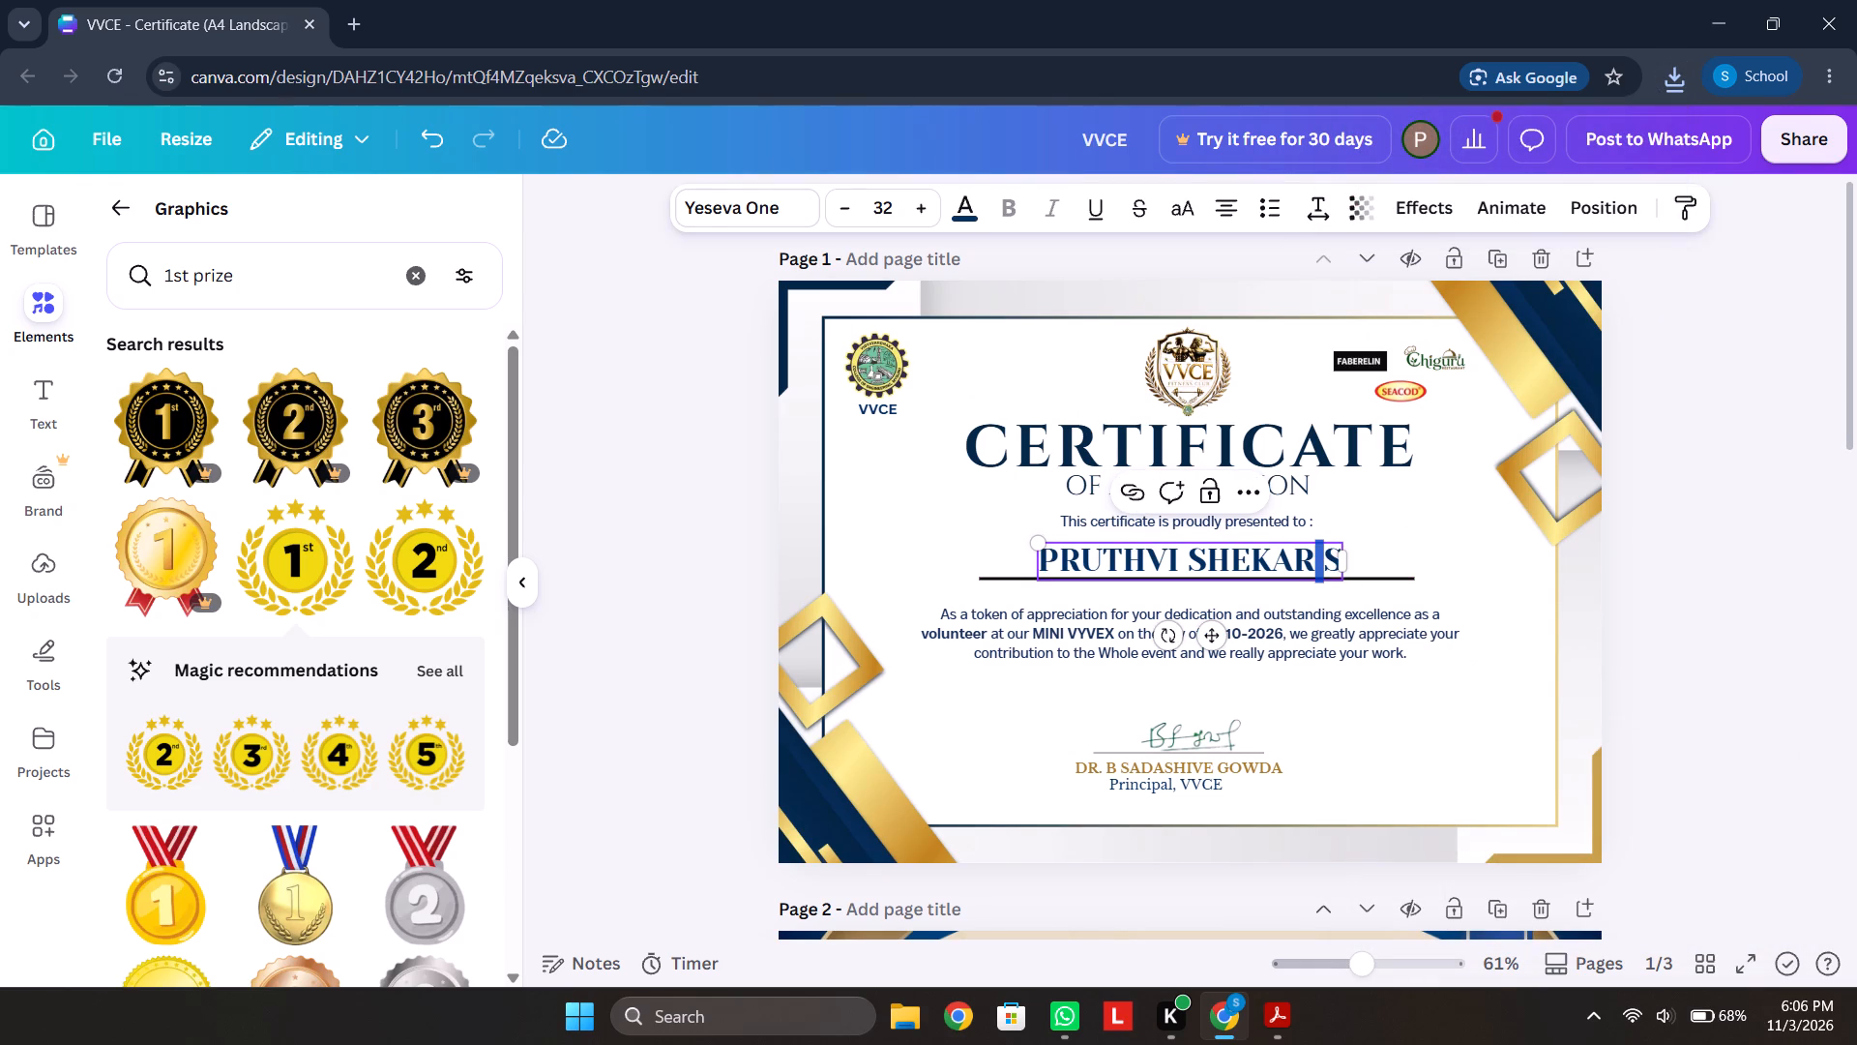
triple_click(1312, 551)
double_click(1312, 551)
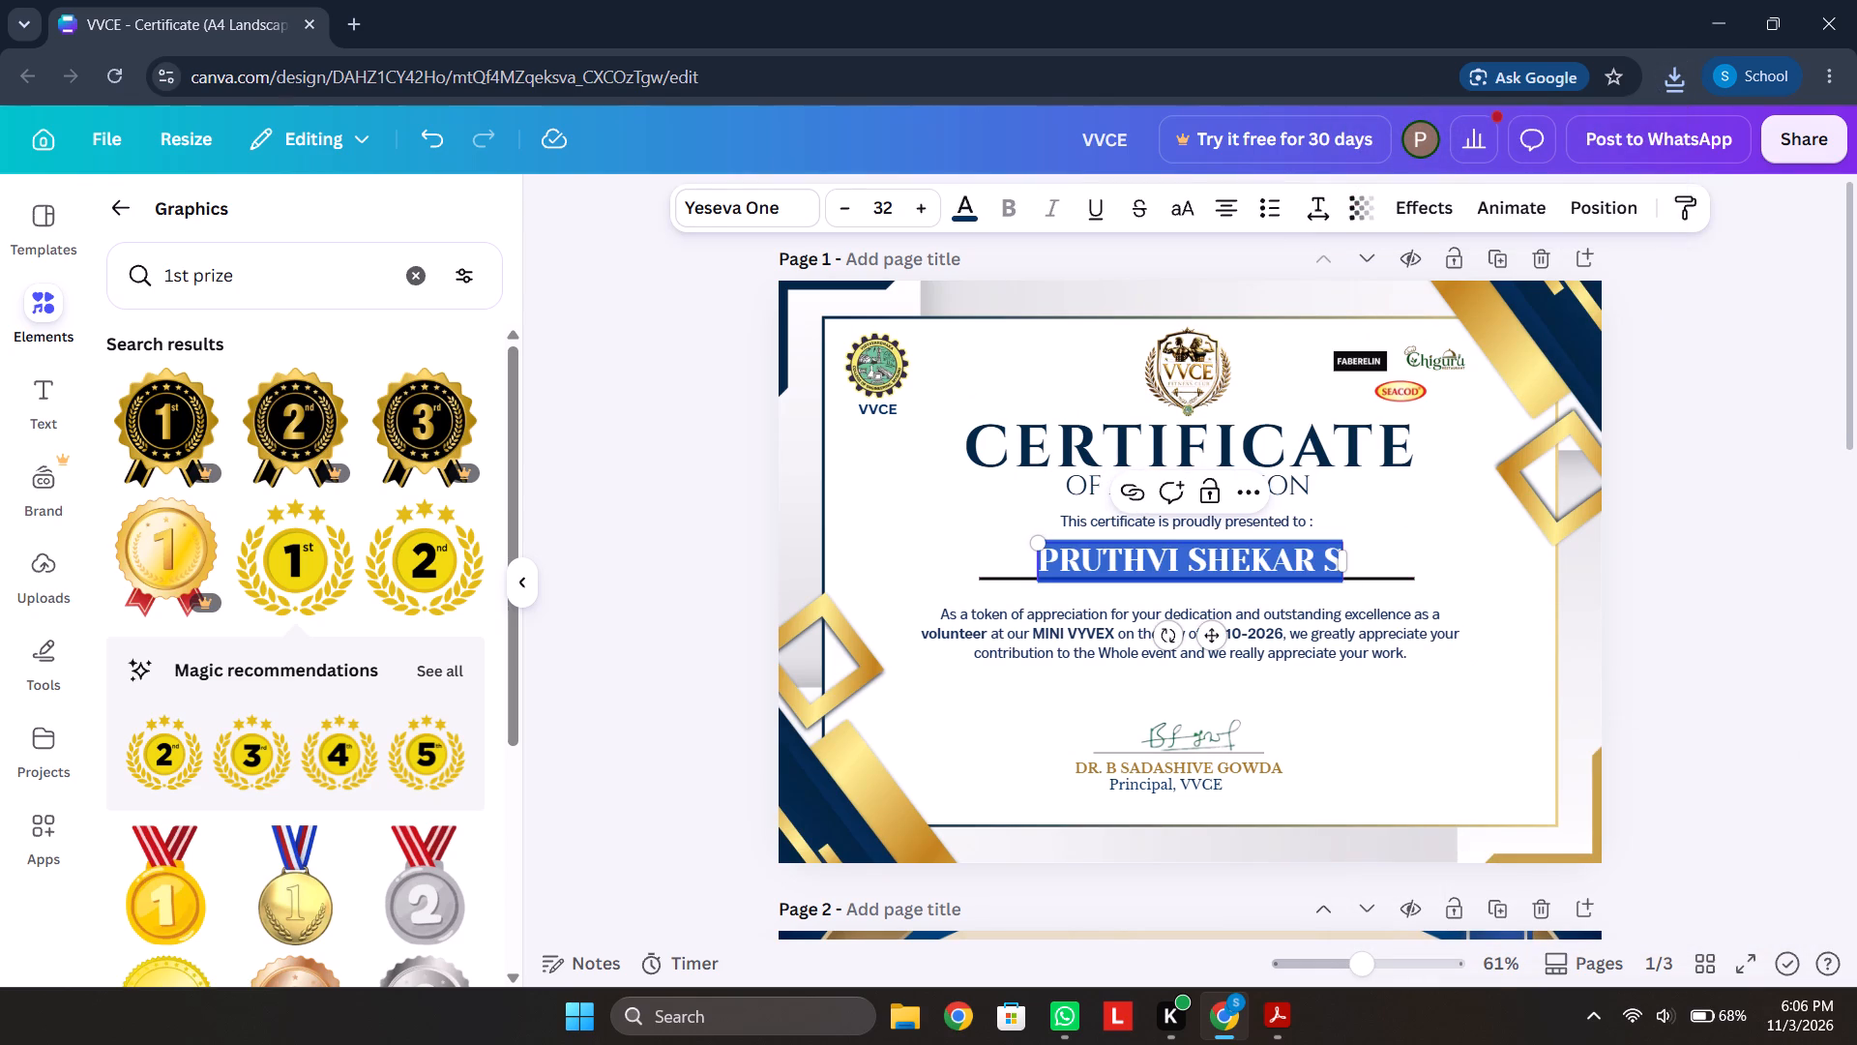
type("SUHAS")
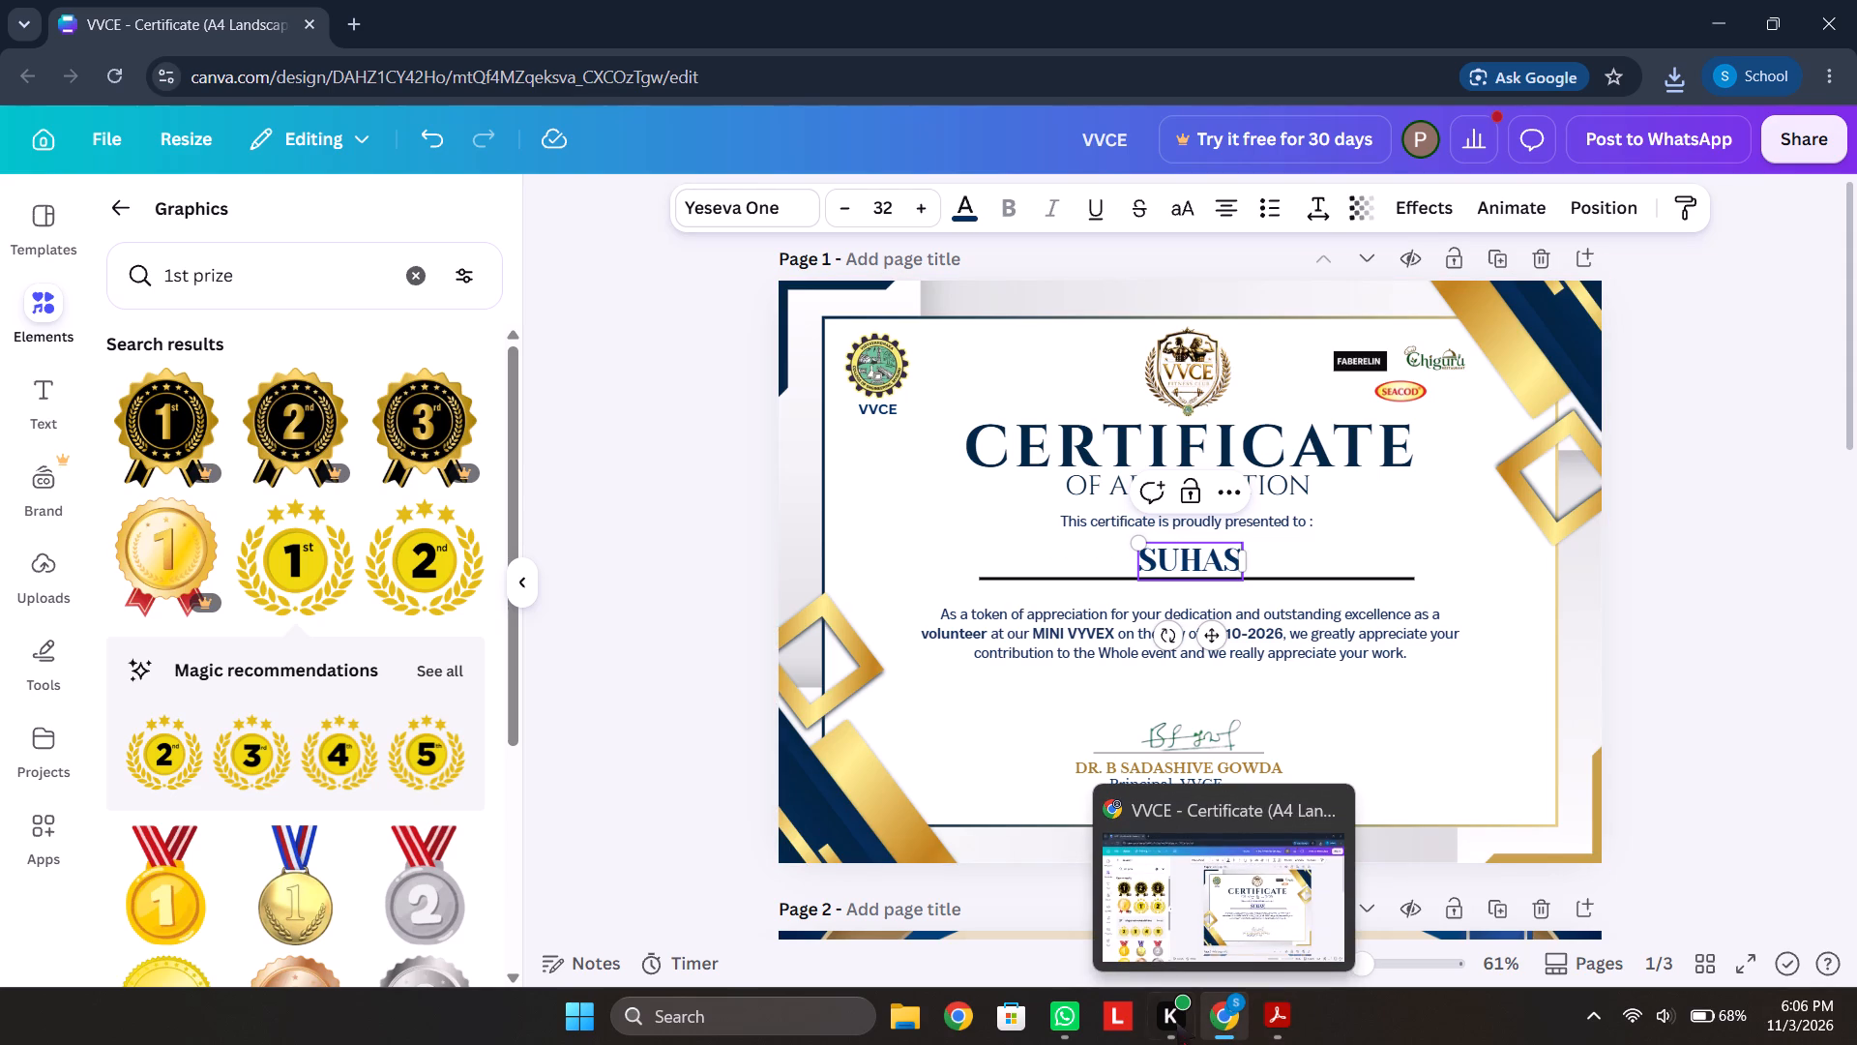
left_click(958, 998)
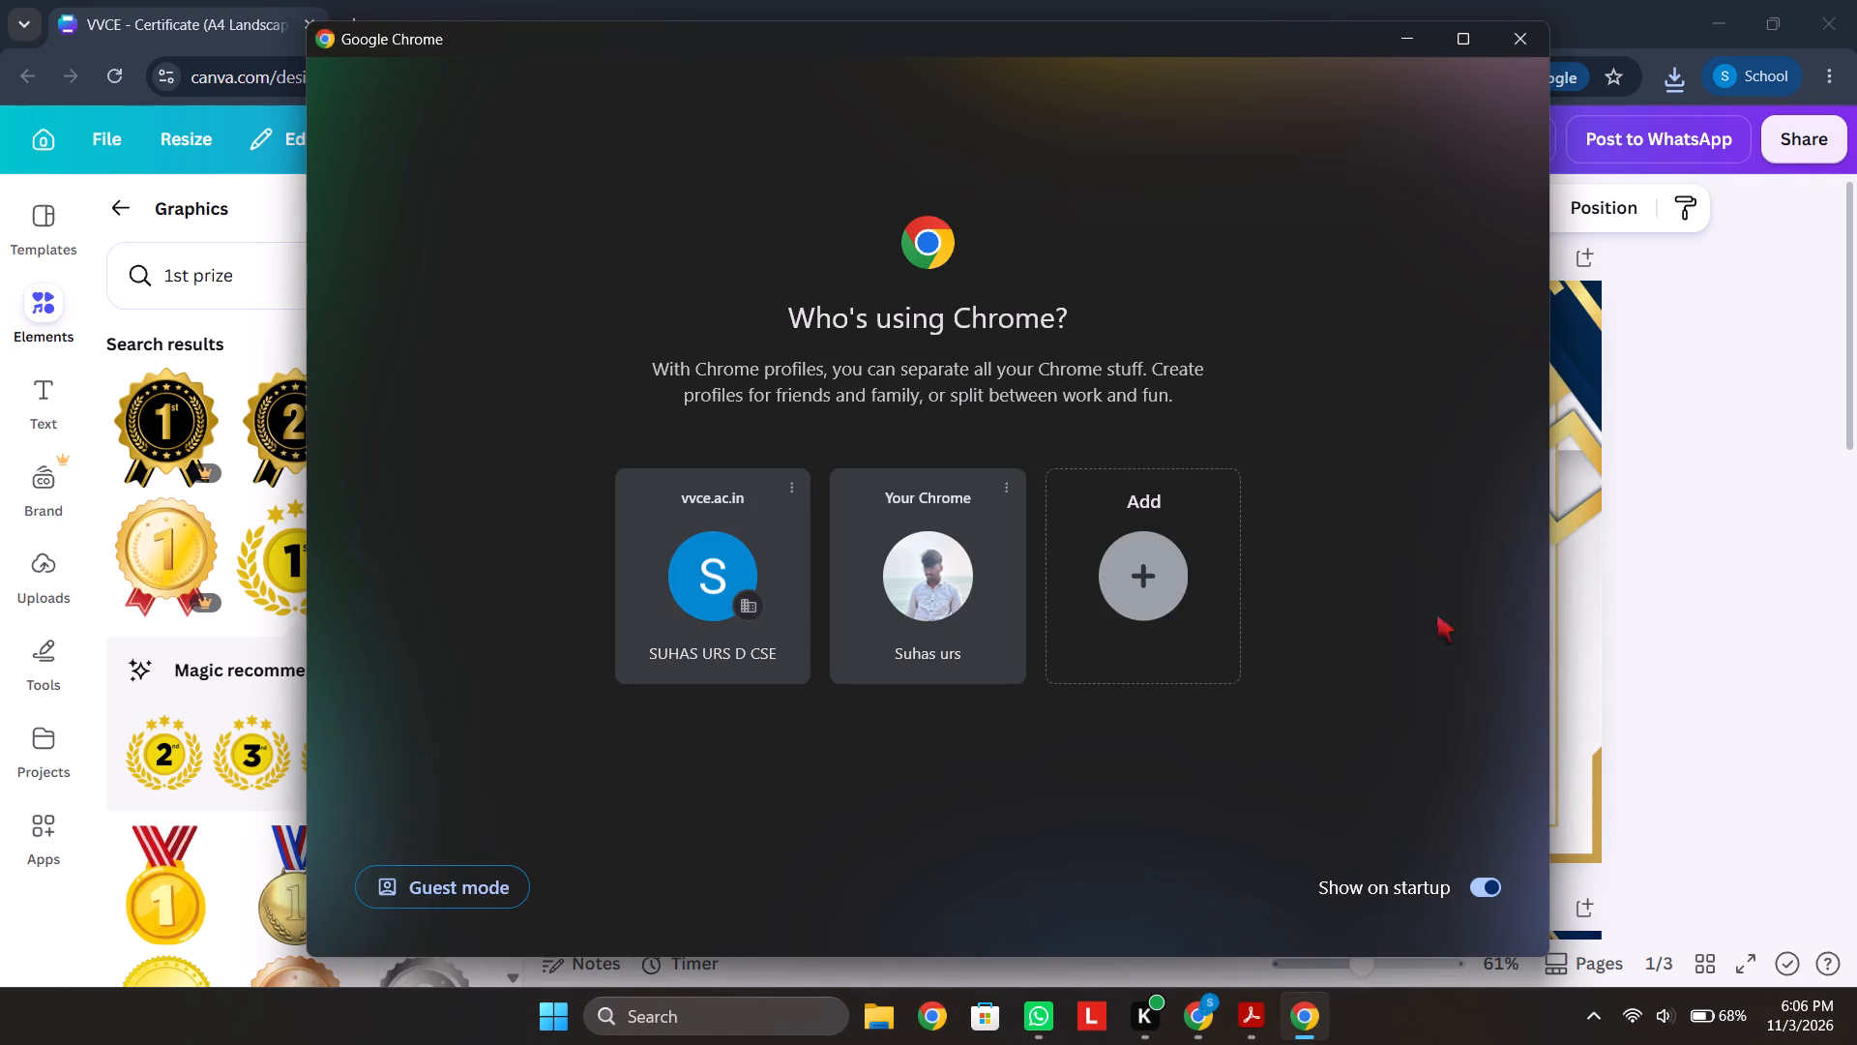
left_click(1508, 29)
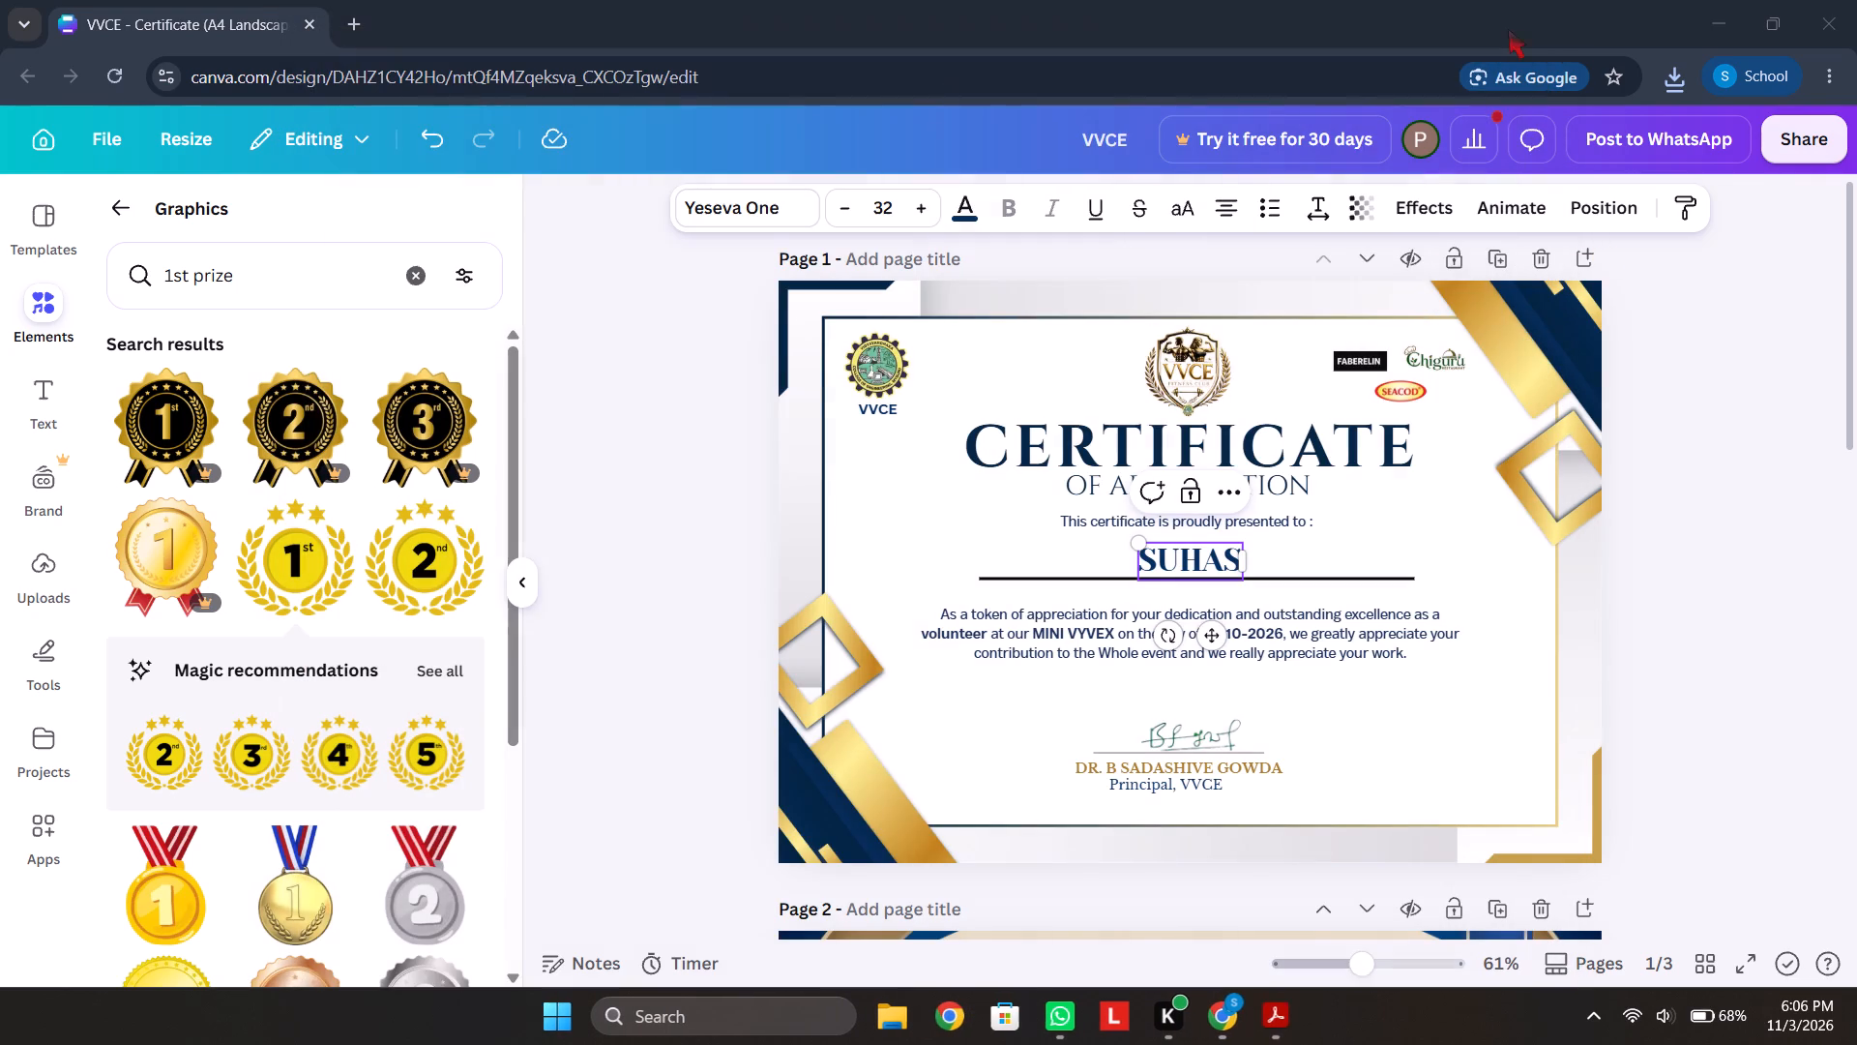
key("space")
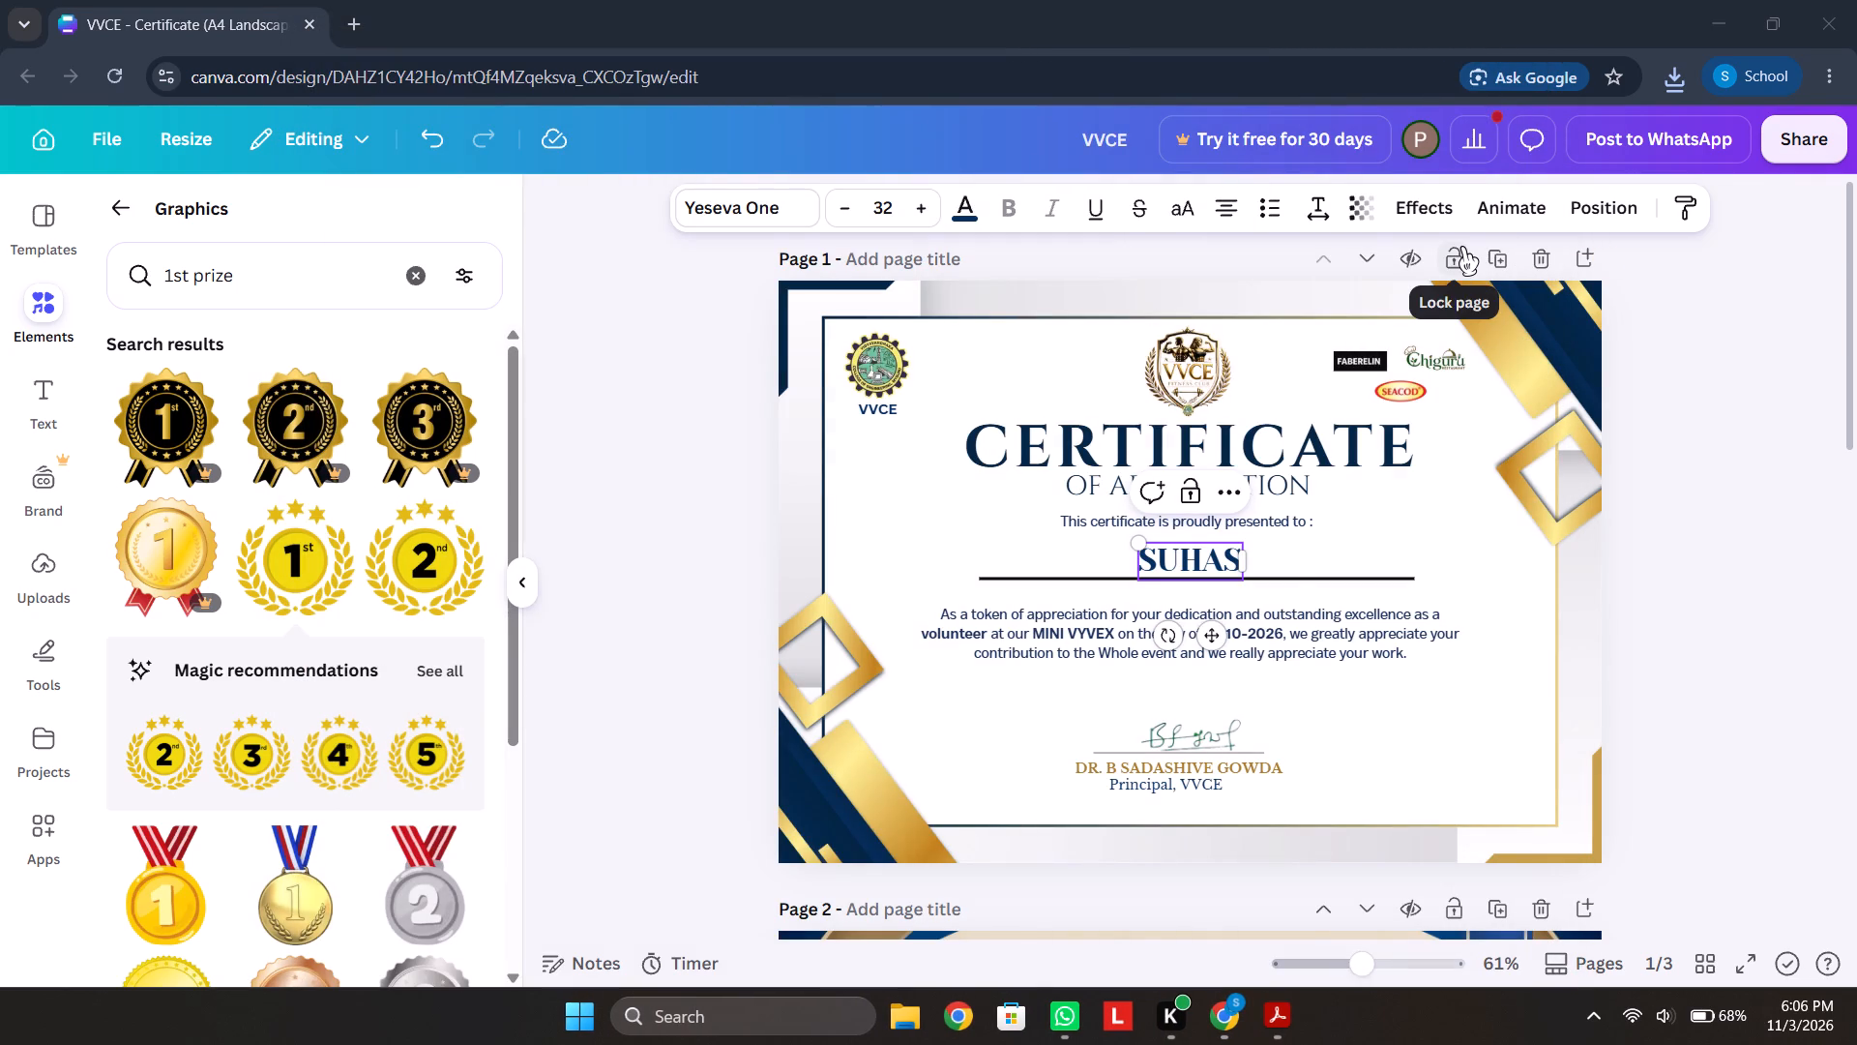
Complete the page 1 recipient's name with the suggested autofill entry and remove the trailing "CSE".
left_click(1203, 568)
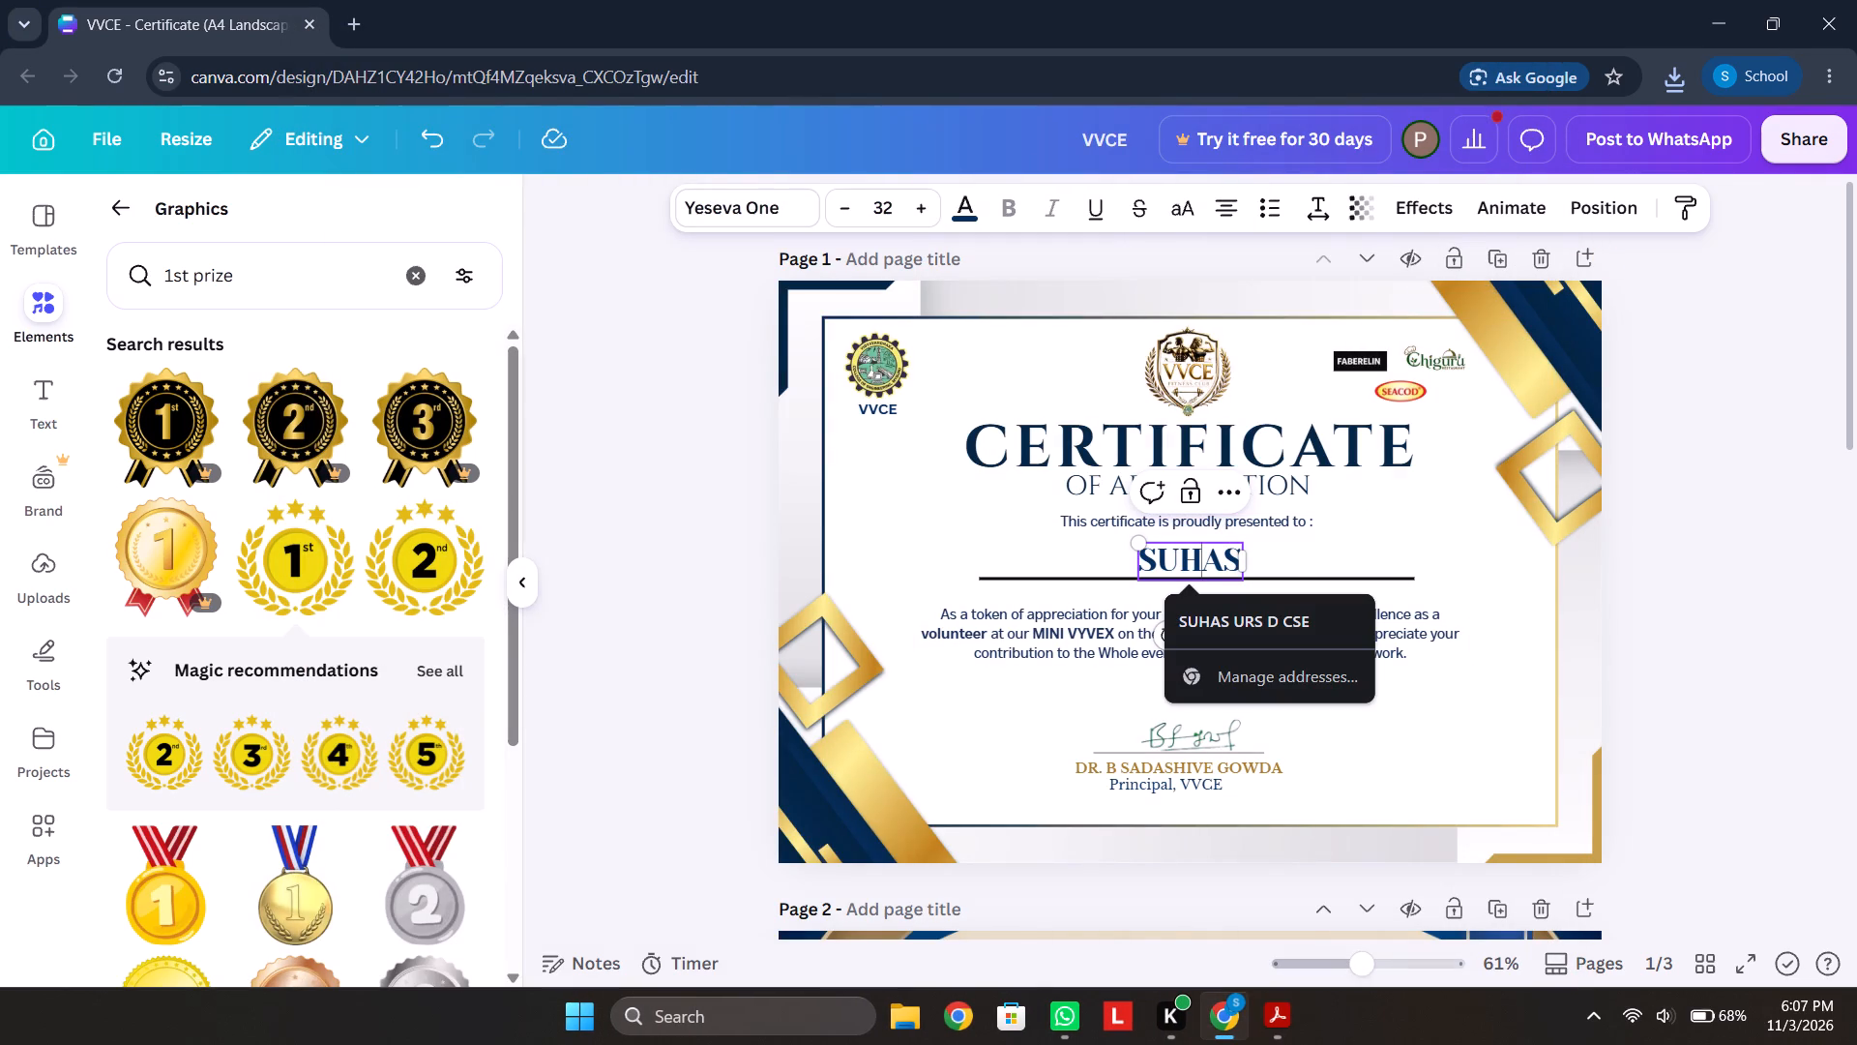
left_click(1242, 618)
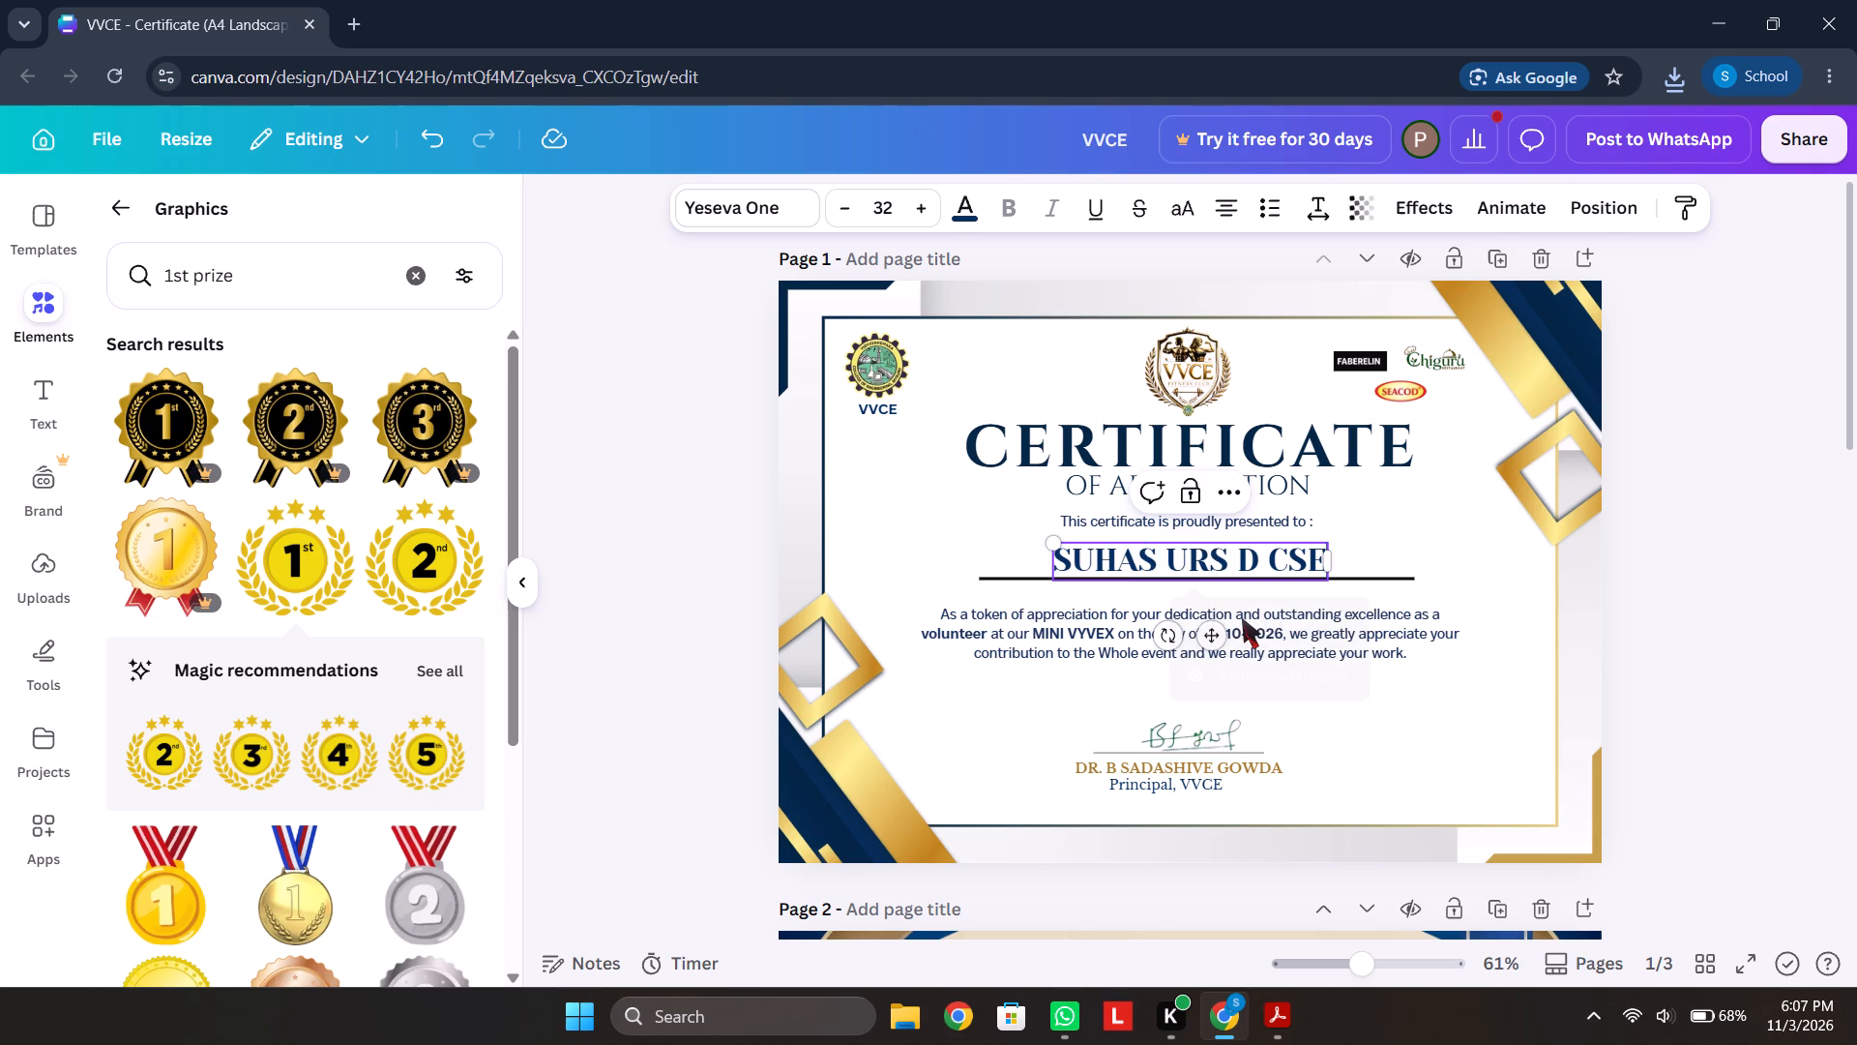
left_click(1312, 560)
key("Right")
key("BackSpace")
key("BackSpace")
key("BackSpace")
key("BackSpace")
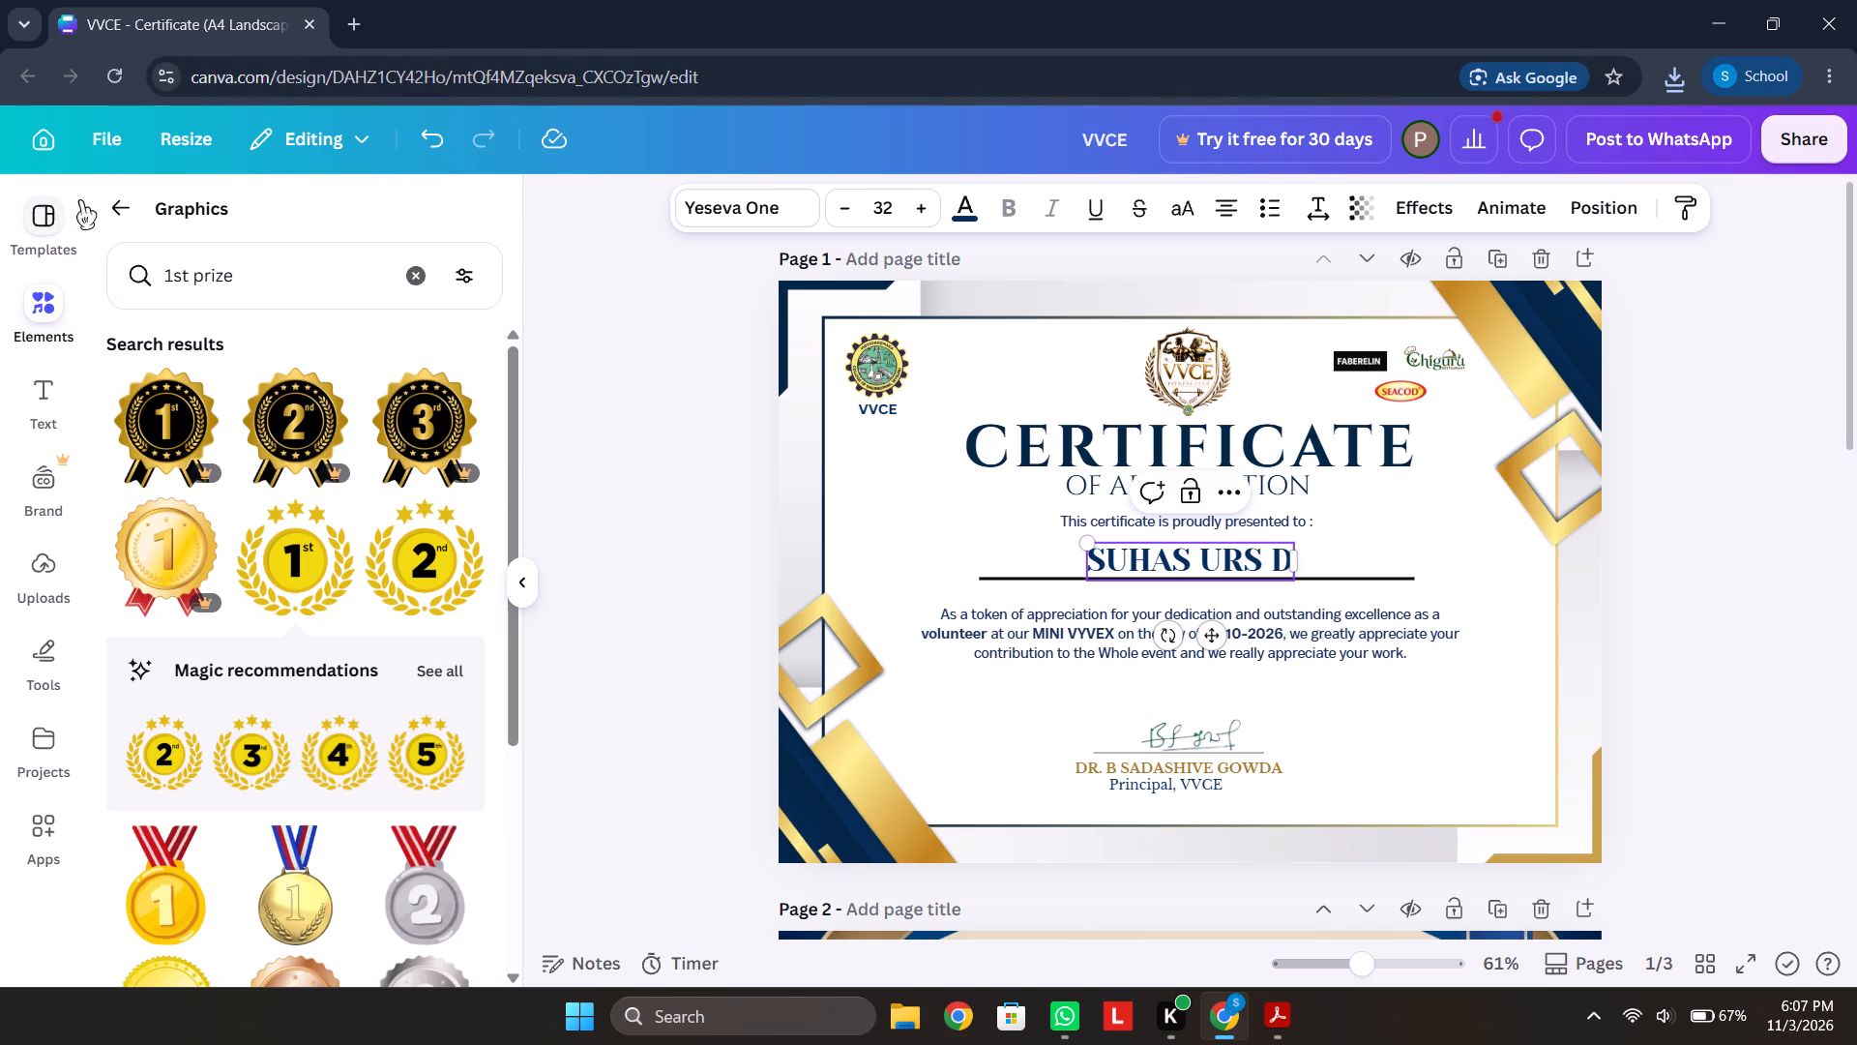
Download only page 1 with the new recipient's name as a digital PDF.
left_click(103, 131)
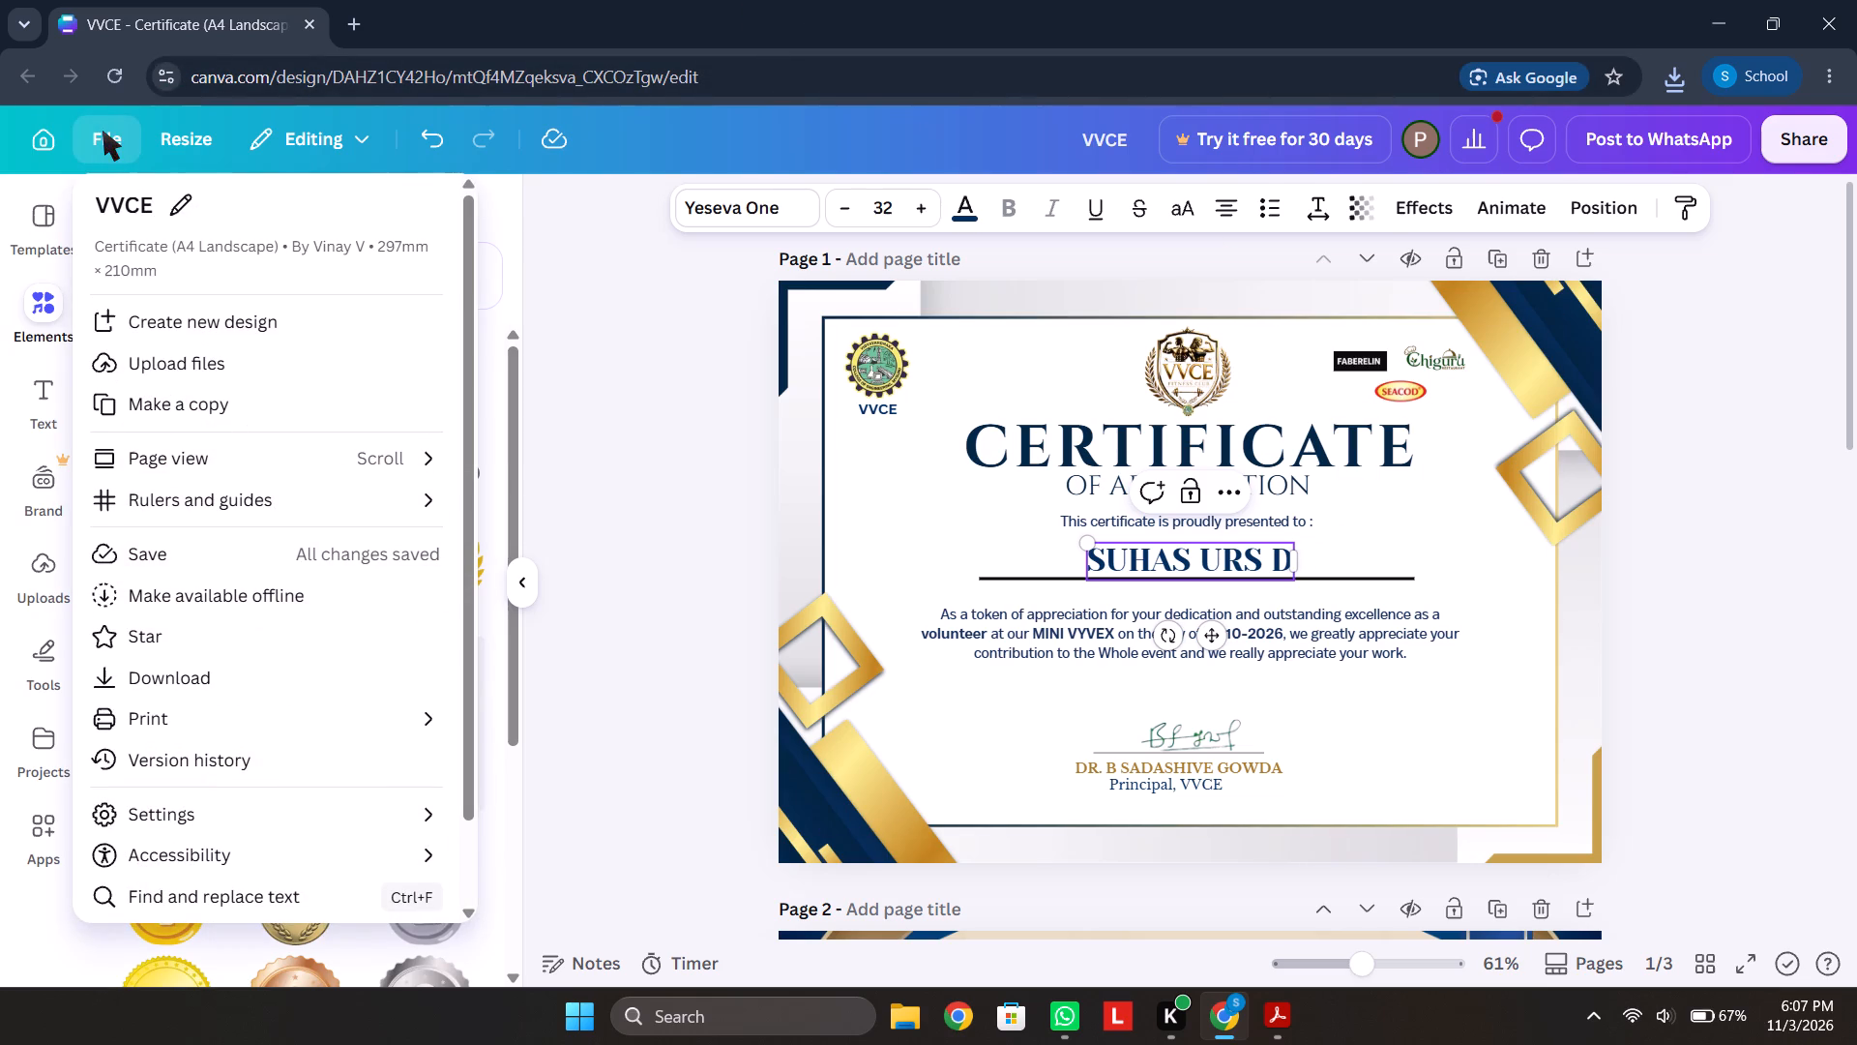
left_click(280, 669)
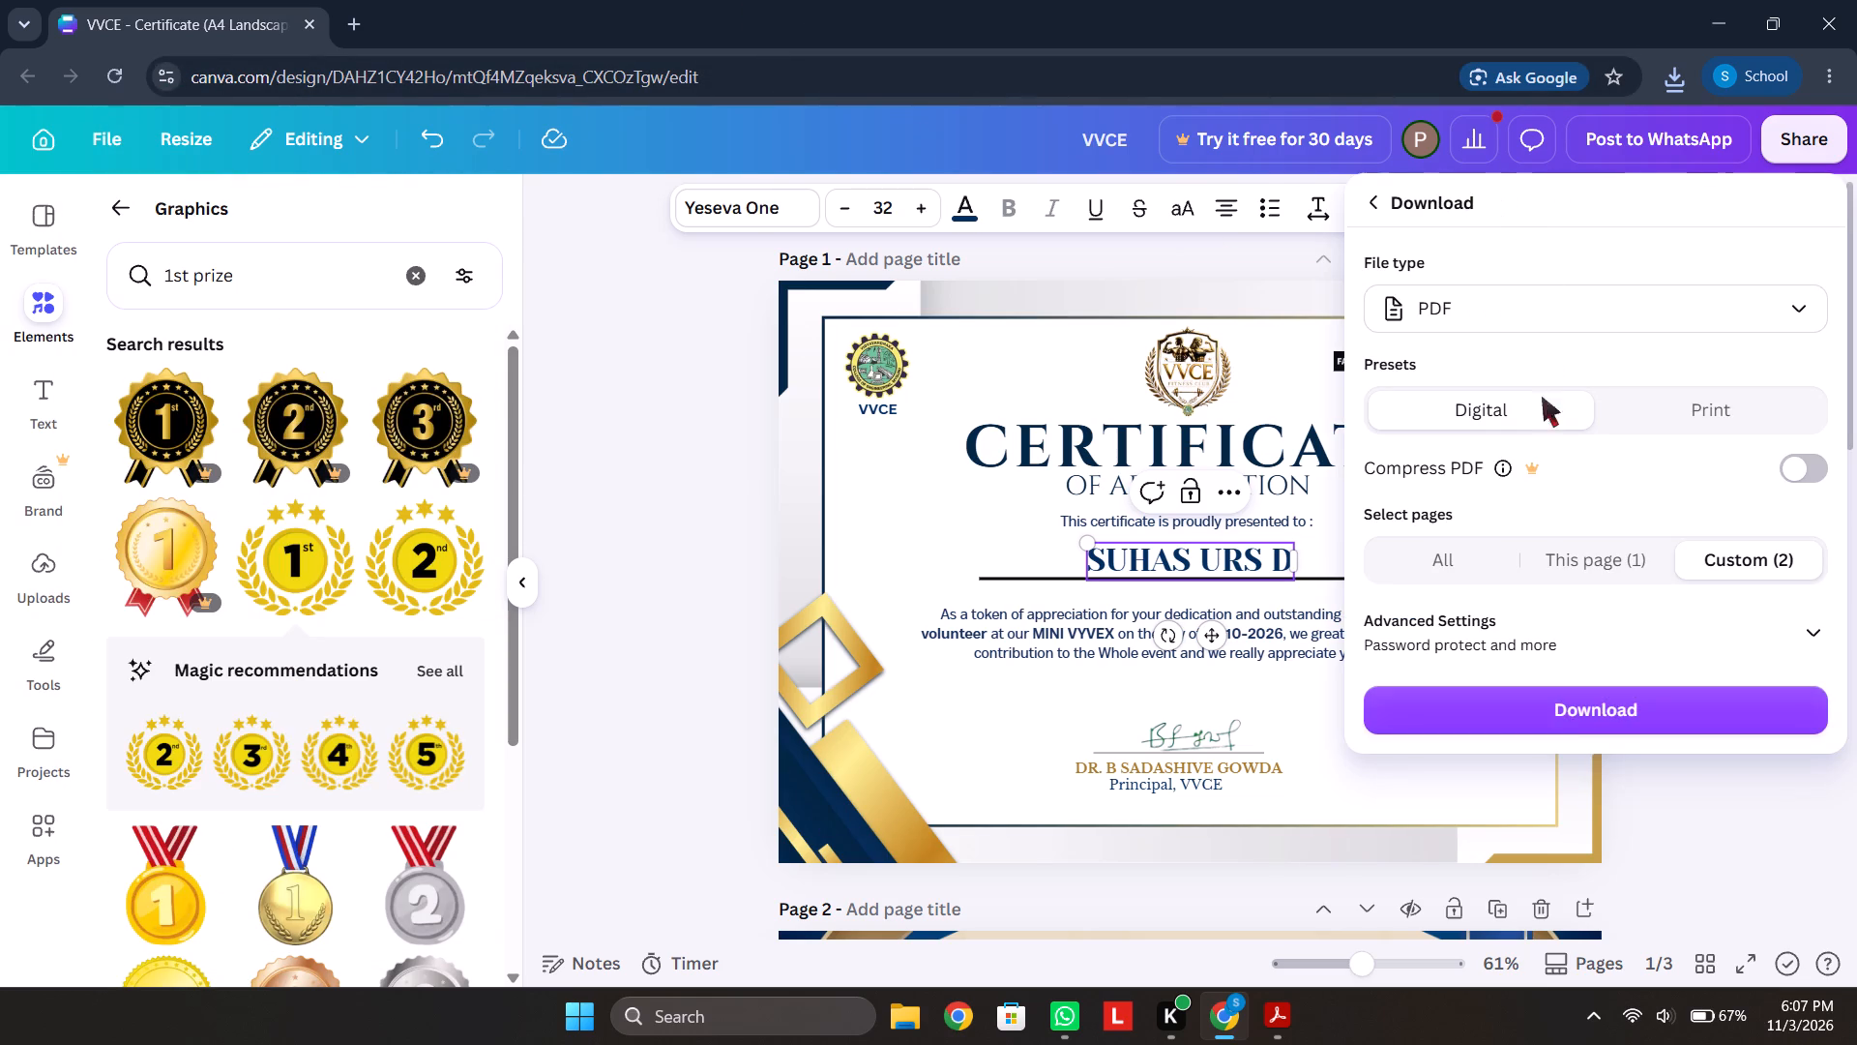
left_click(1621, 571)
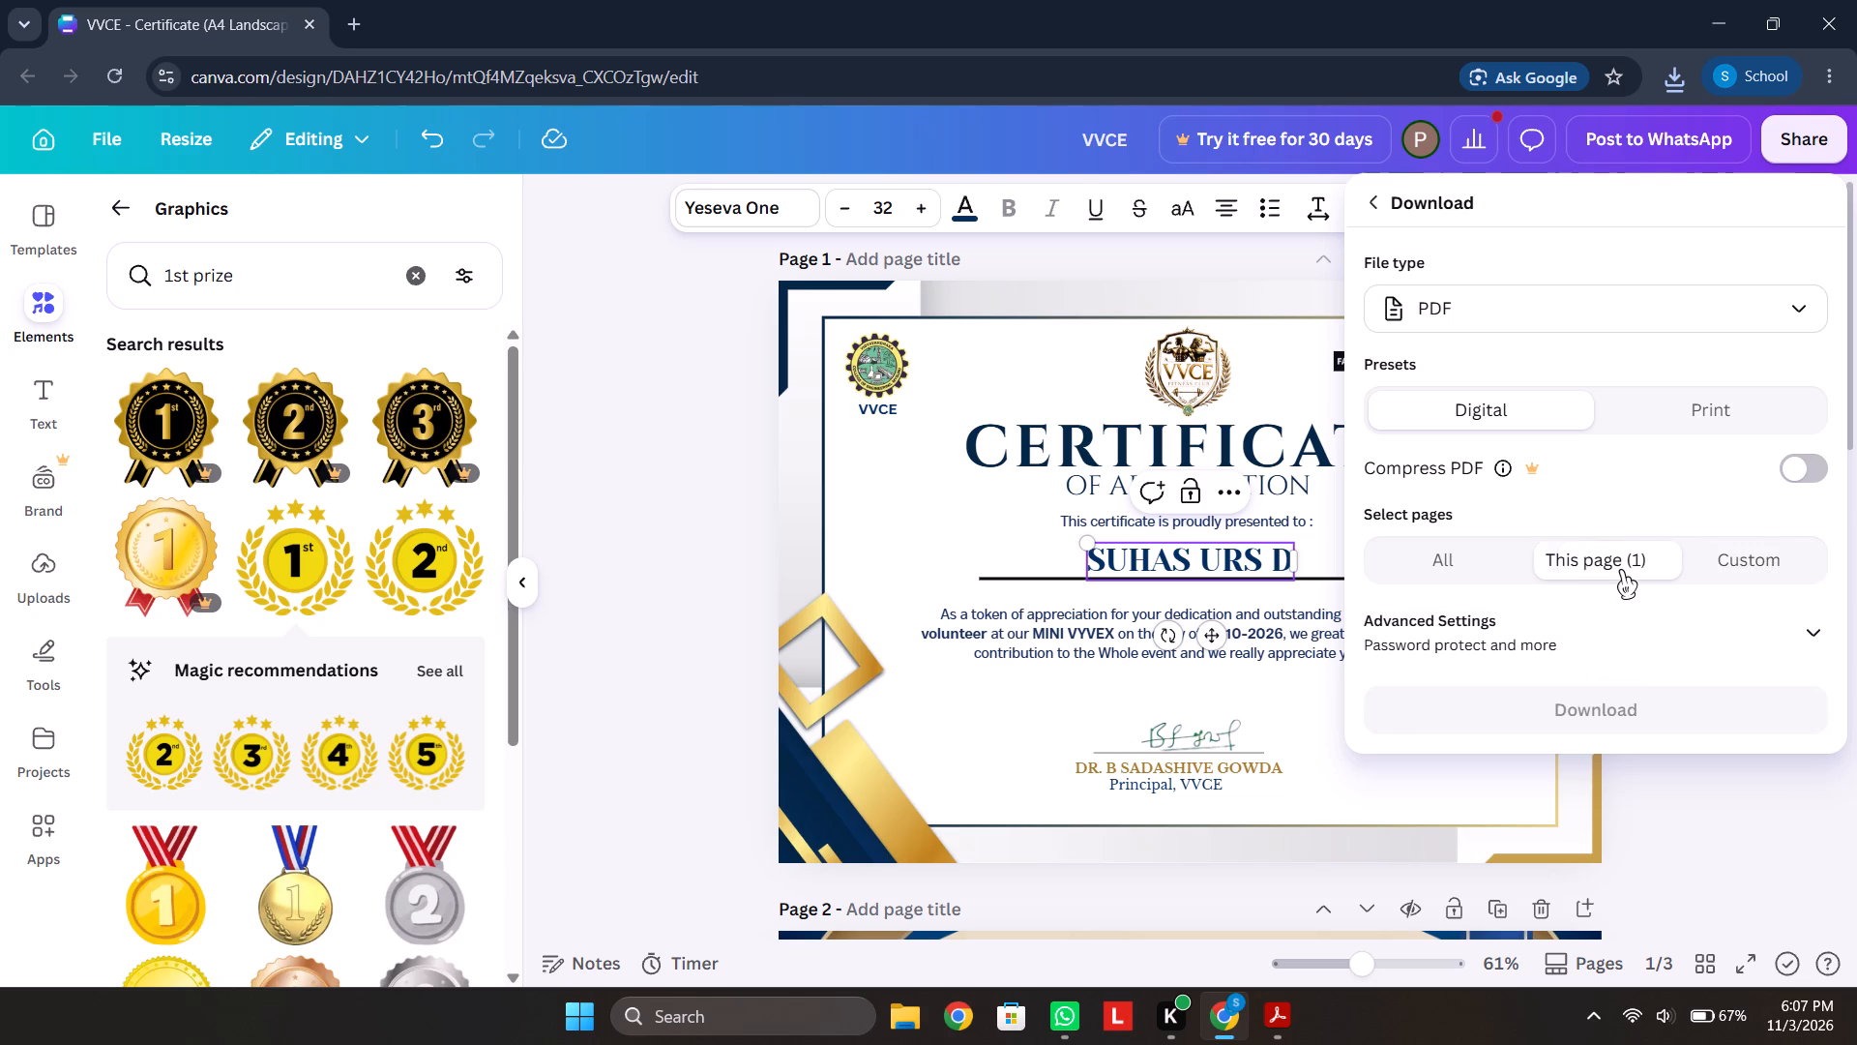
left_click(1649, 726)
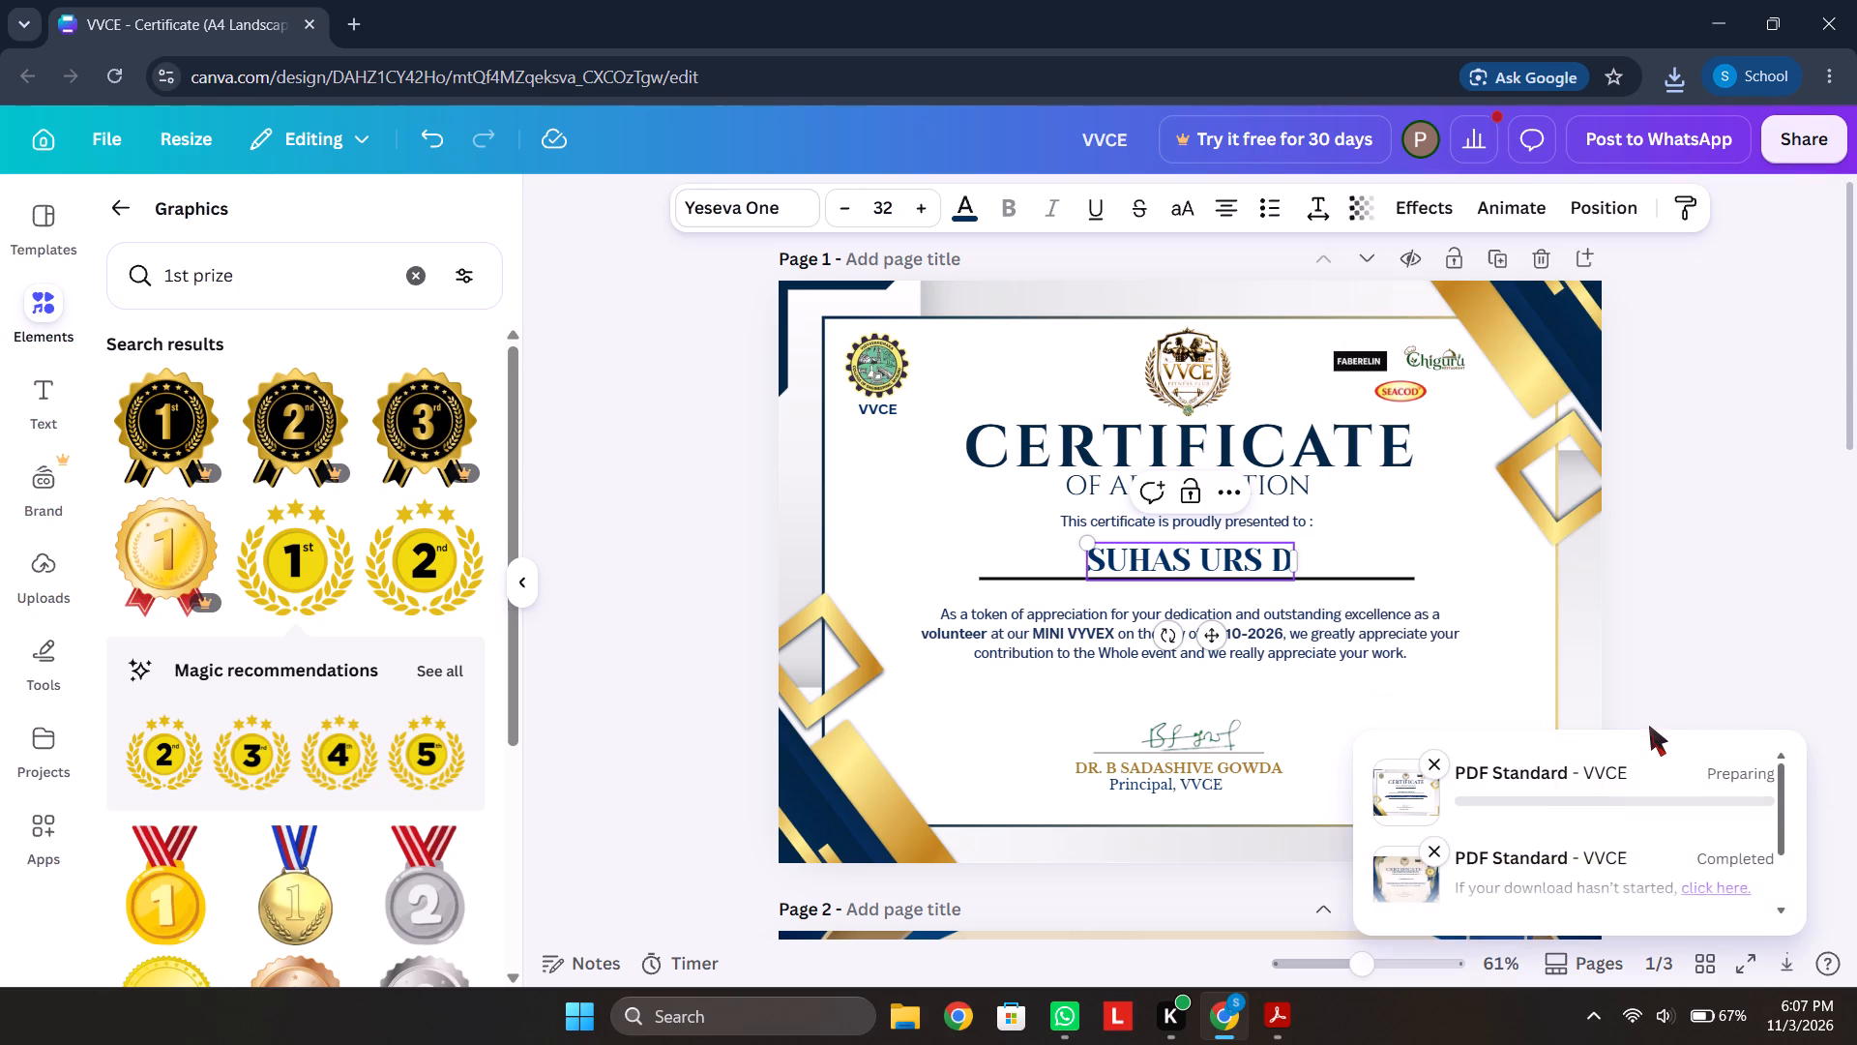
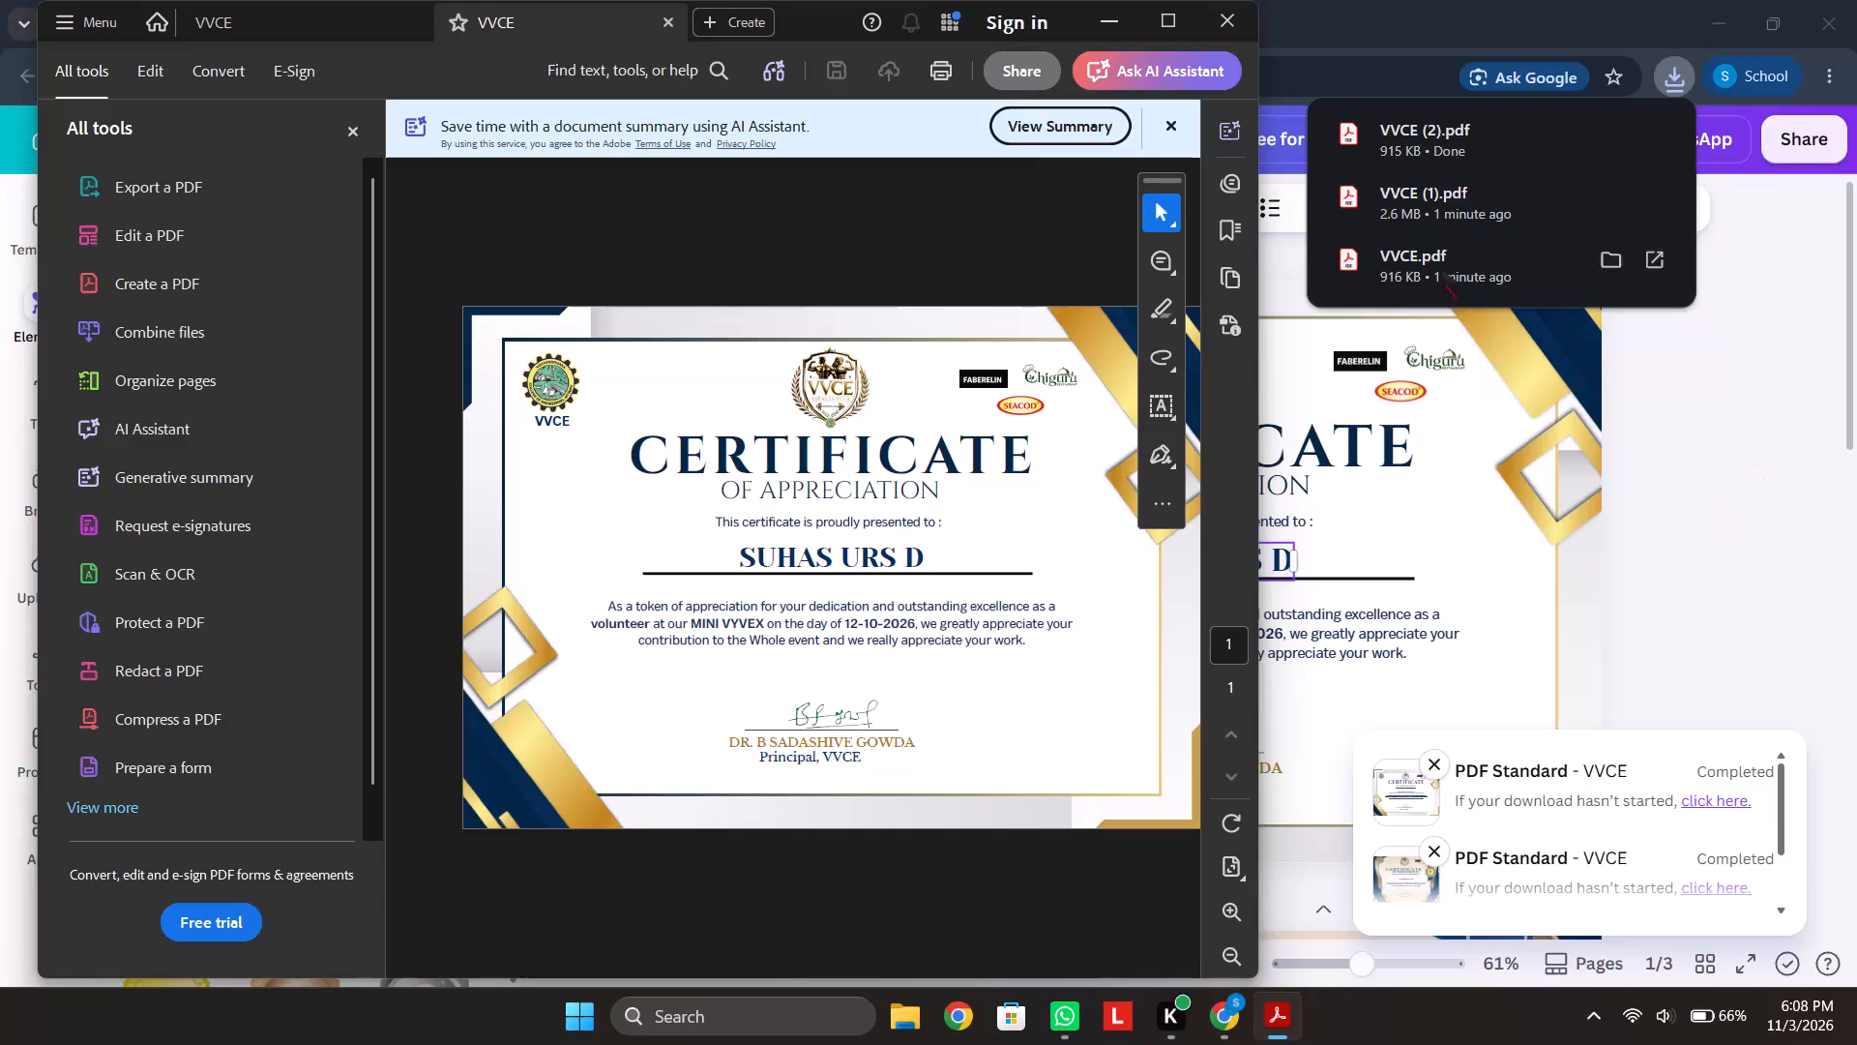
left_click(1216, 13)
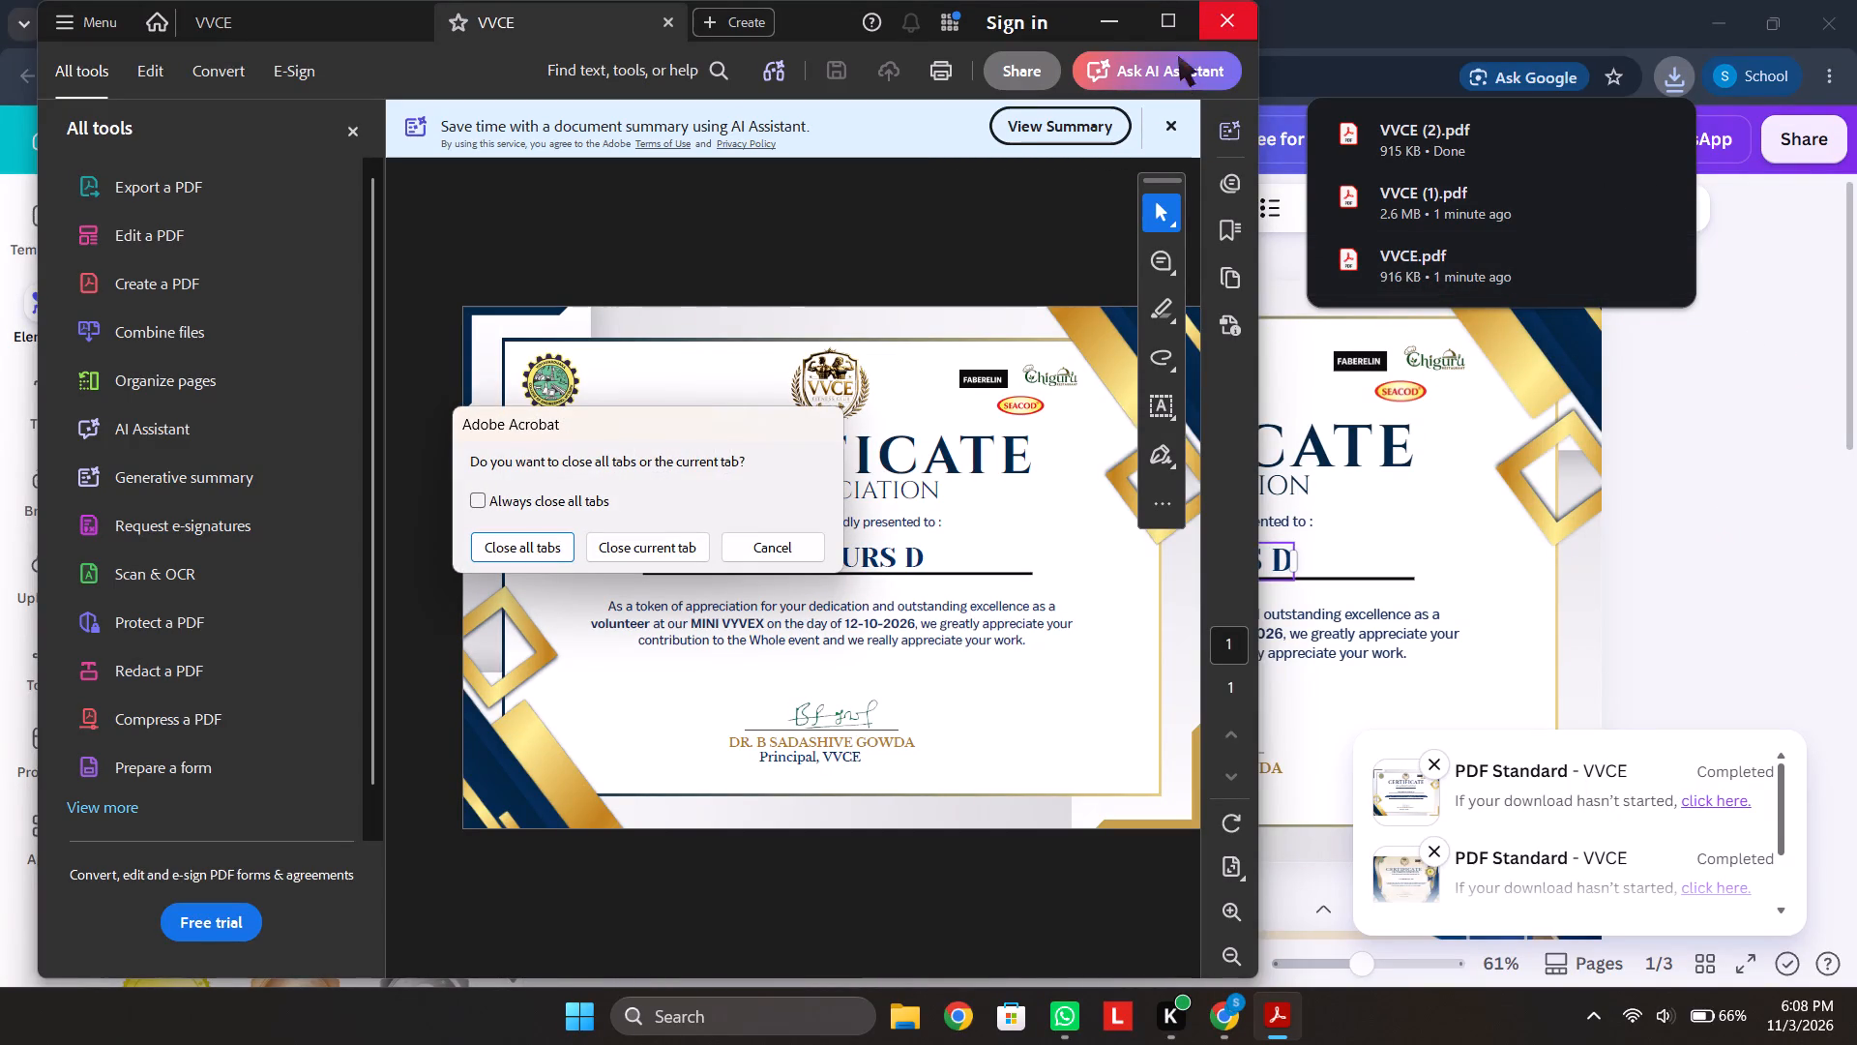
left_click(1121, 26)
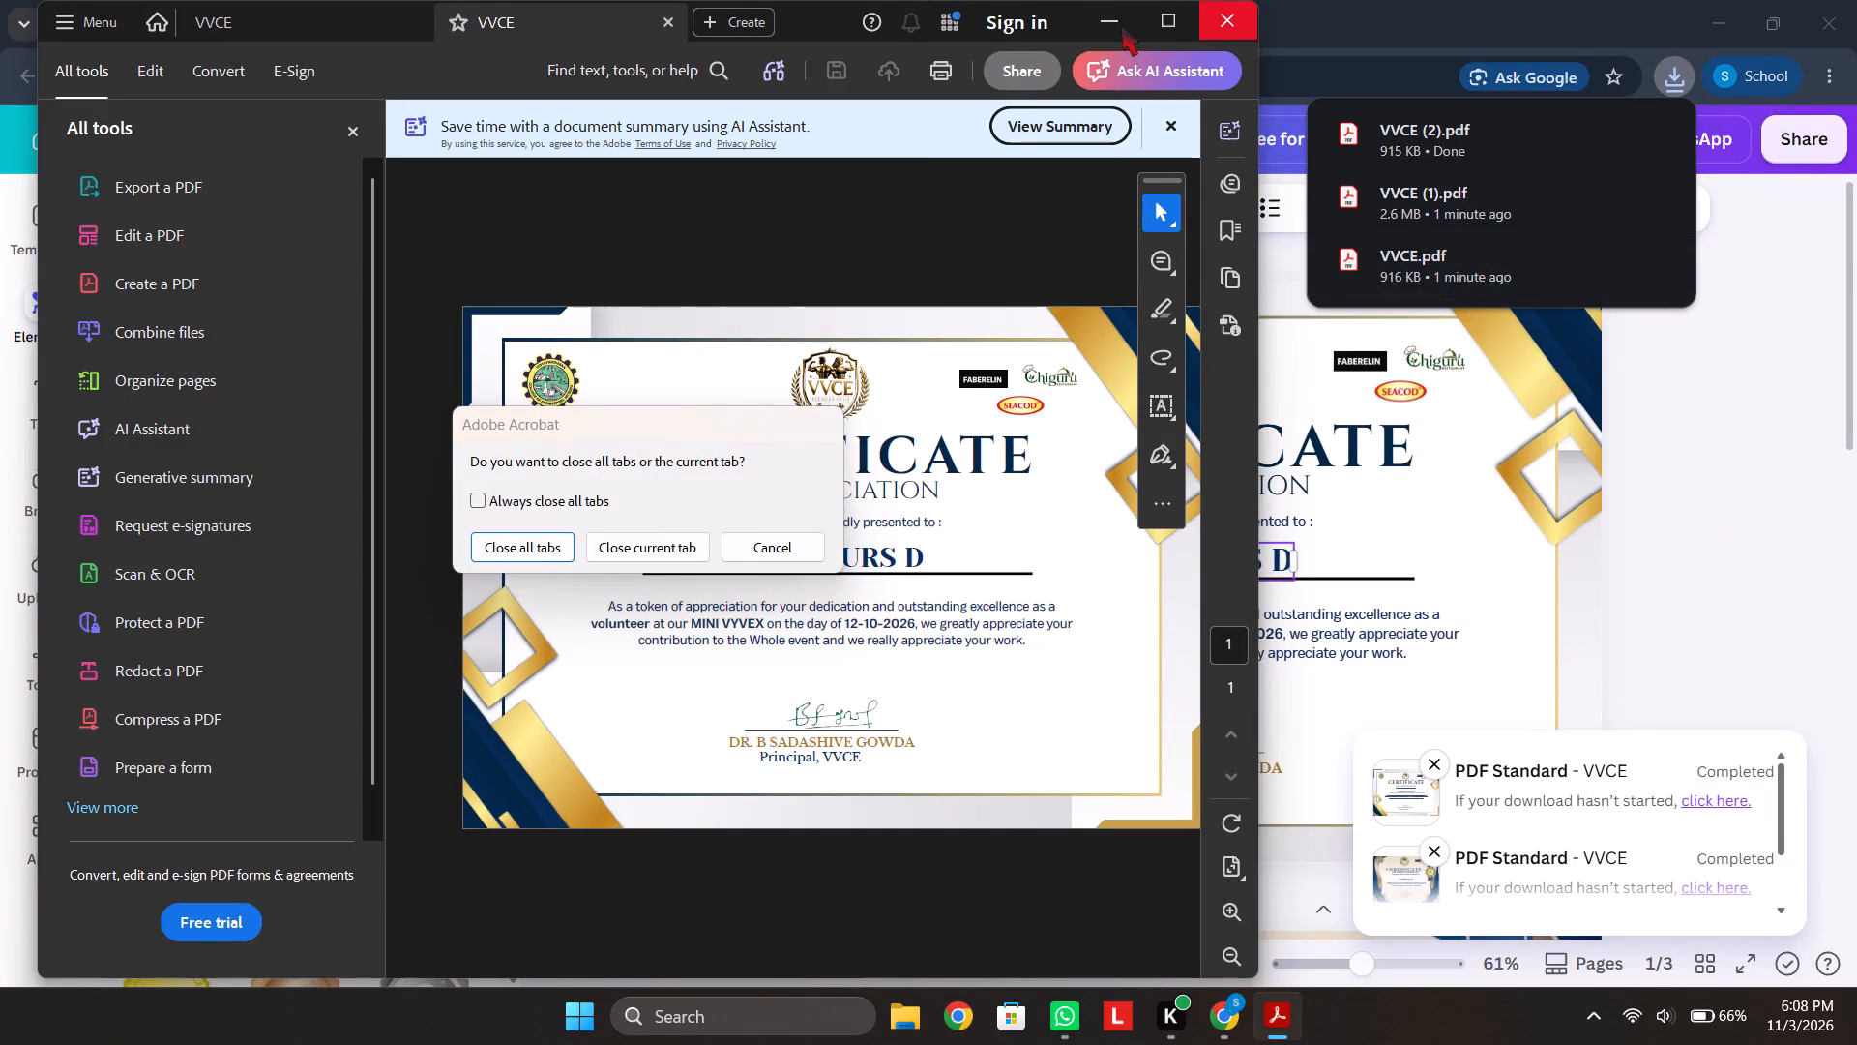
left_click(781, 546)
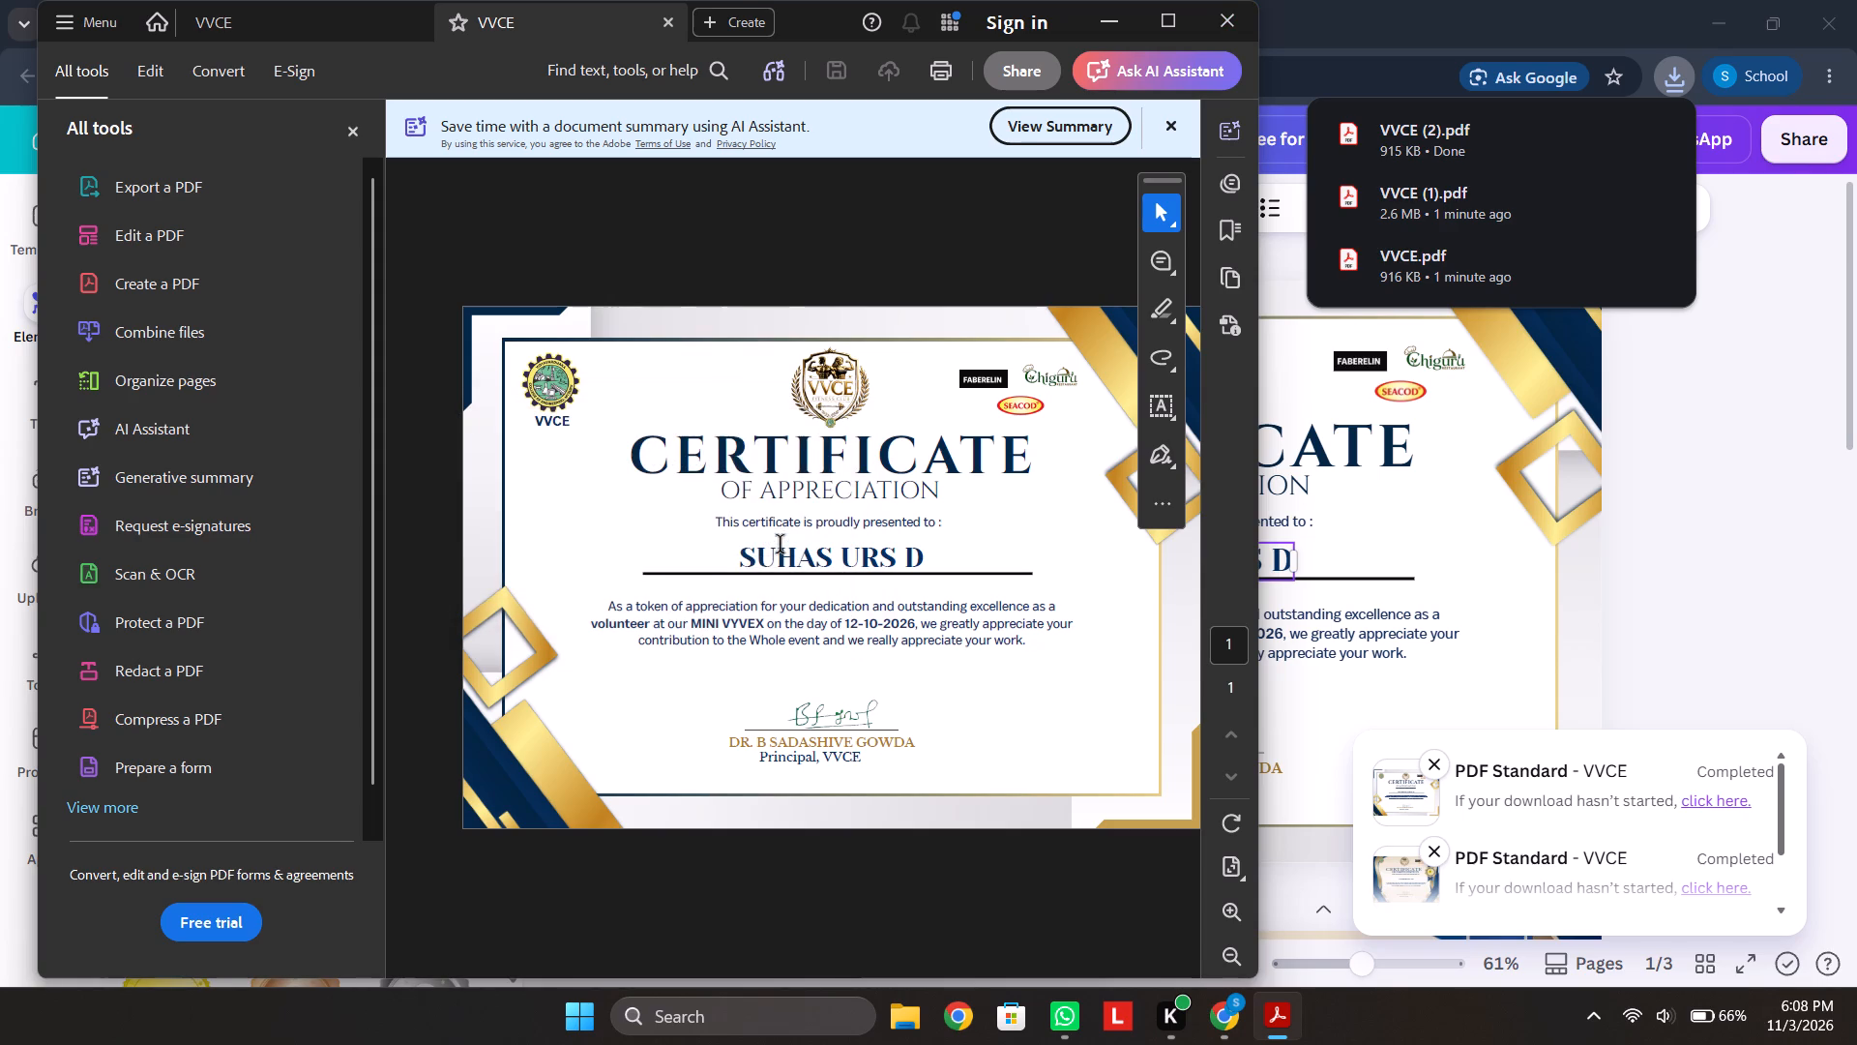
Return from Acrobat to the Canva design and select the recipient's whole name on the page 1 certificate of appreciation.
left_click(1105, 24)
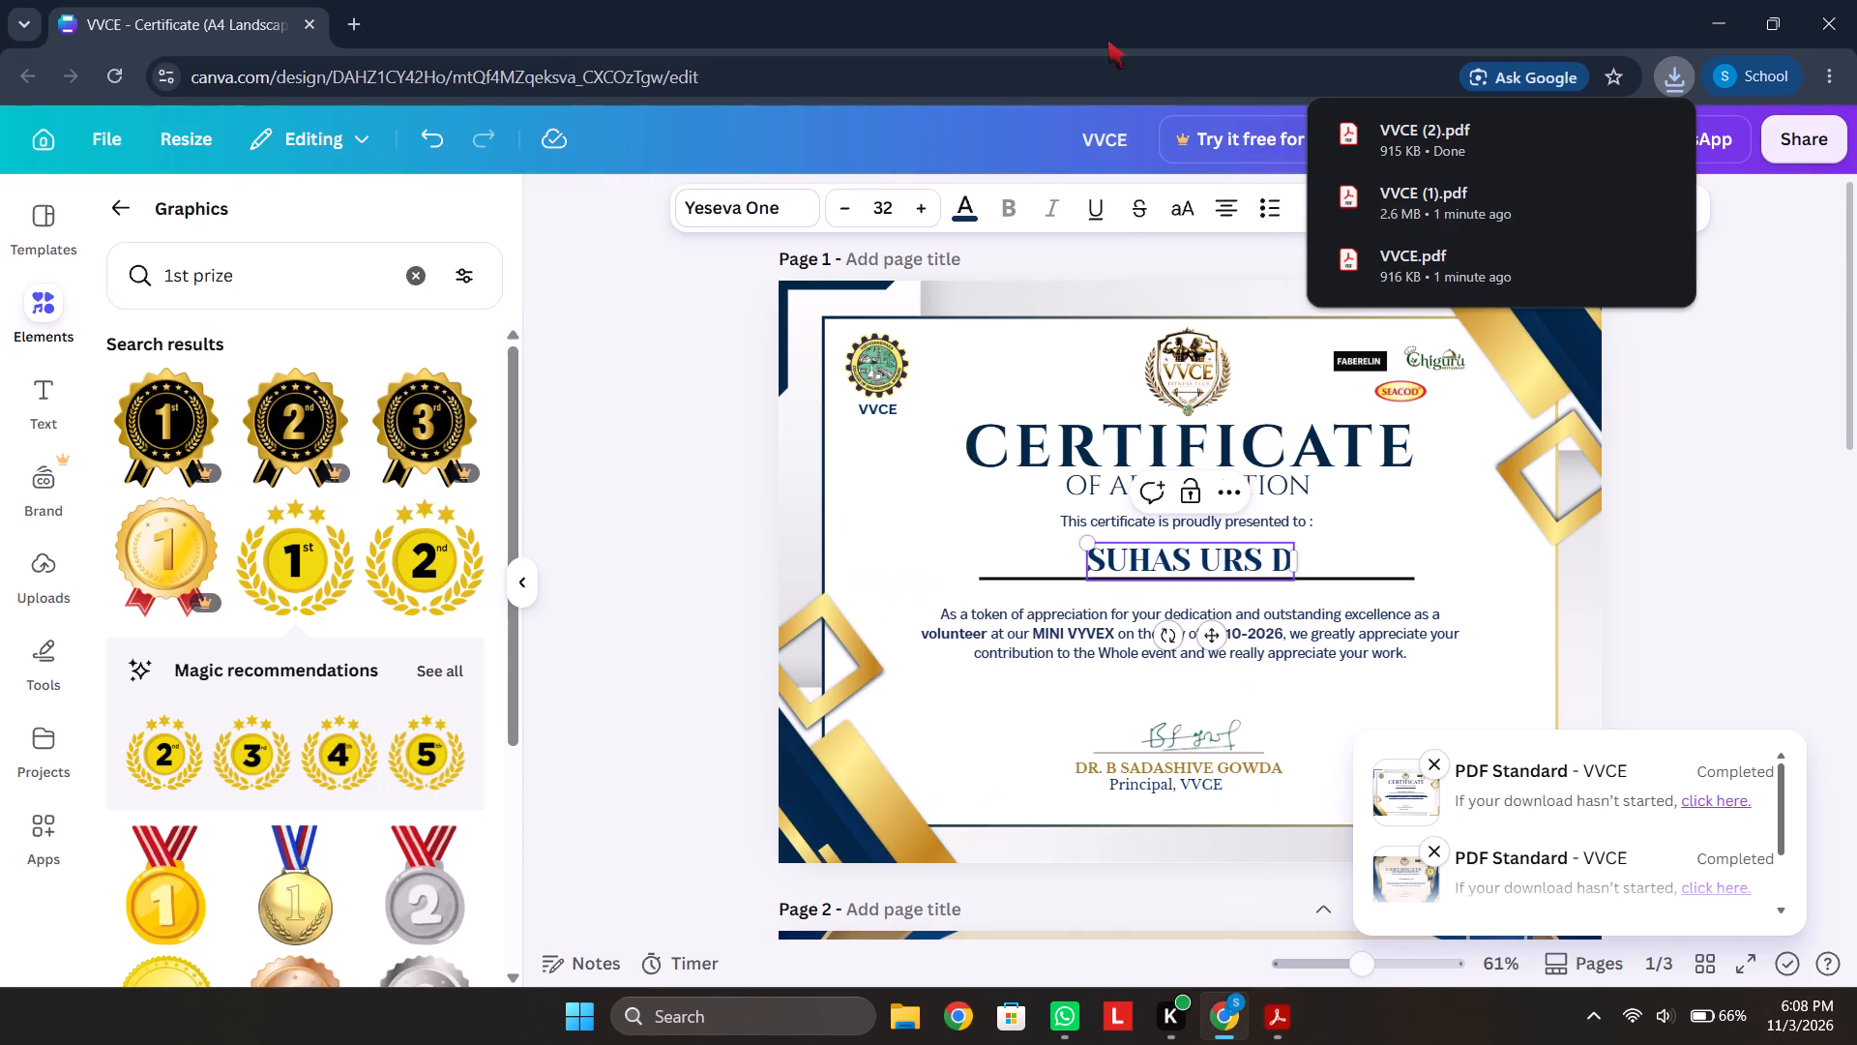
triple_click(1236, 562)
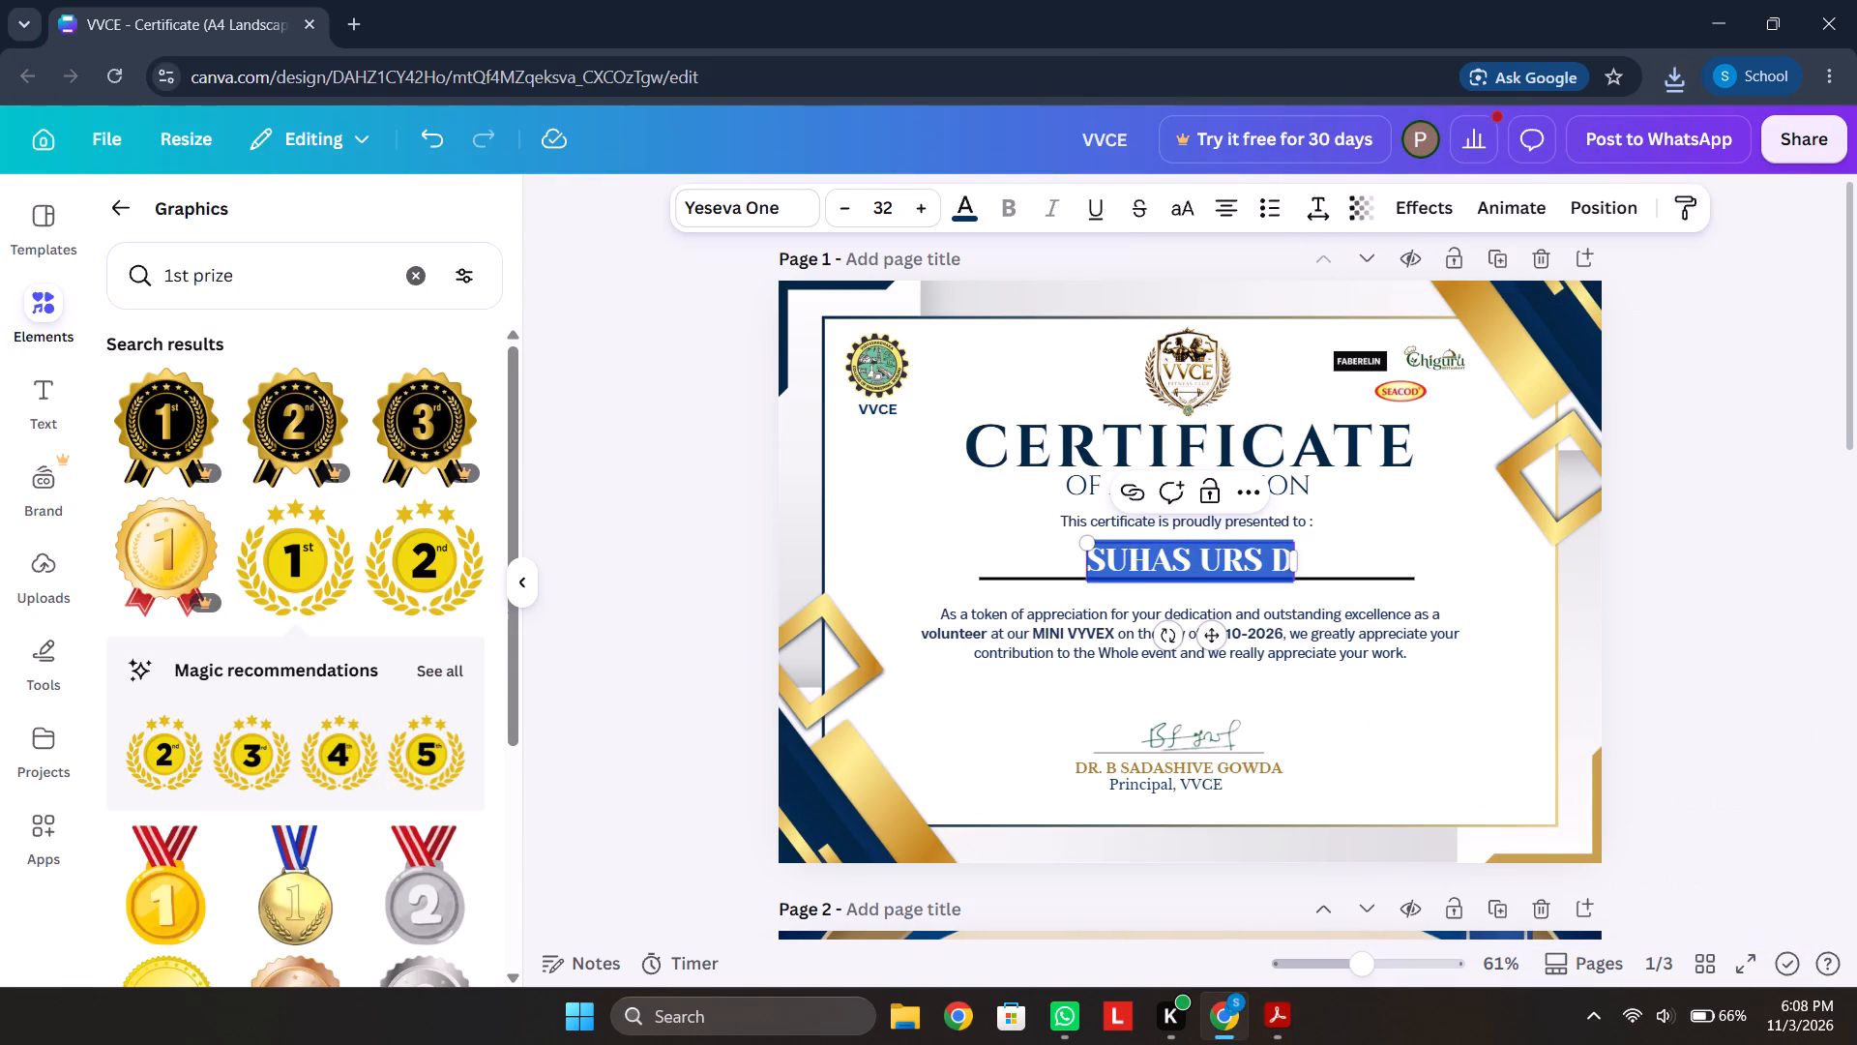
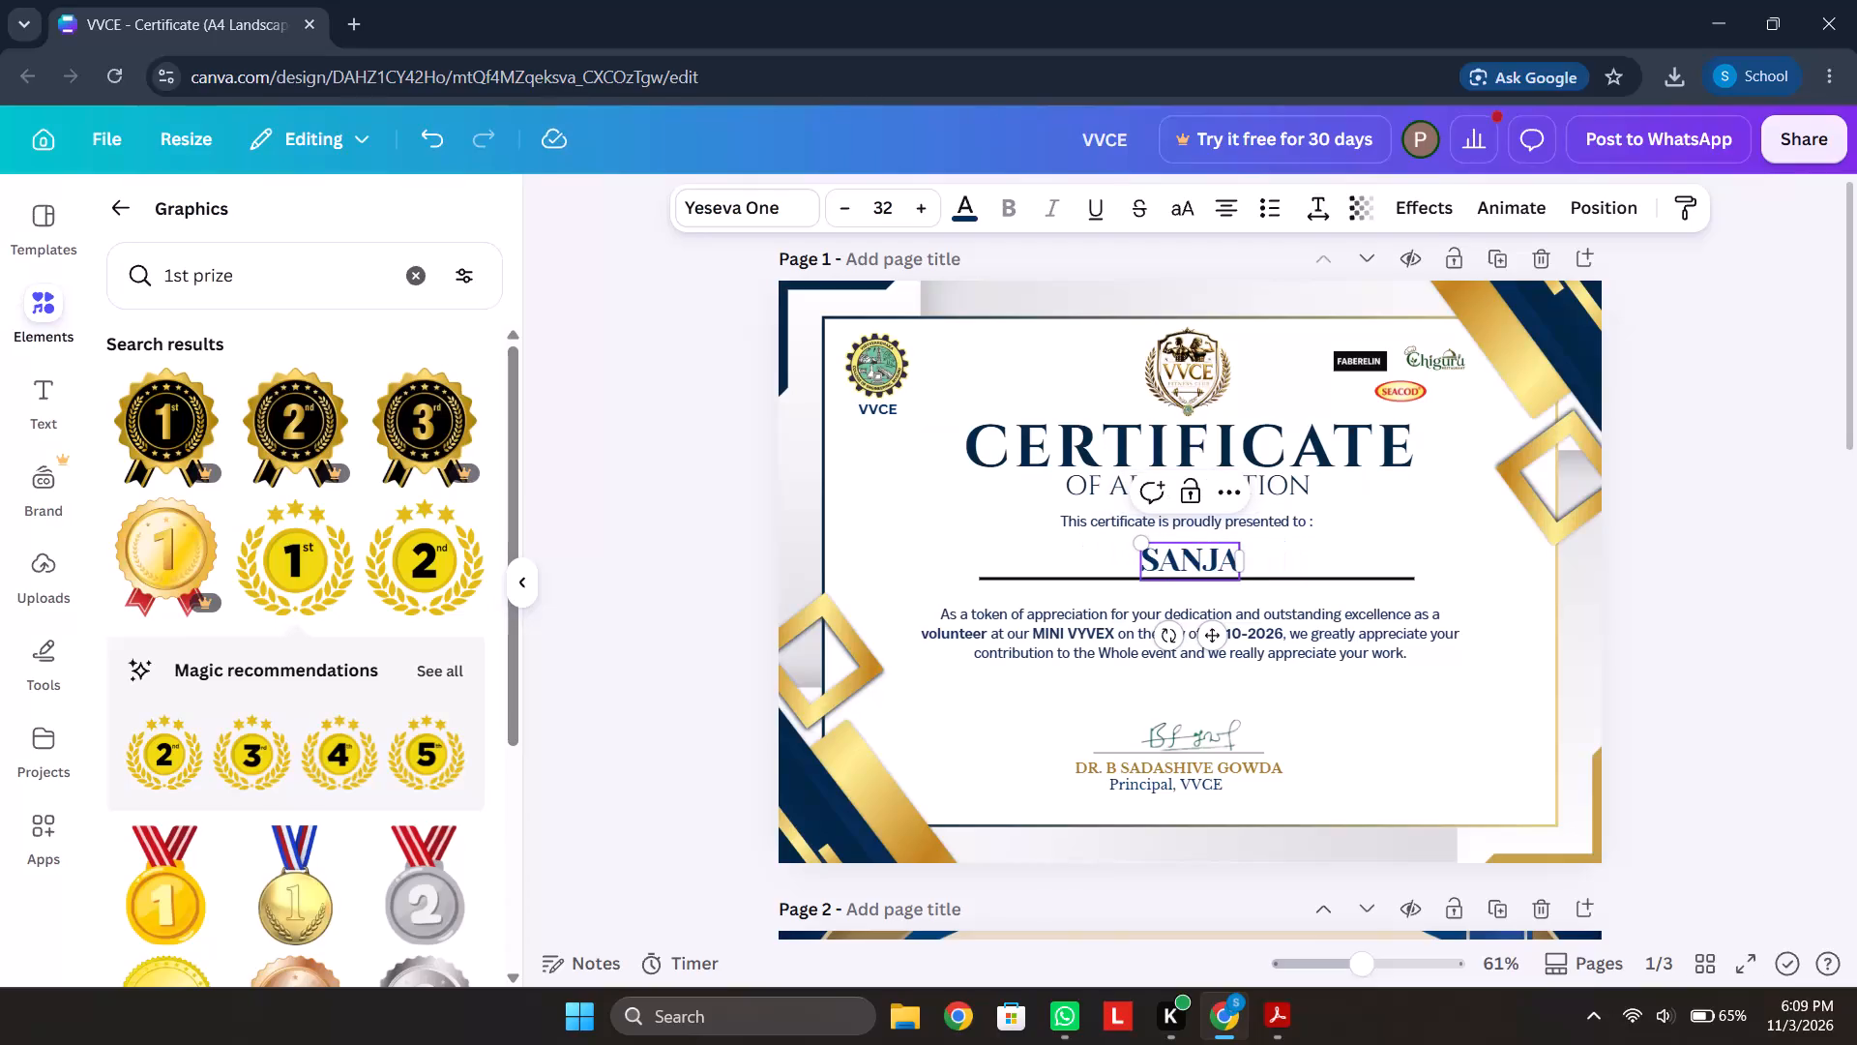
Finish entering the new recipient's first name and two initials in capitals on the page 1 certificate of appreciation.
type("NA")
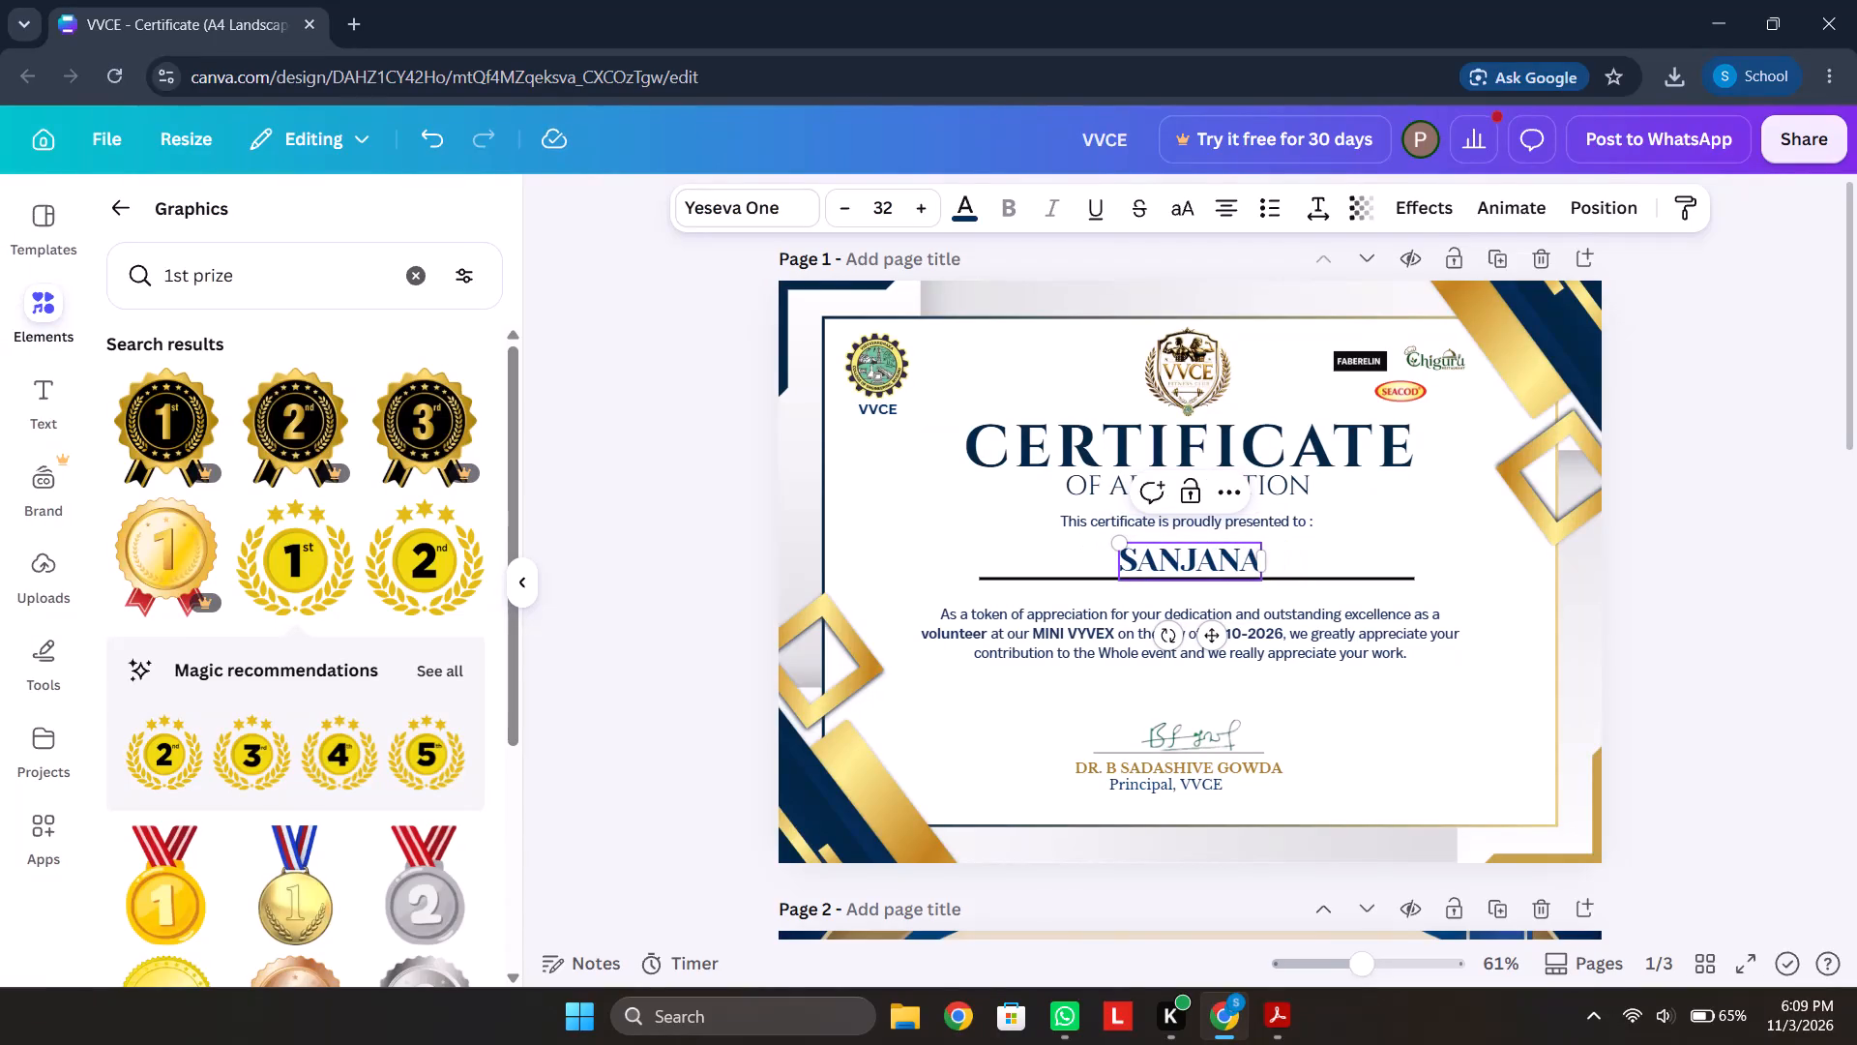
key("space")
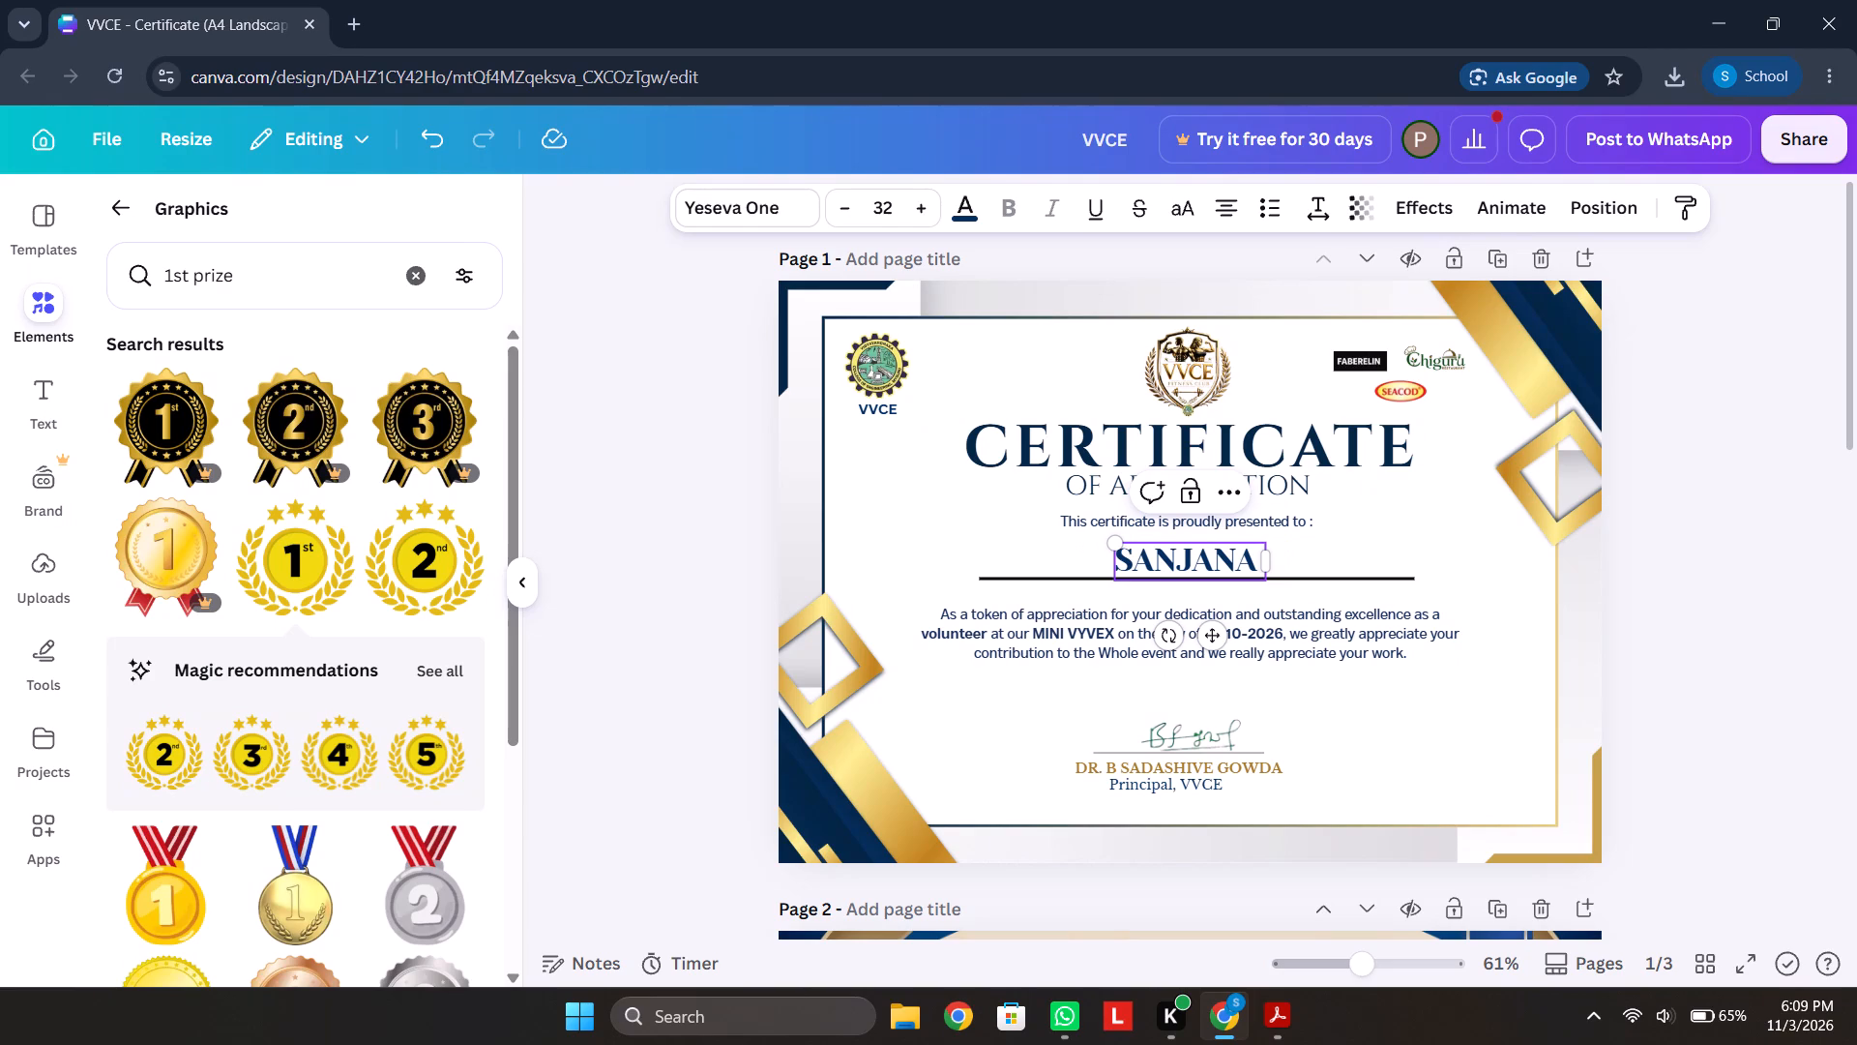
type("MS")
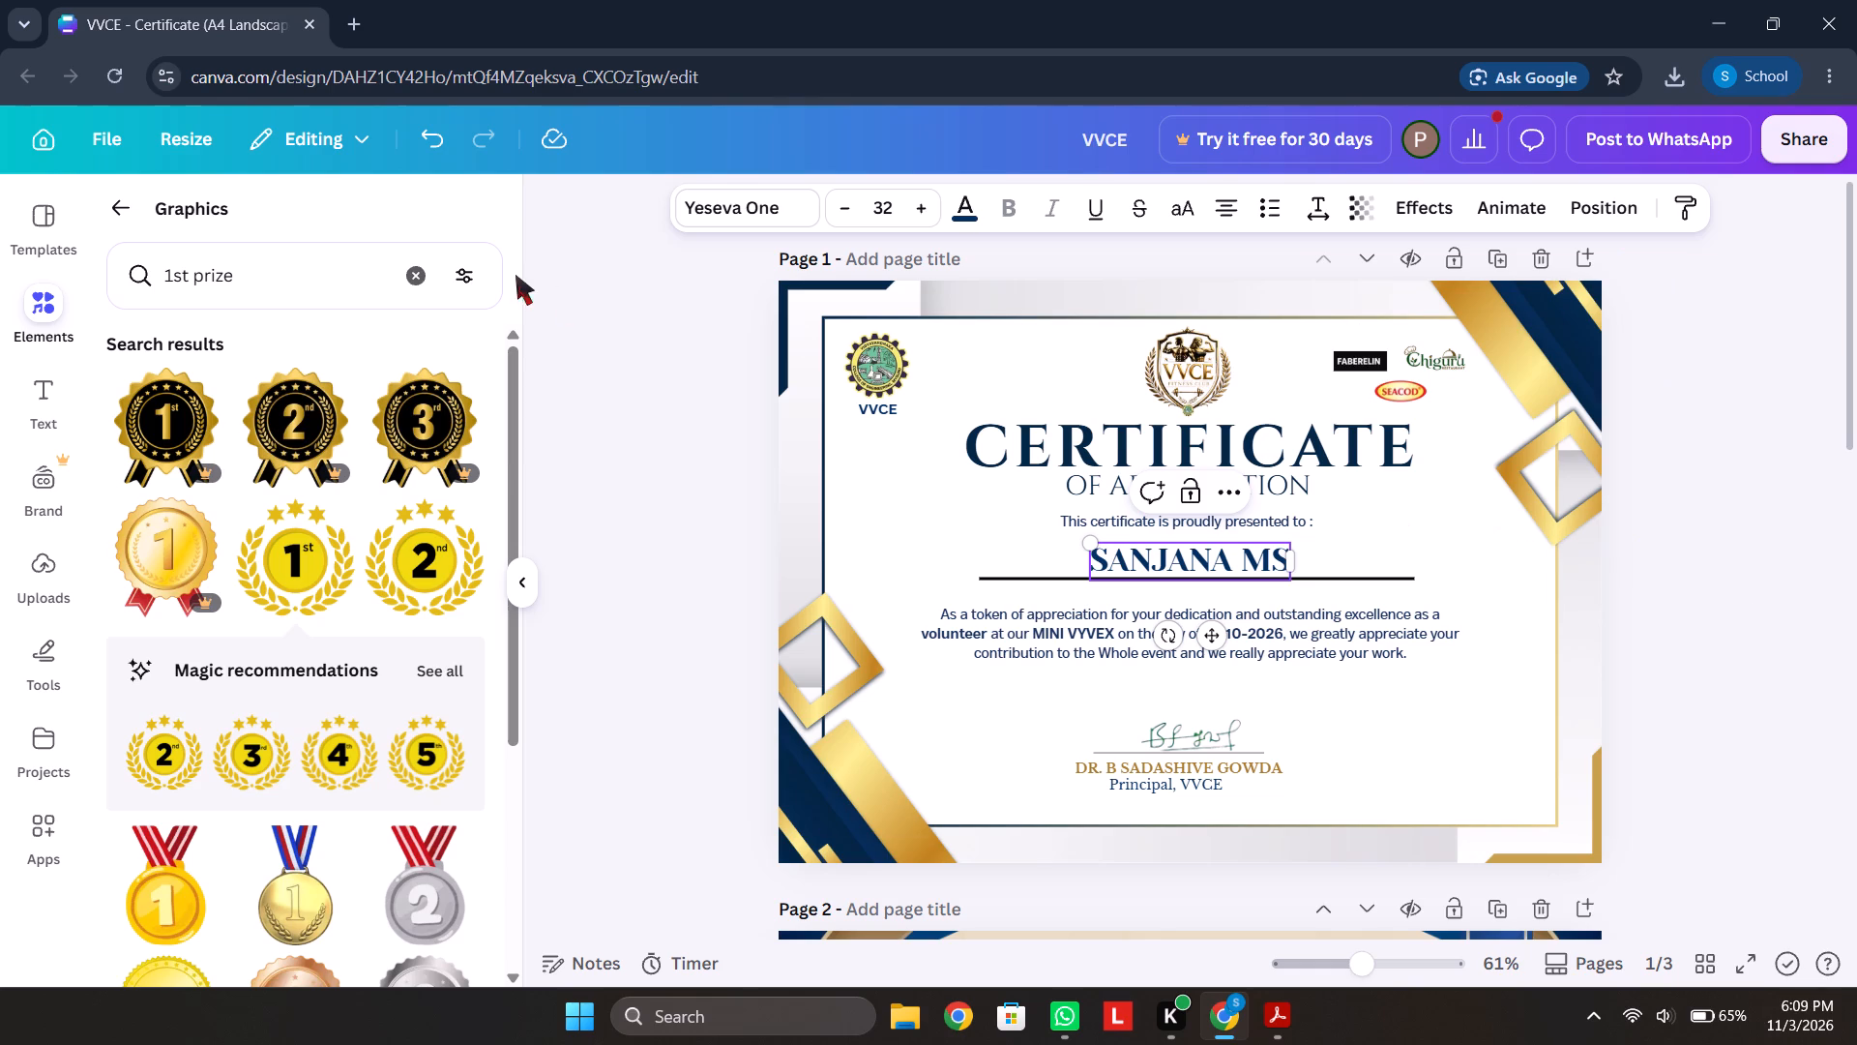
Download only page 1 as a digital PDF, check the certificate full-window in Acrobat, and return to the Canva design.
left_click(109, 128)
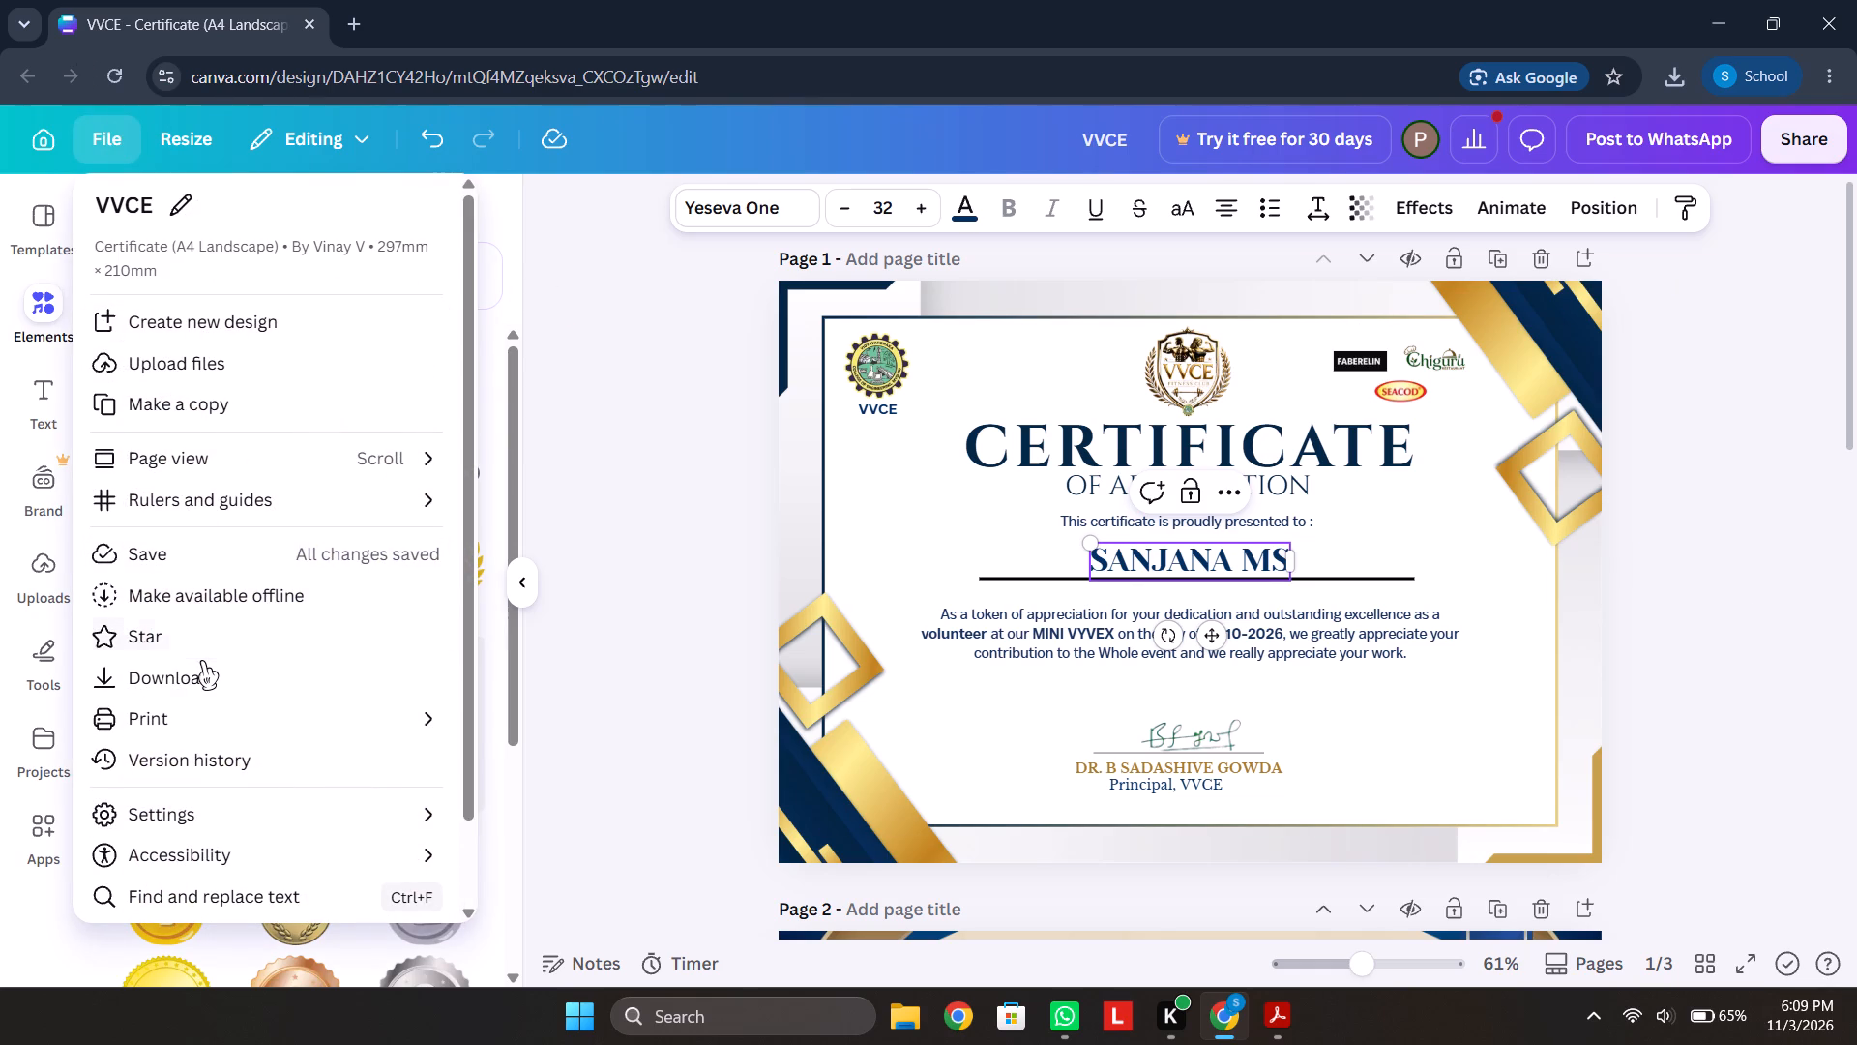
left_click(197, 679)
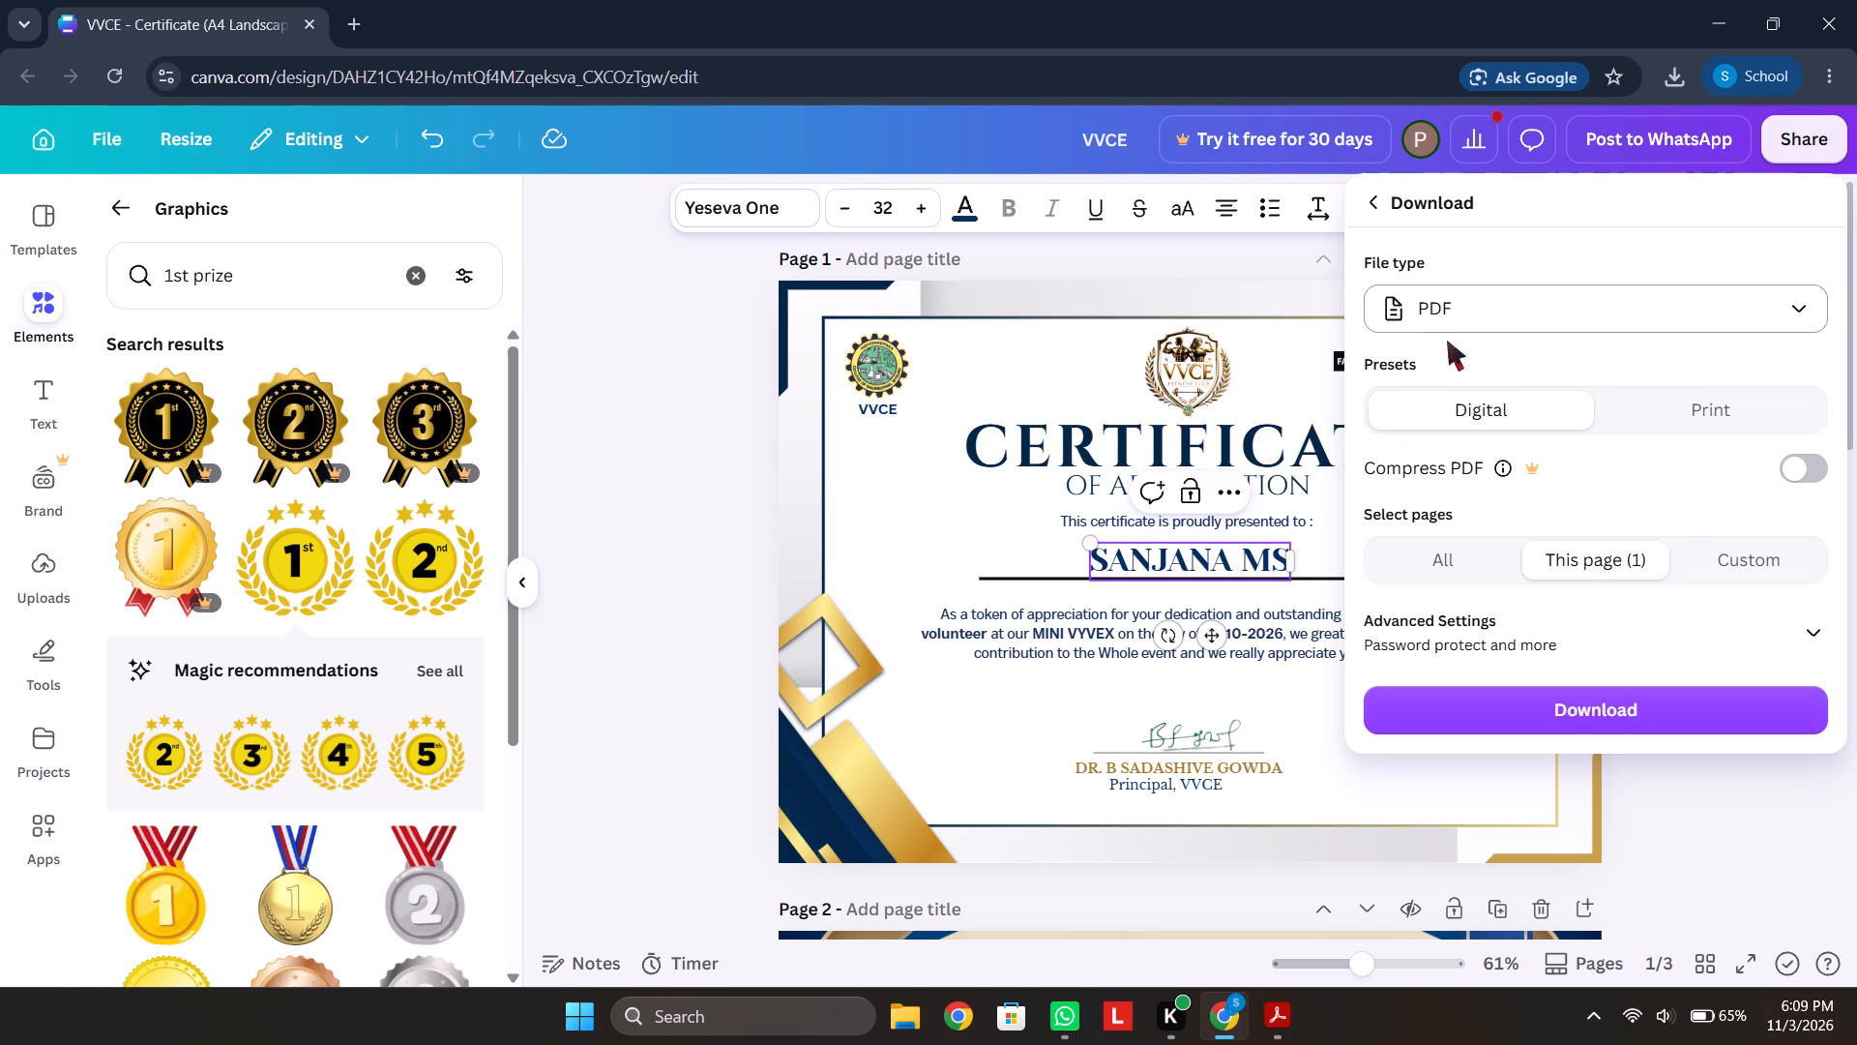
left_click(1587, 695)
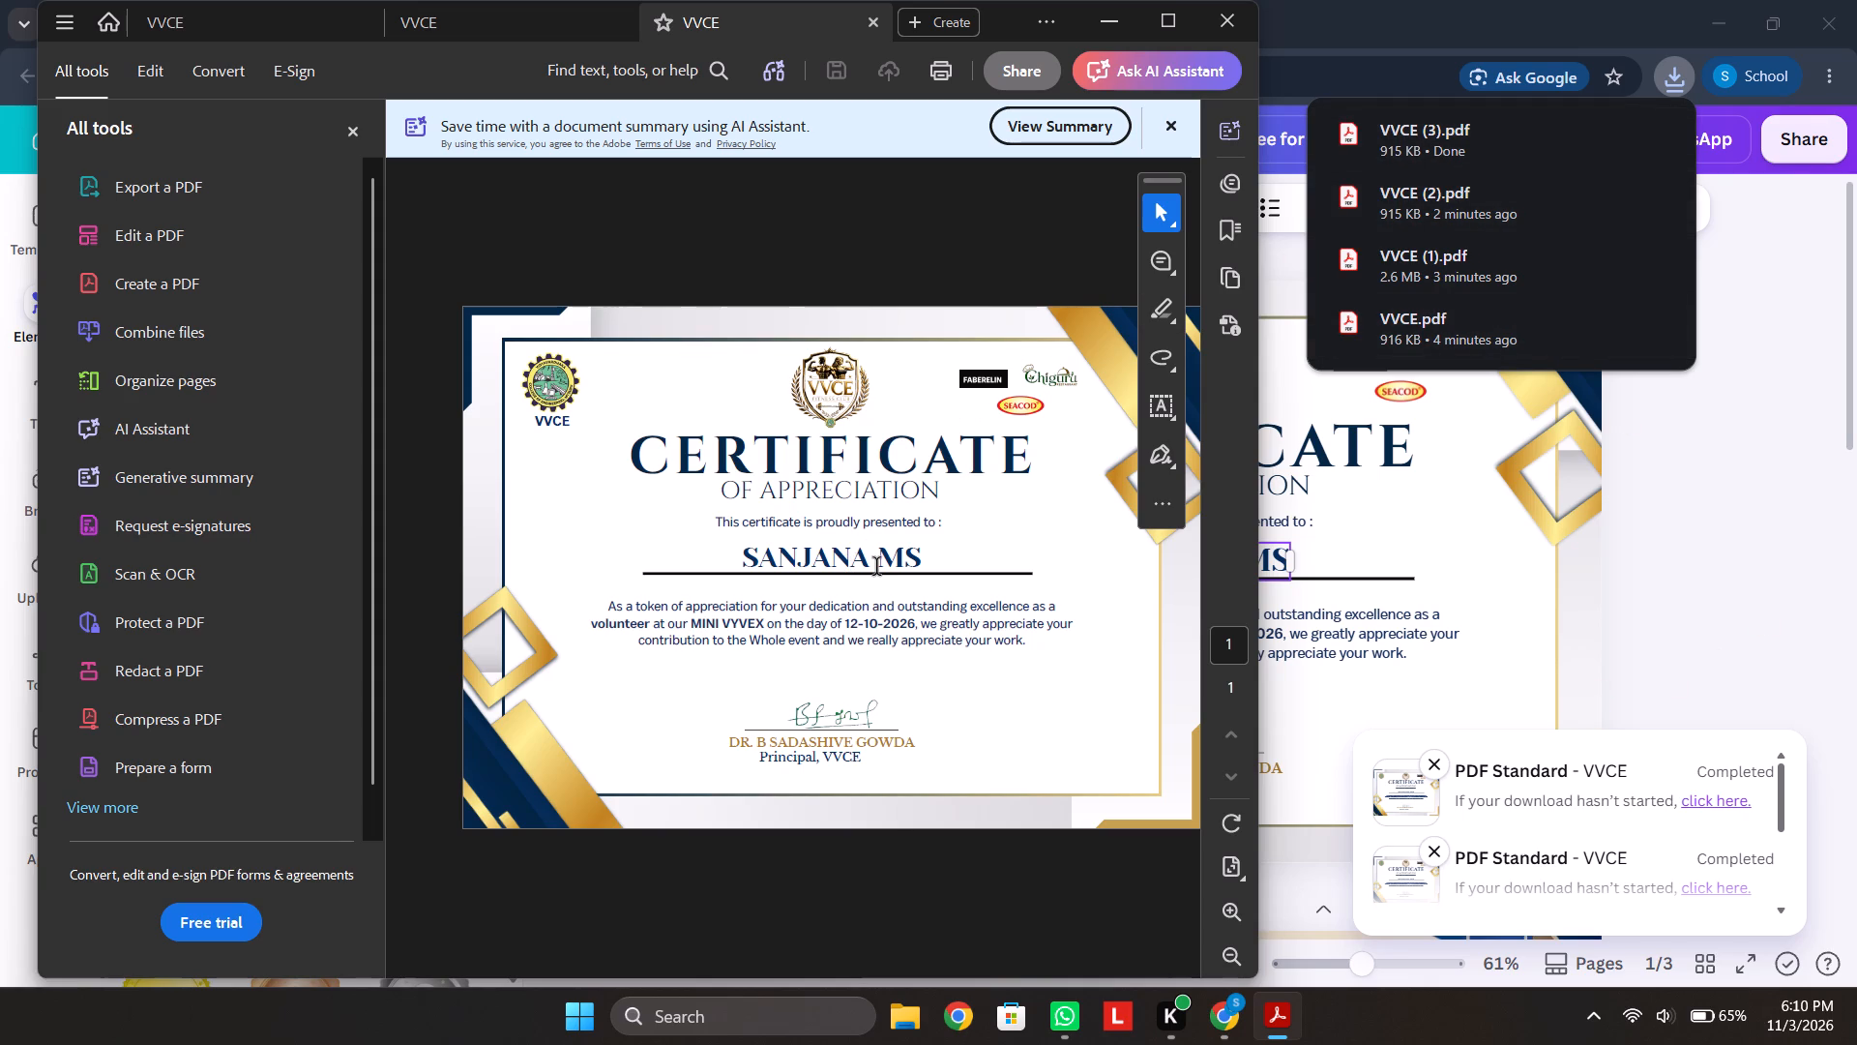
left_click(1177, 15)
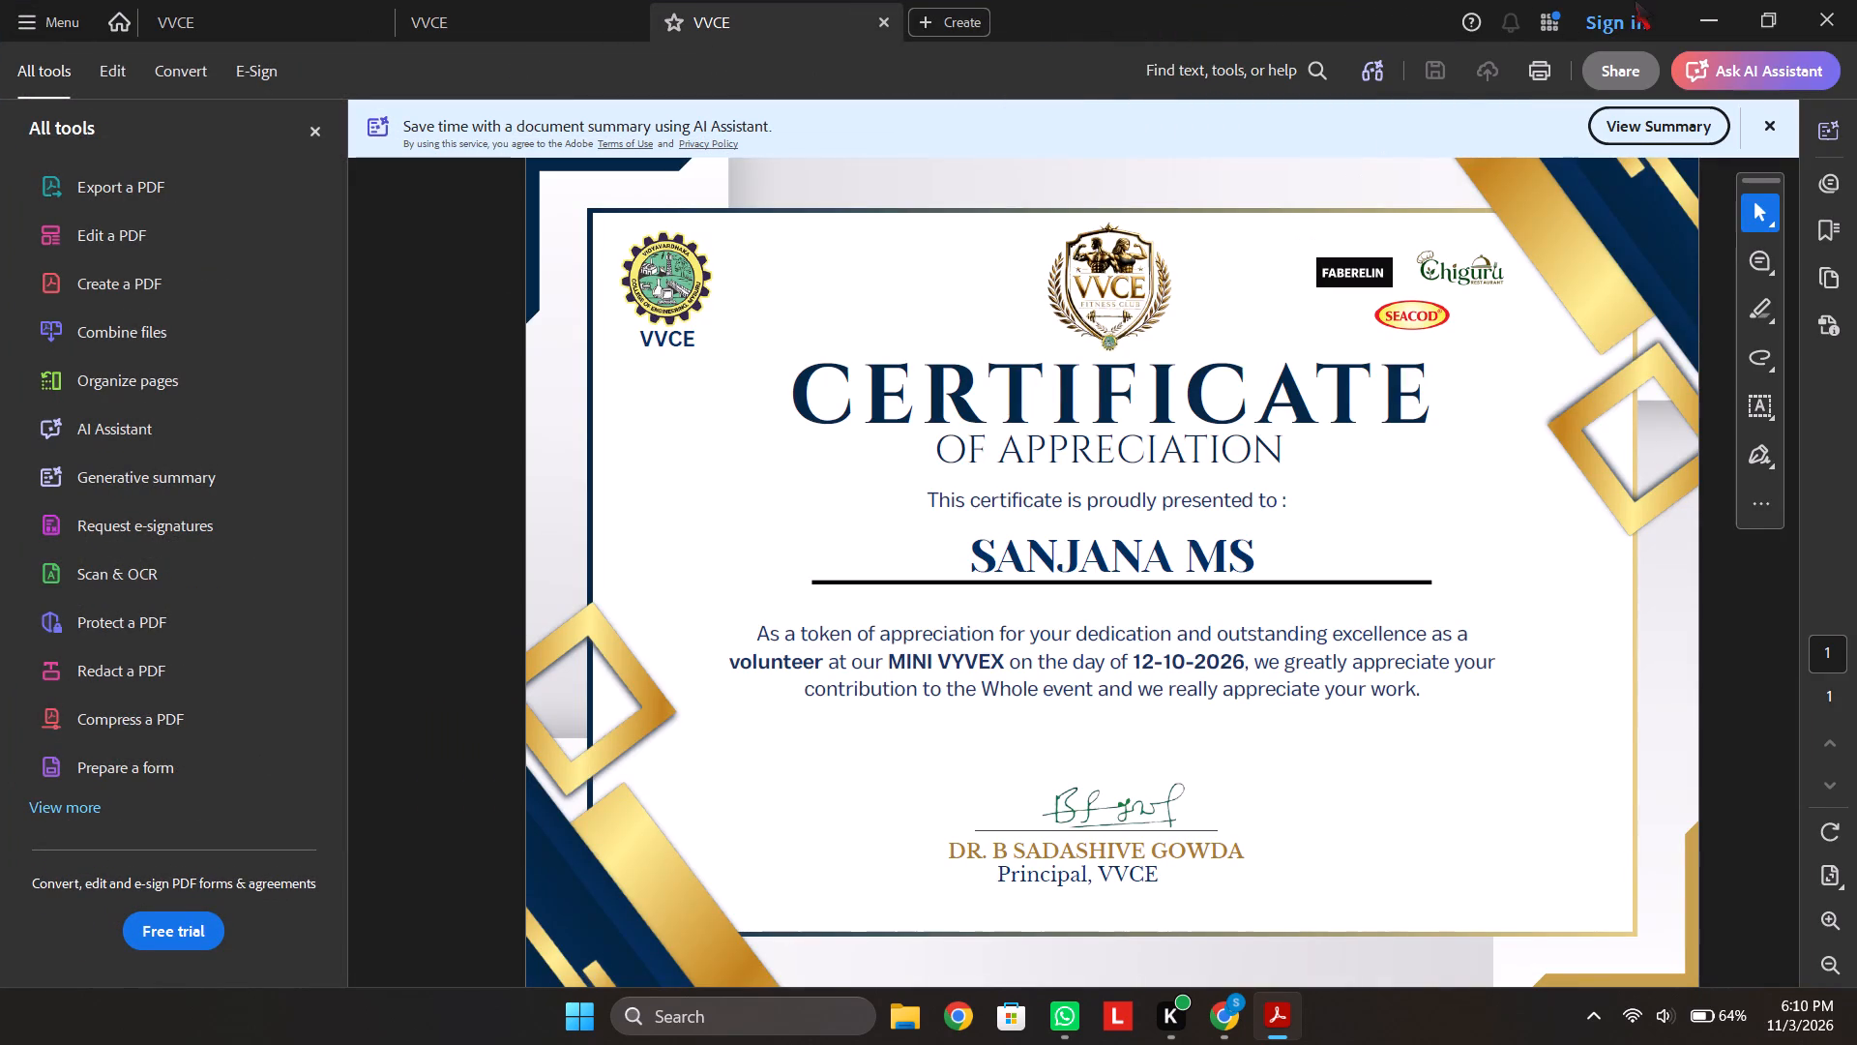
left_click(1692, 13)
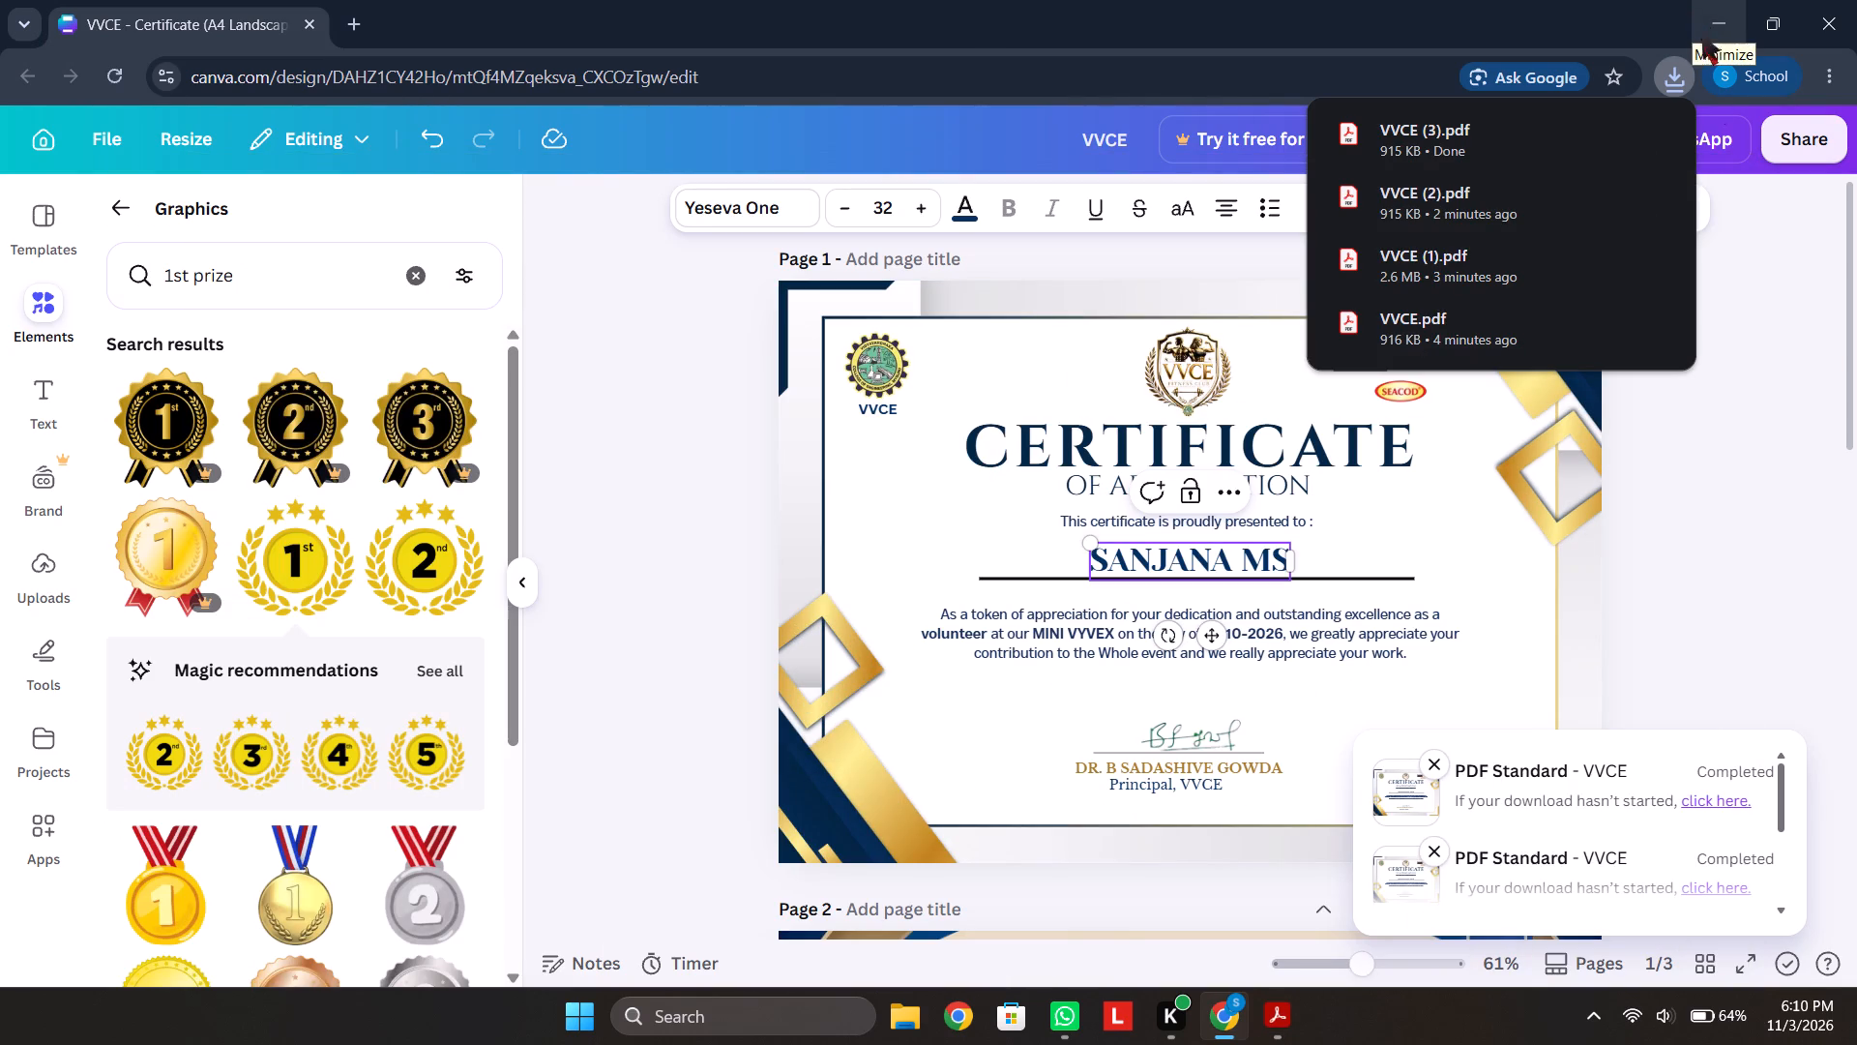
Insert a space between the two initials of the recipient's name on the page 1 certificate.
left_click(1267, 558)
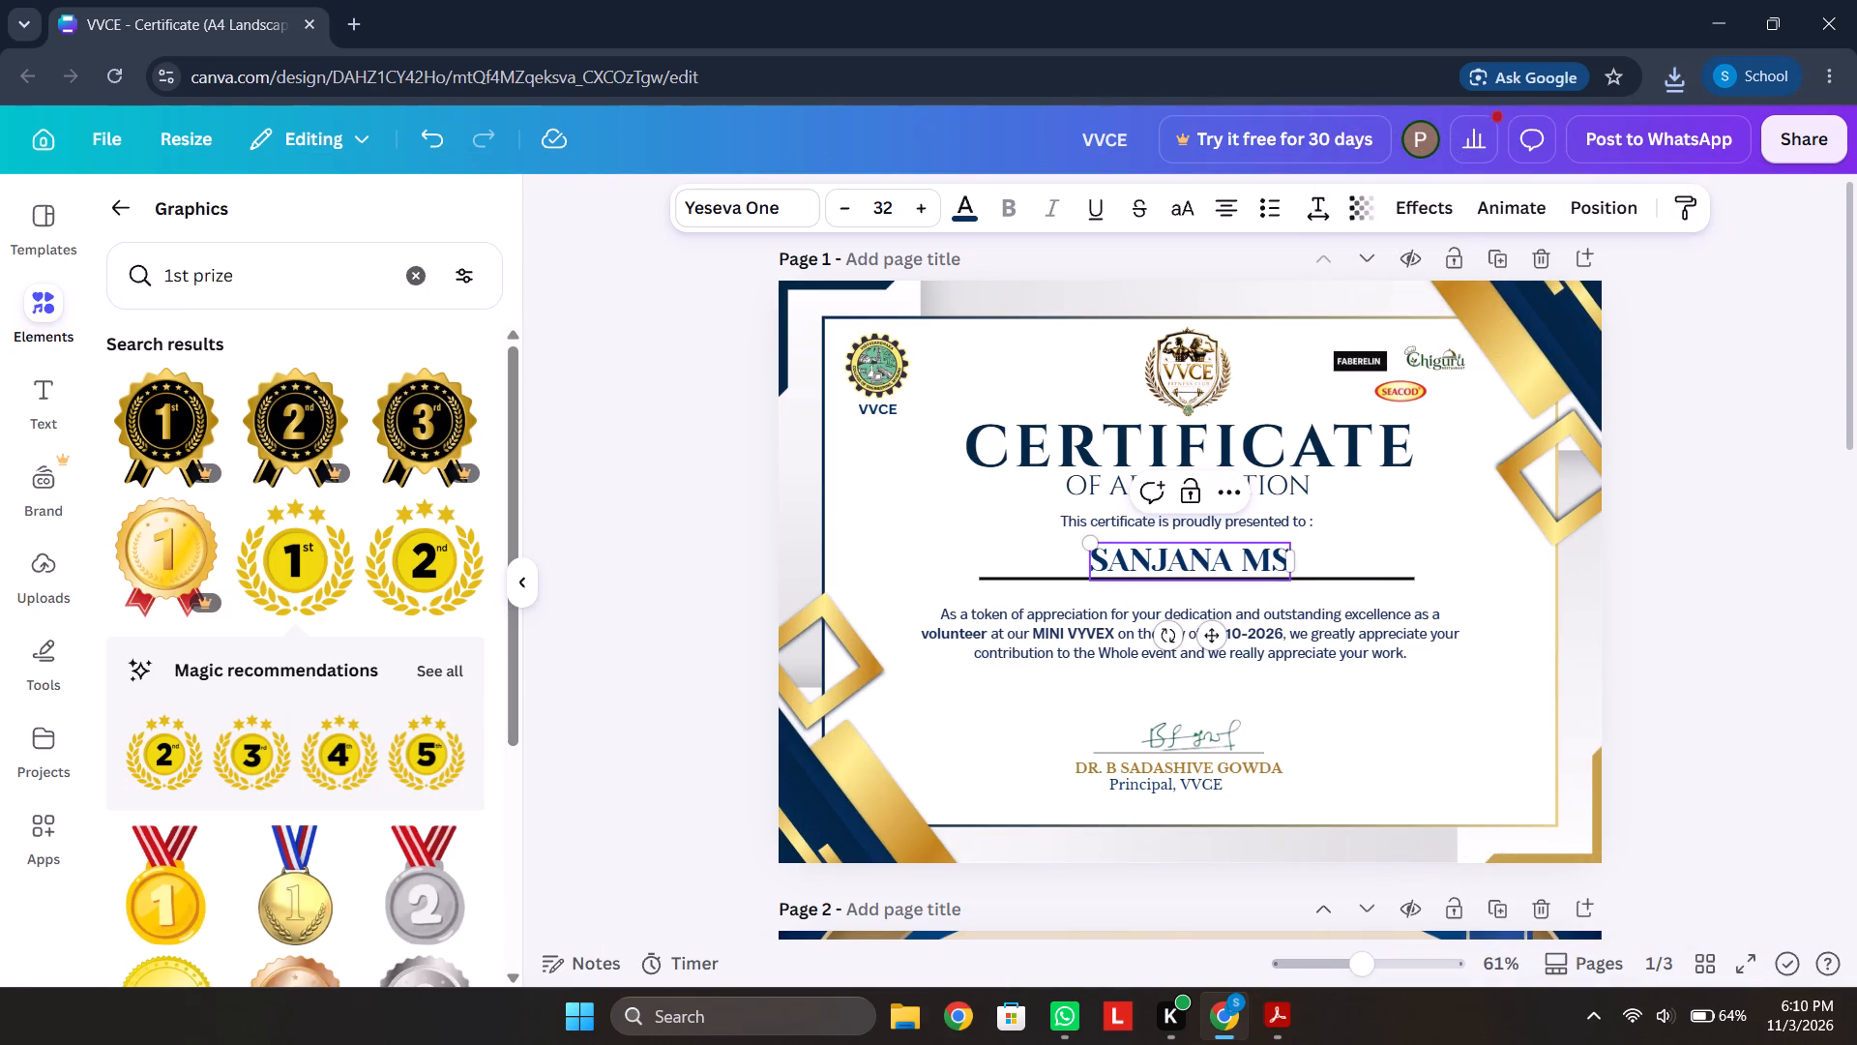
left_click(1267, 558)
key("space")
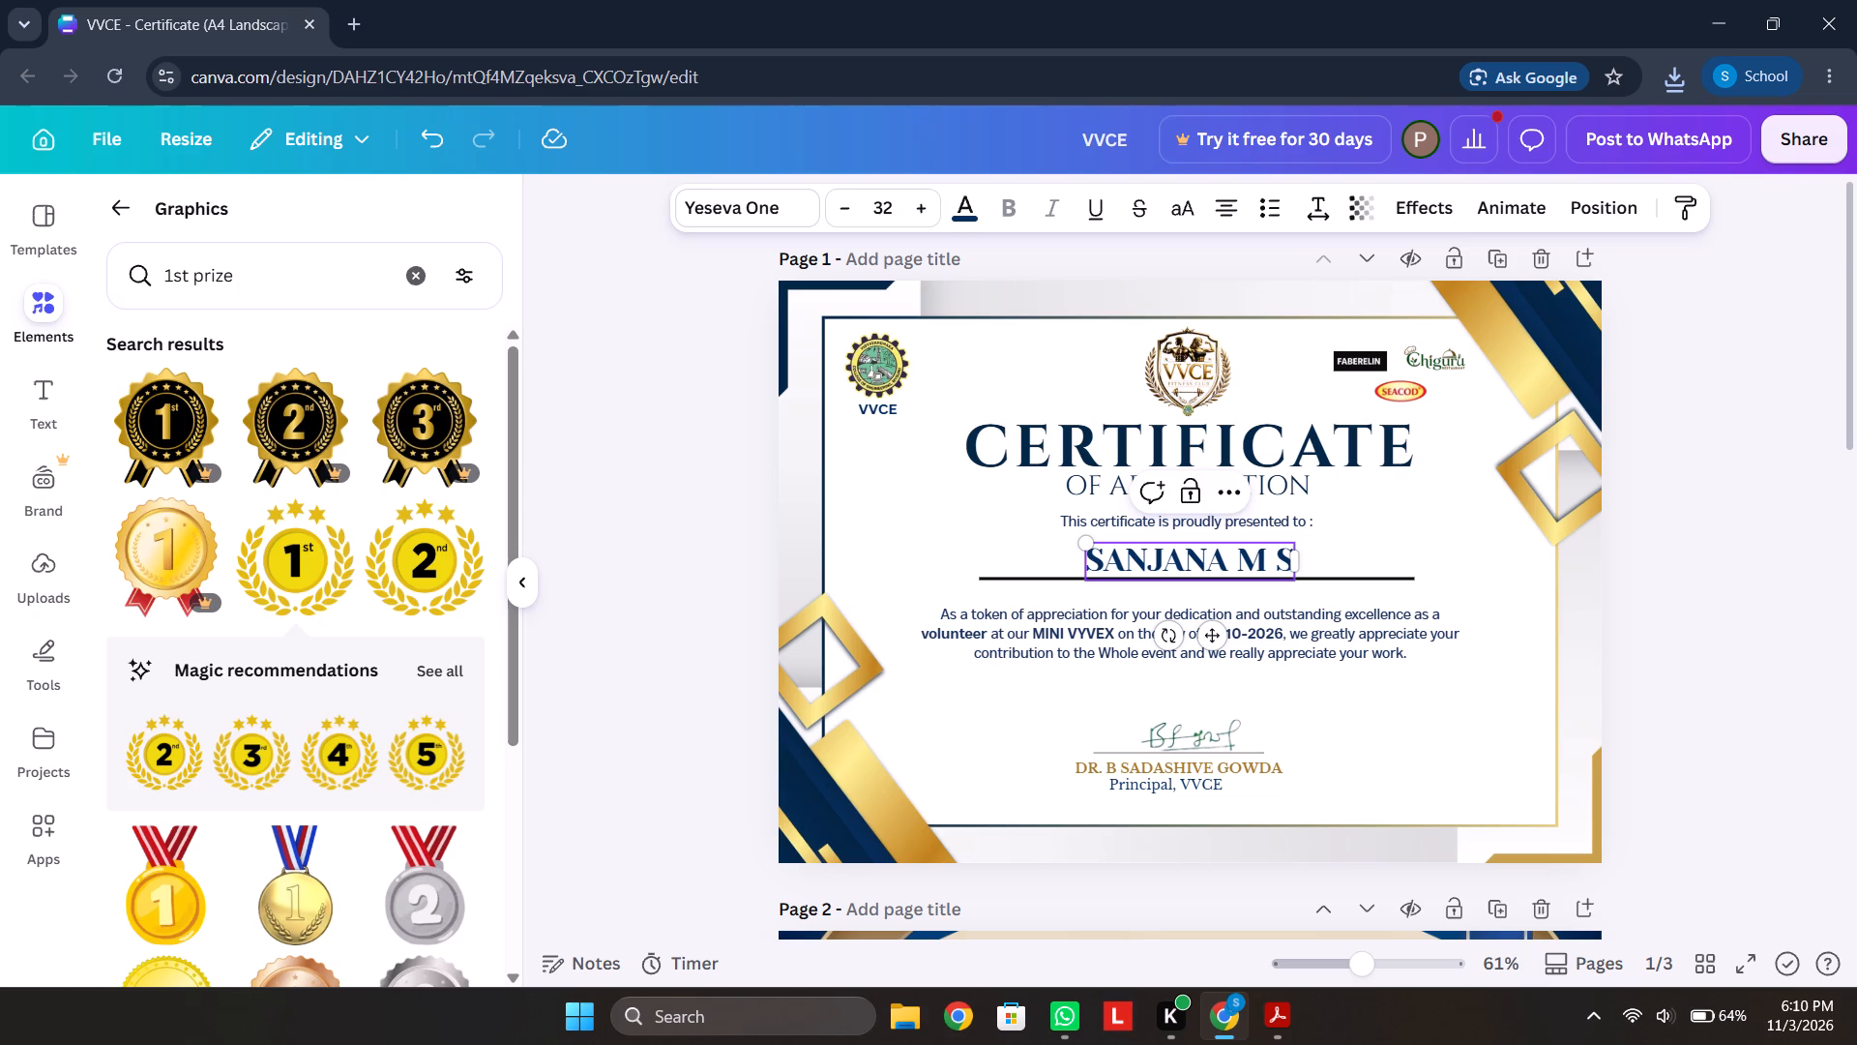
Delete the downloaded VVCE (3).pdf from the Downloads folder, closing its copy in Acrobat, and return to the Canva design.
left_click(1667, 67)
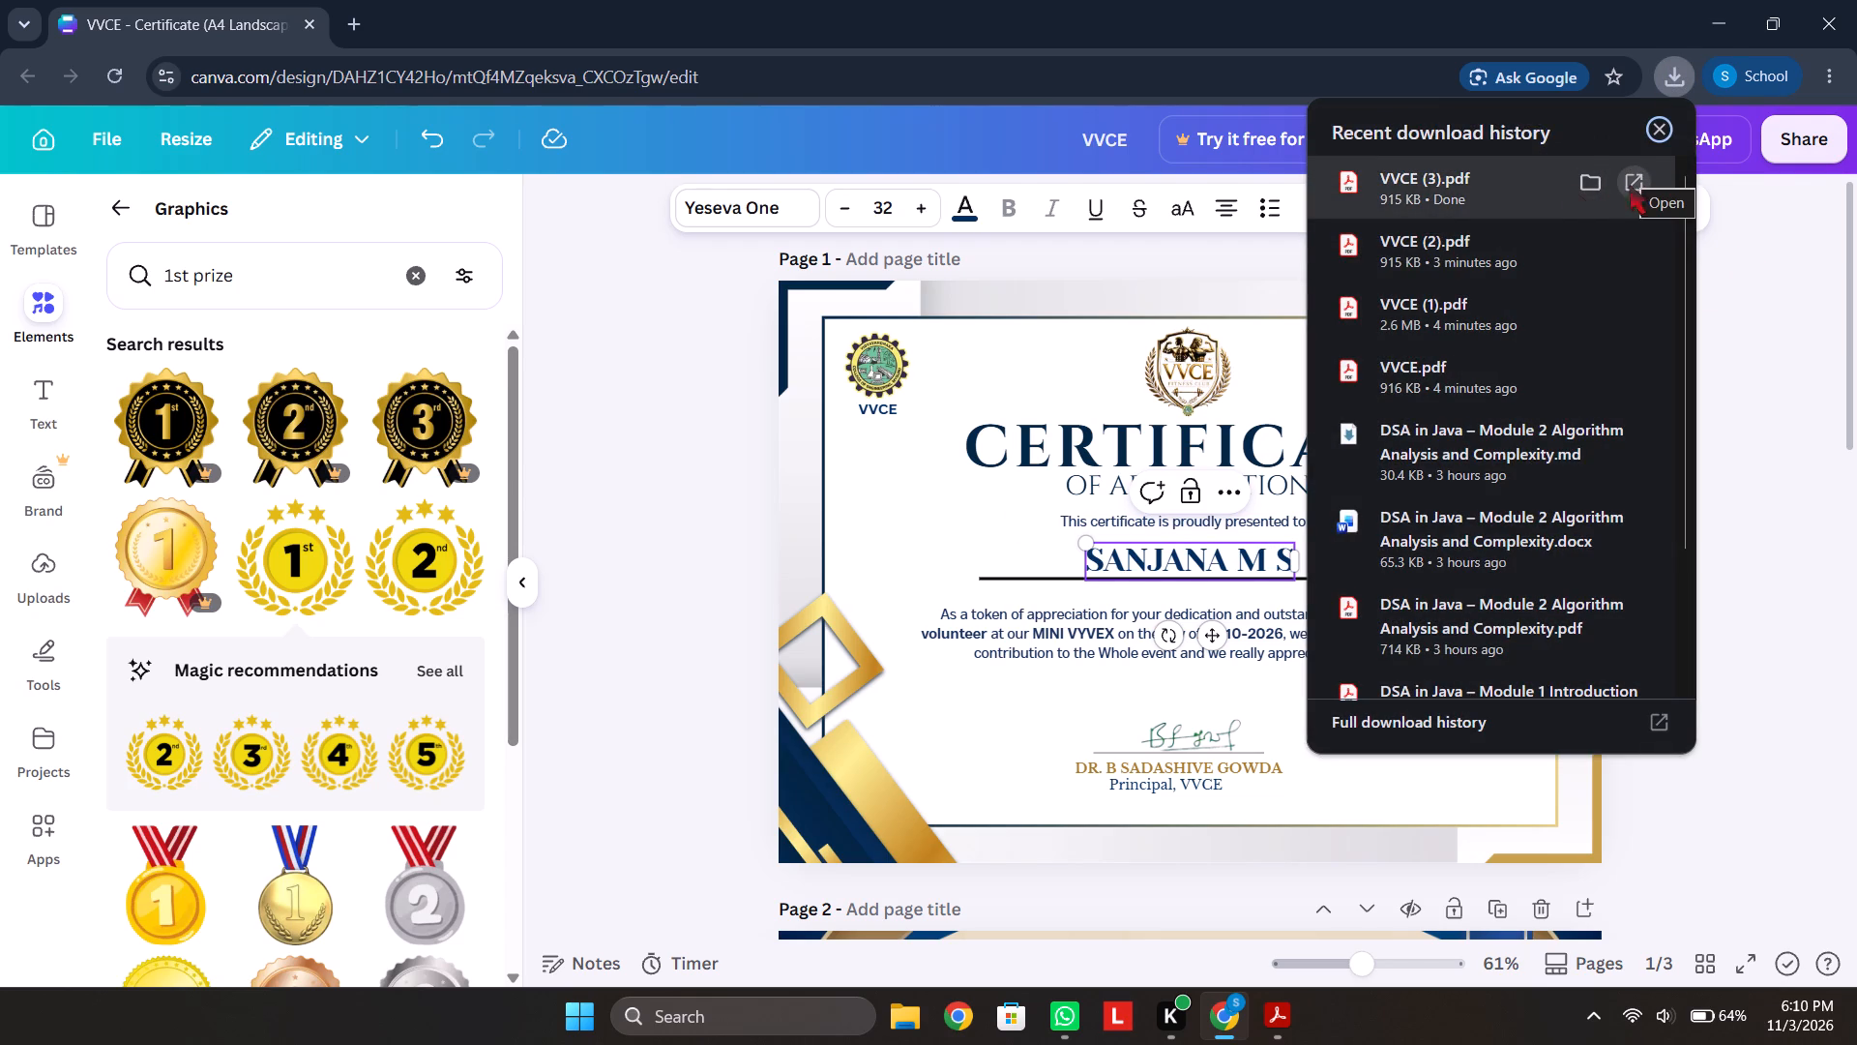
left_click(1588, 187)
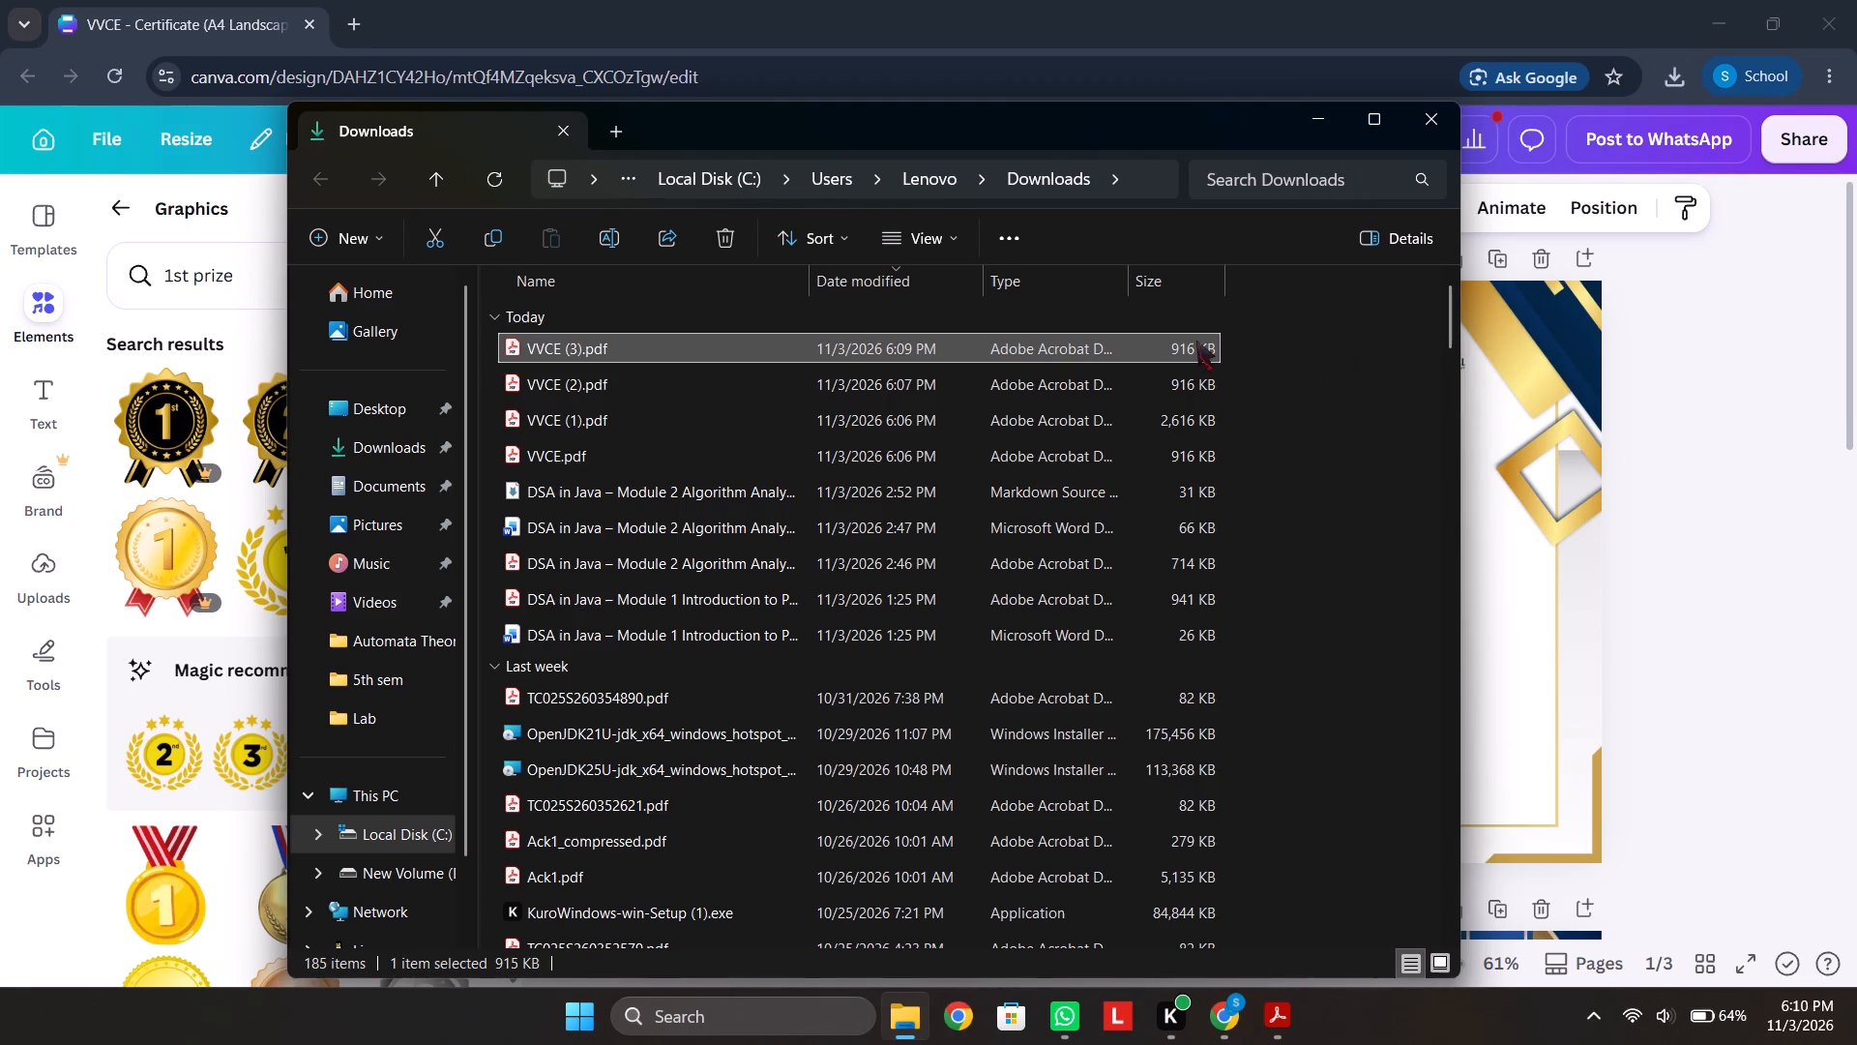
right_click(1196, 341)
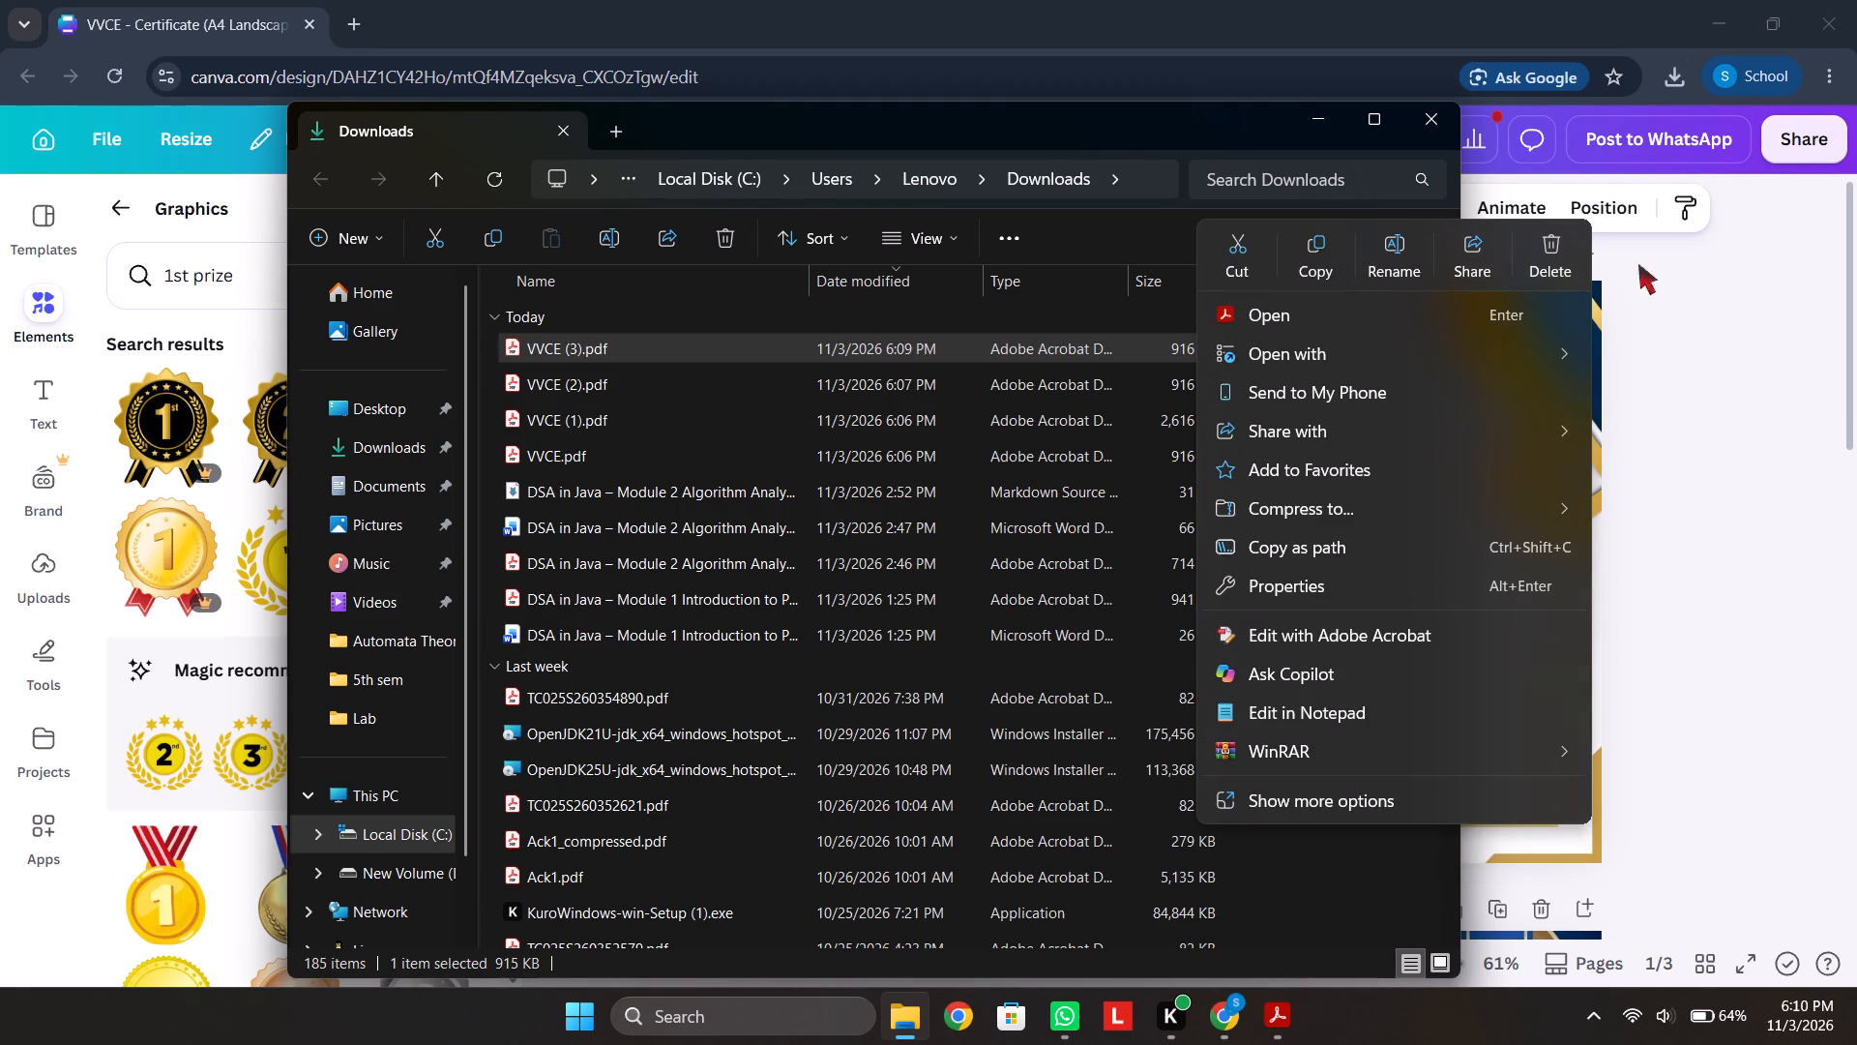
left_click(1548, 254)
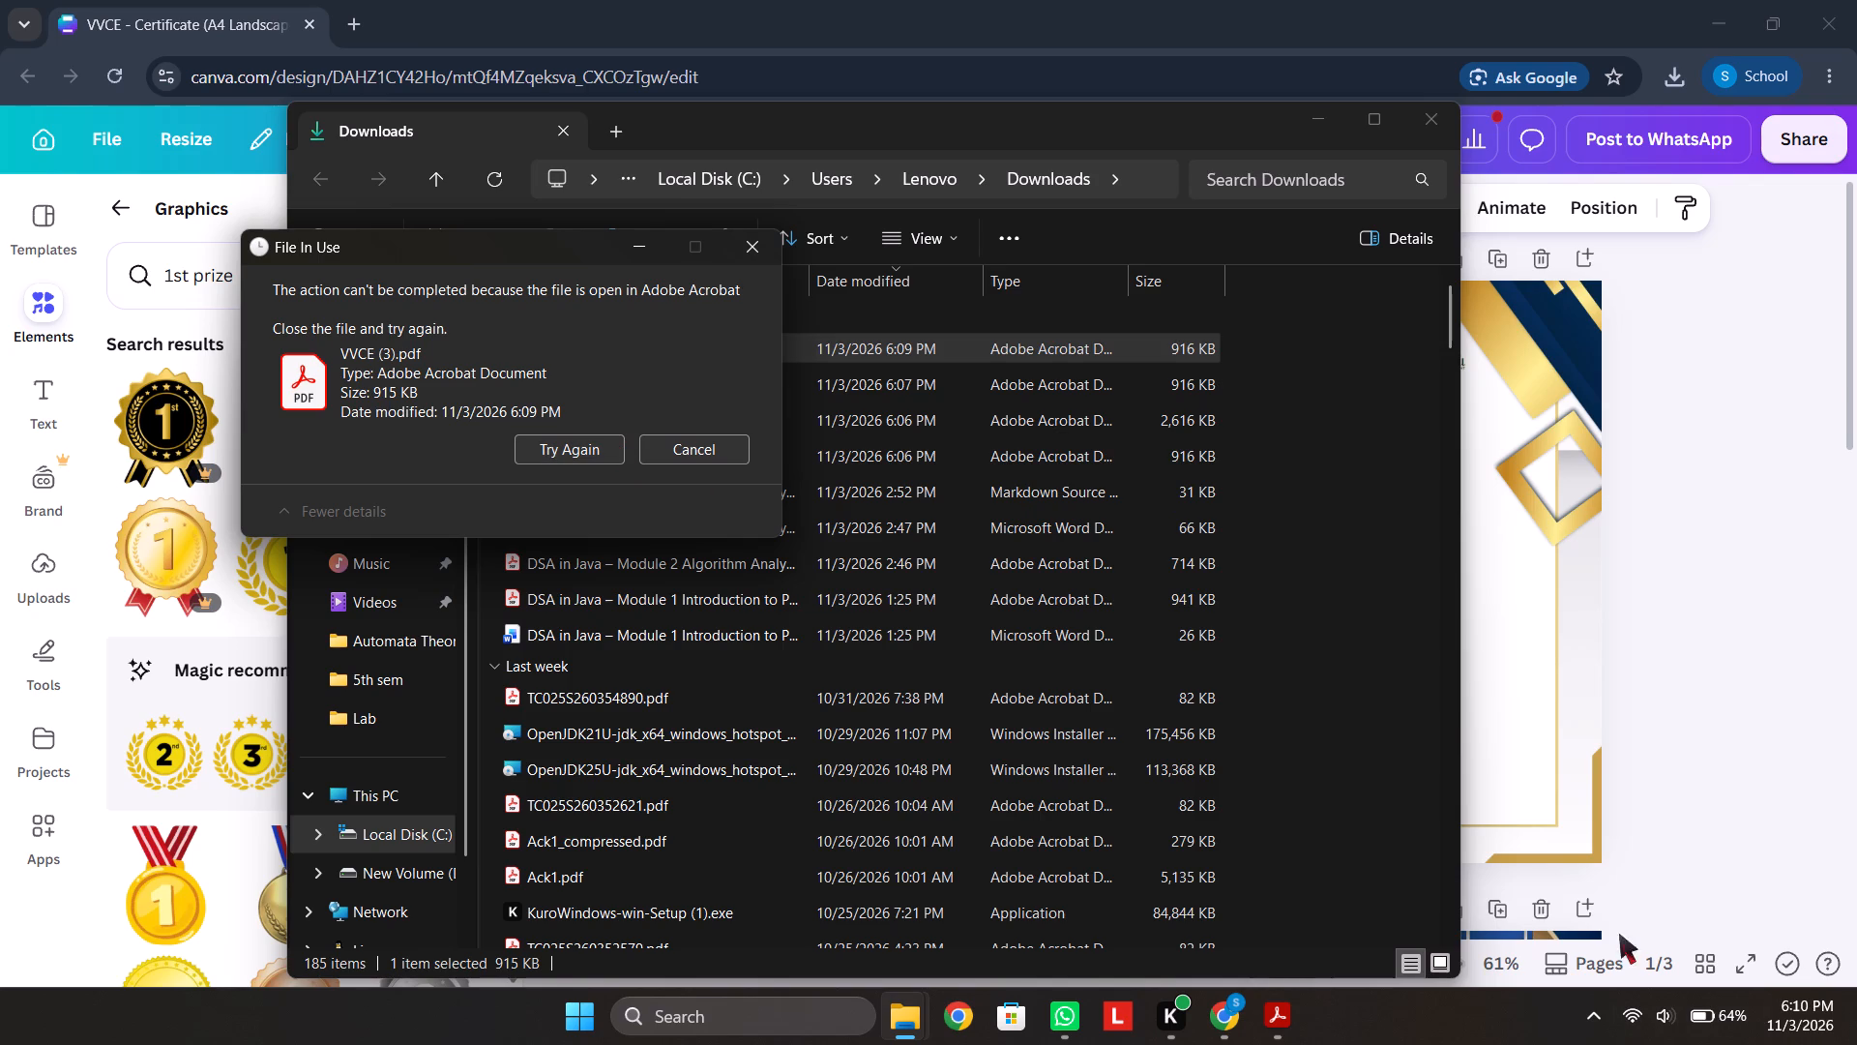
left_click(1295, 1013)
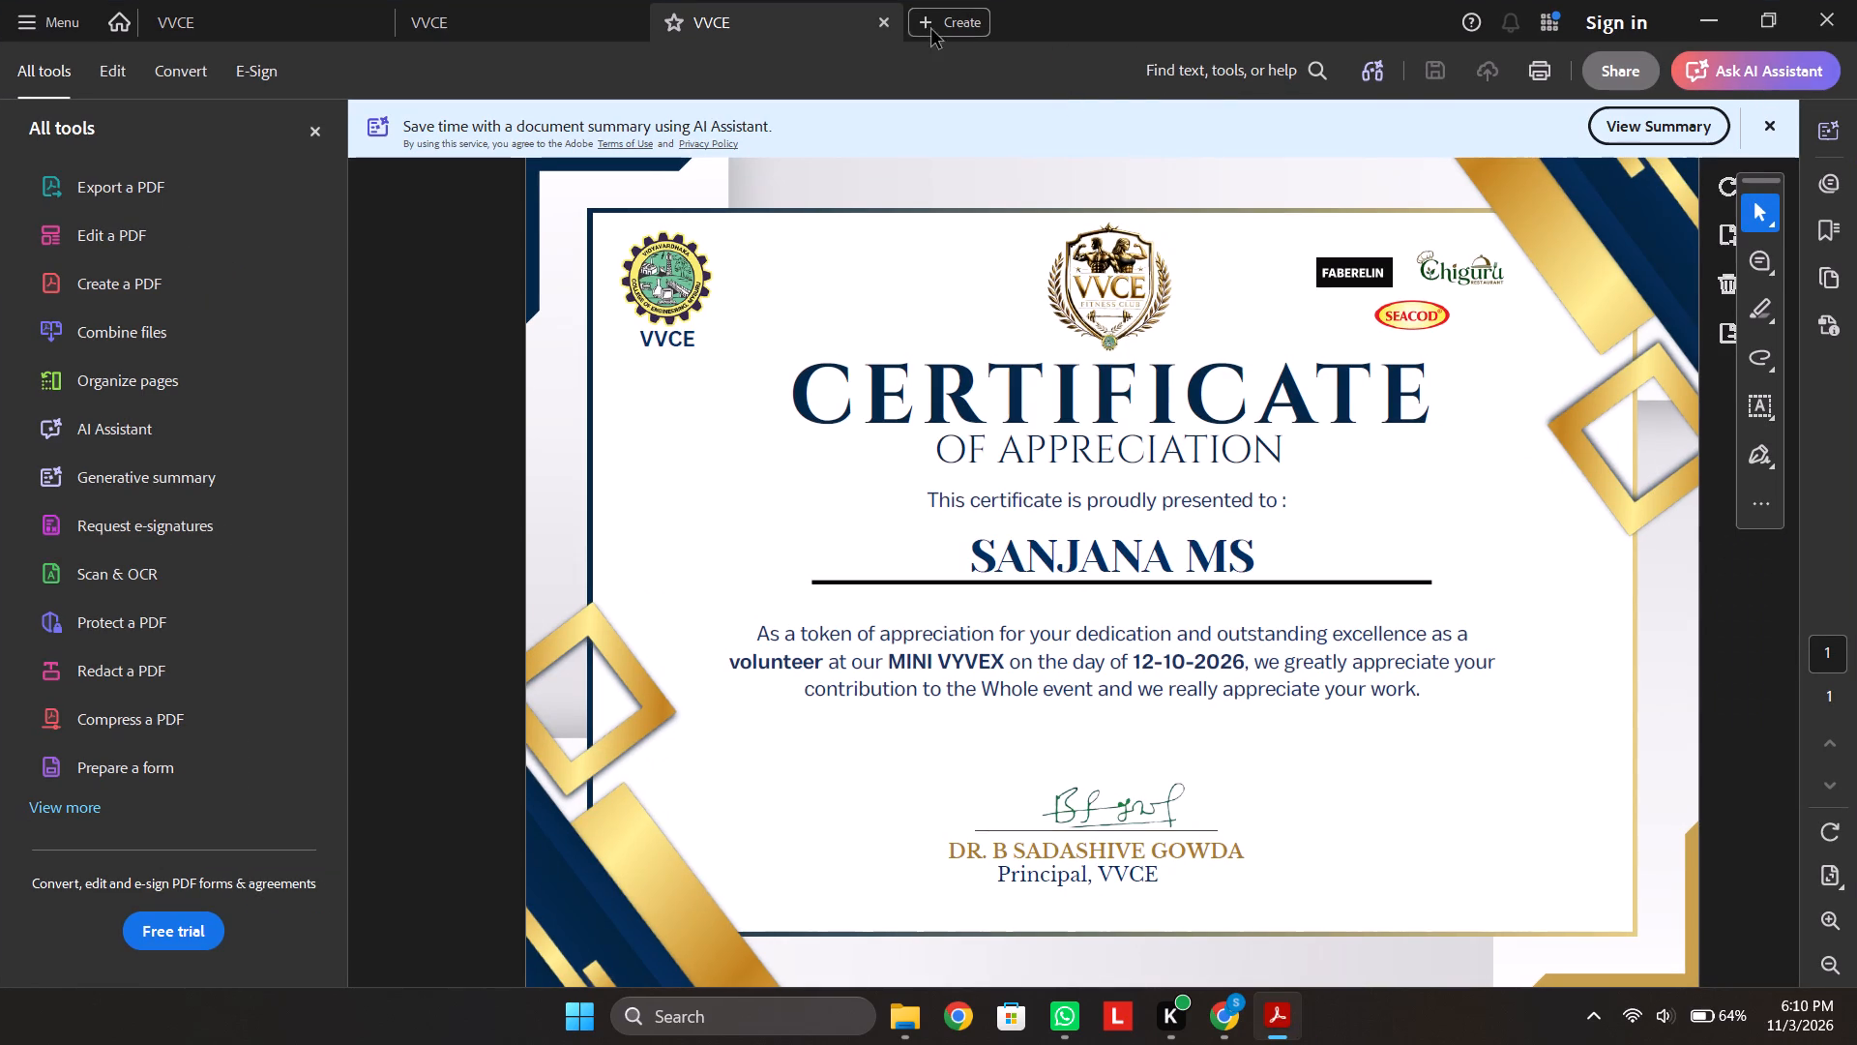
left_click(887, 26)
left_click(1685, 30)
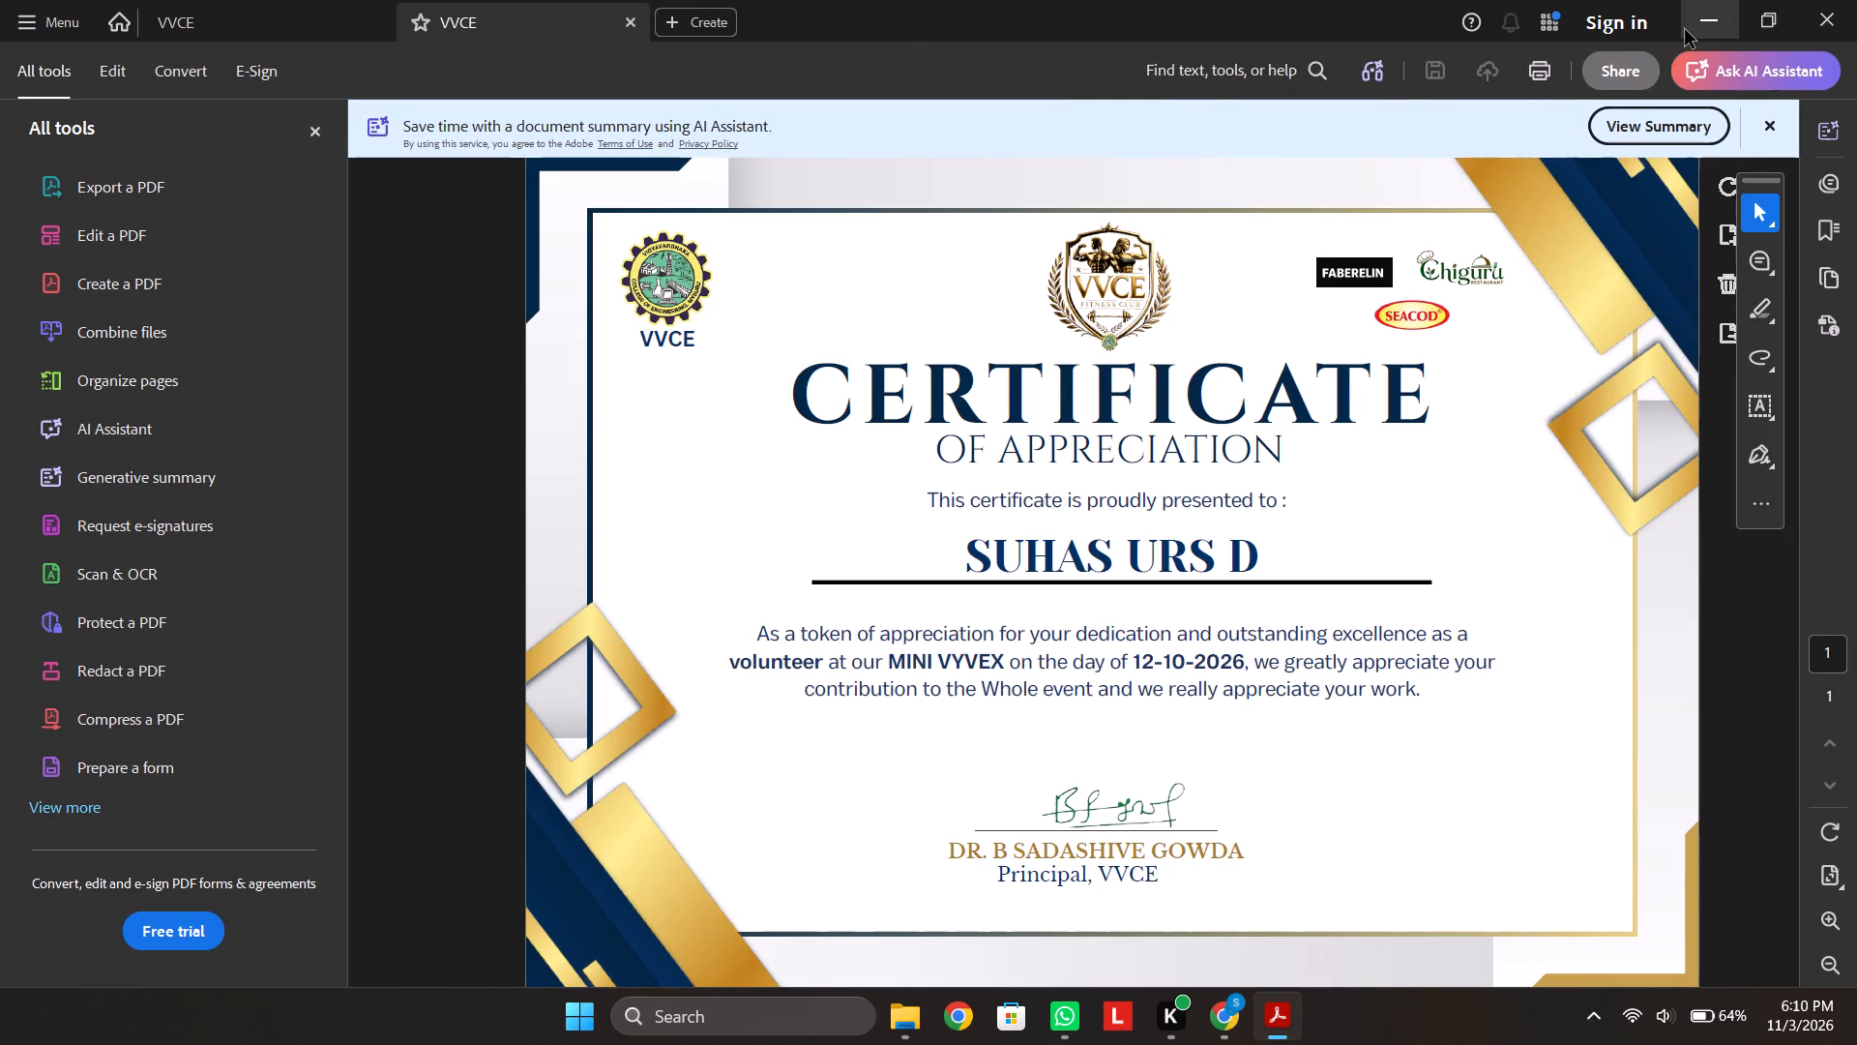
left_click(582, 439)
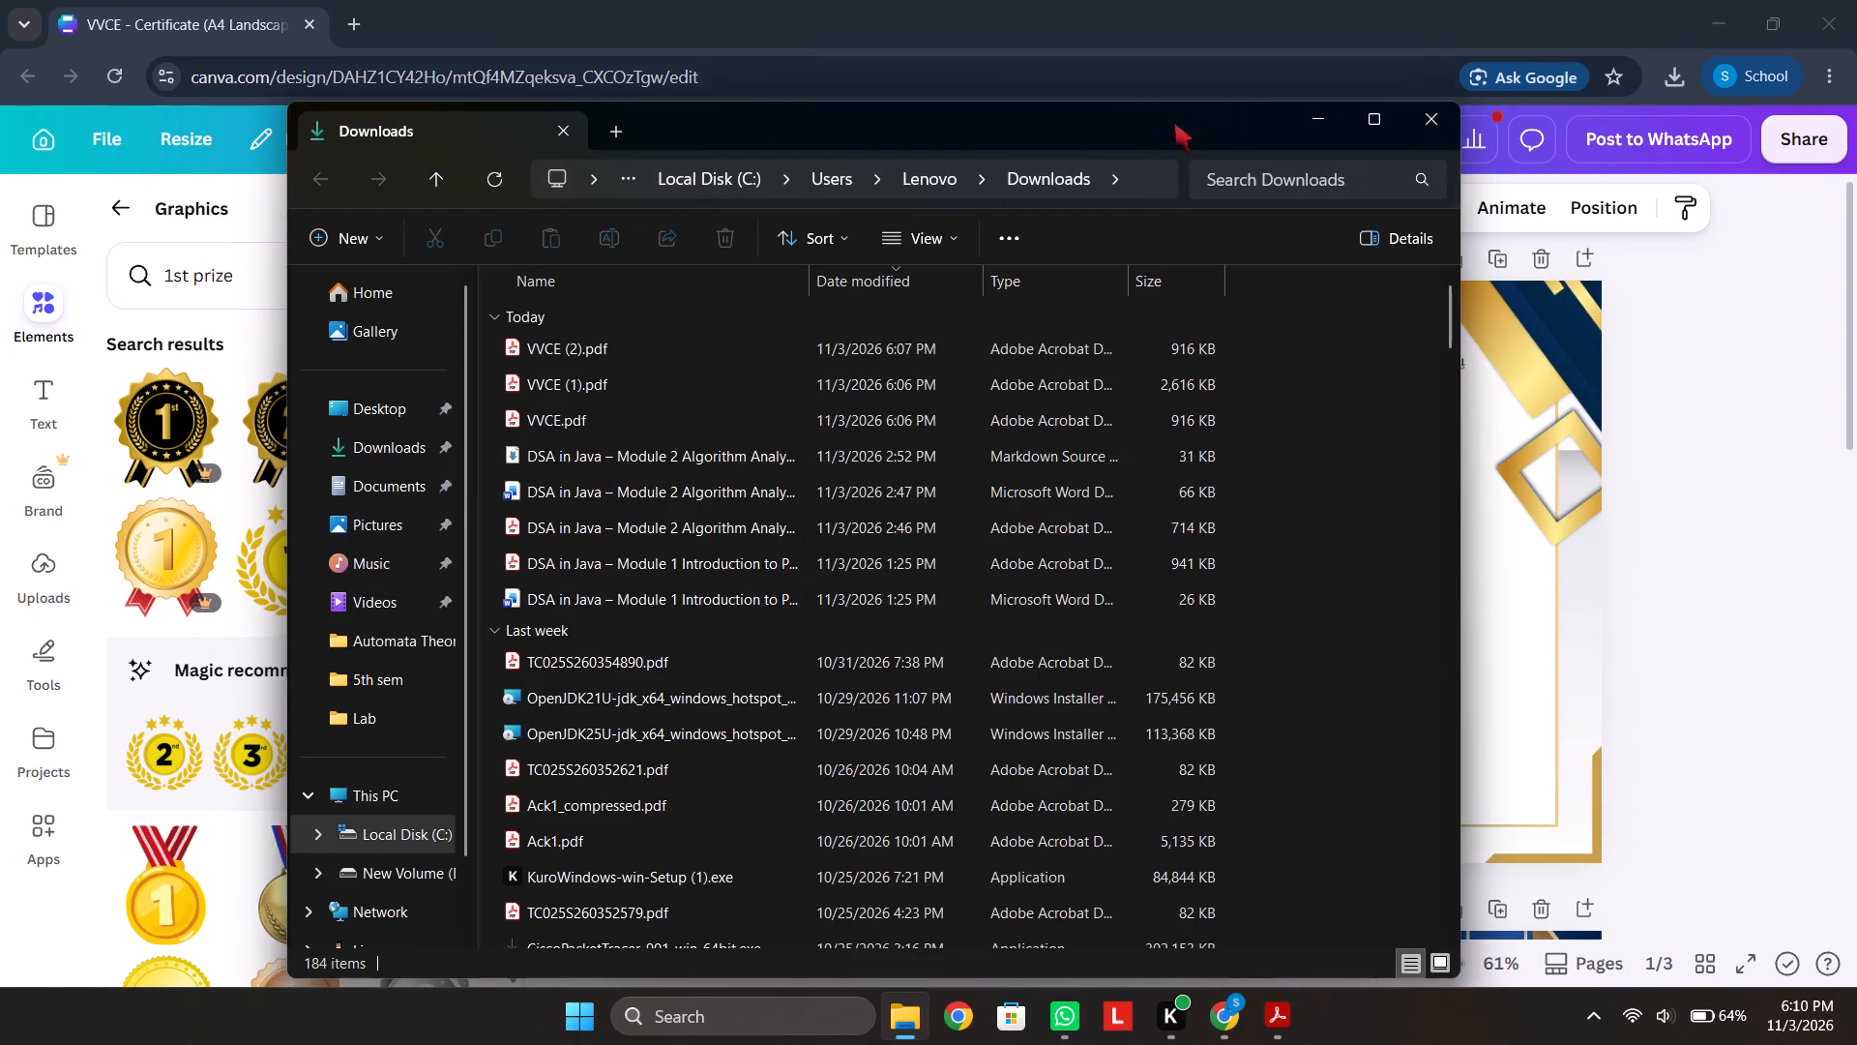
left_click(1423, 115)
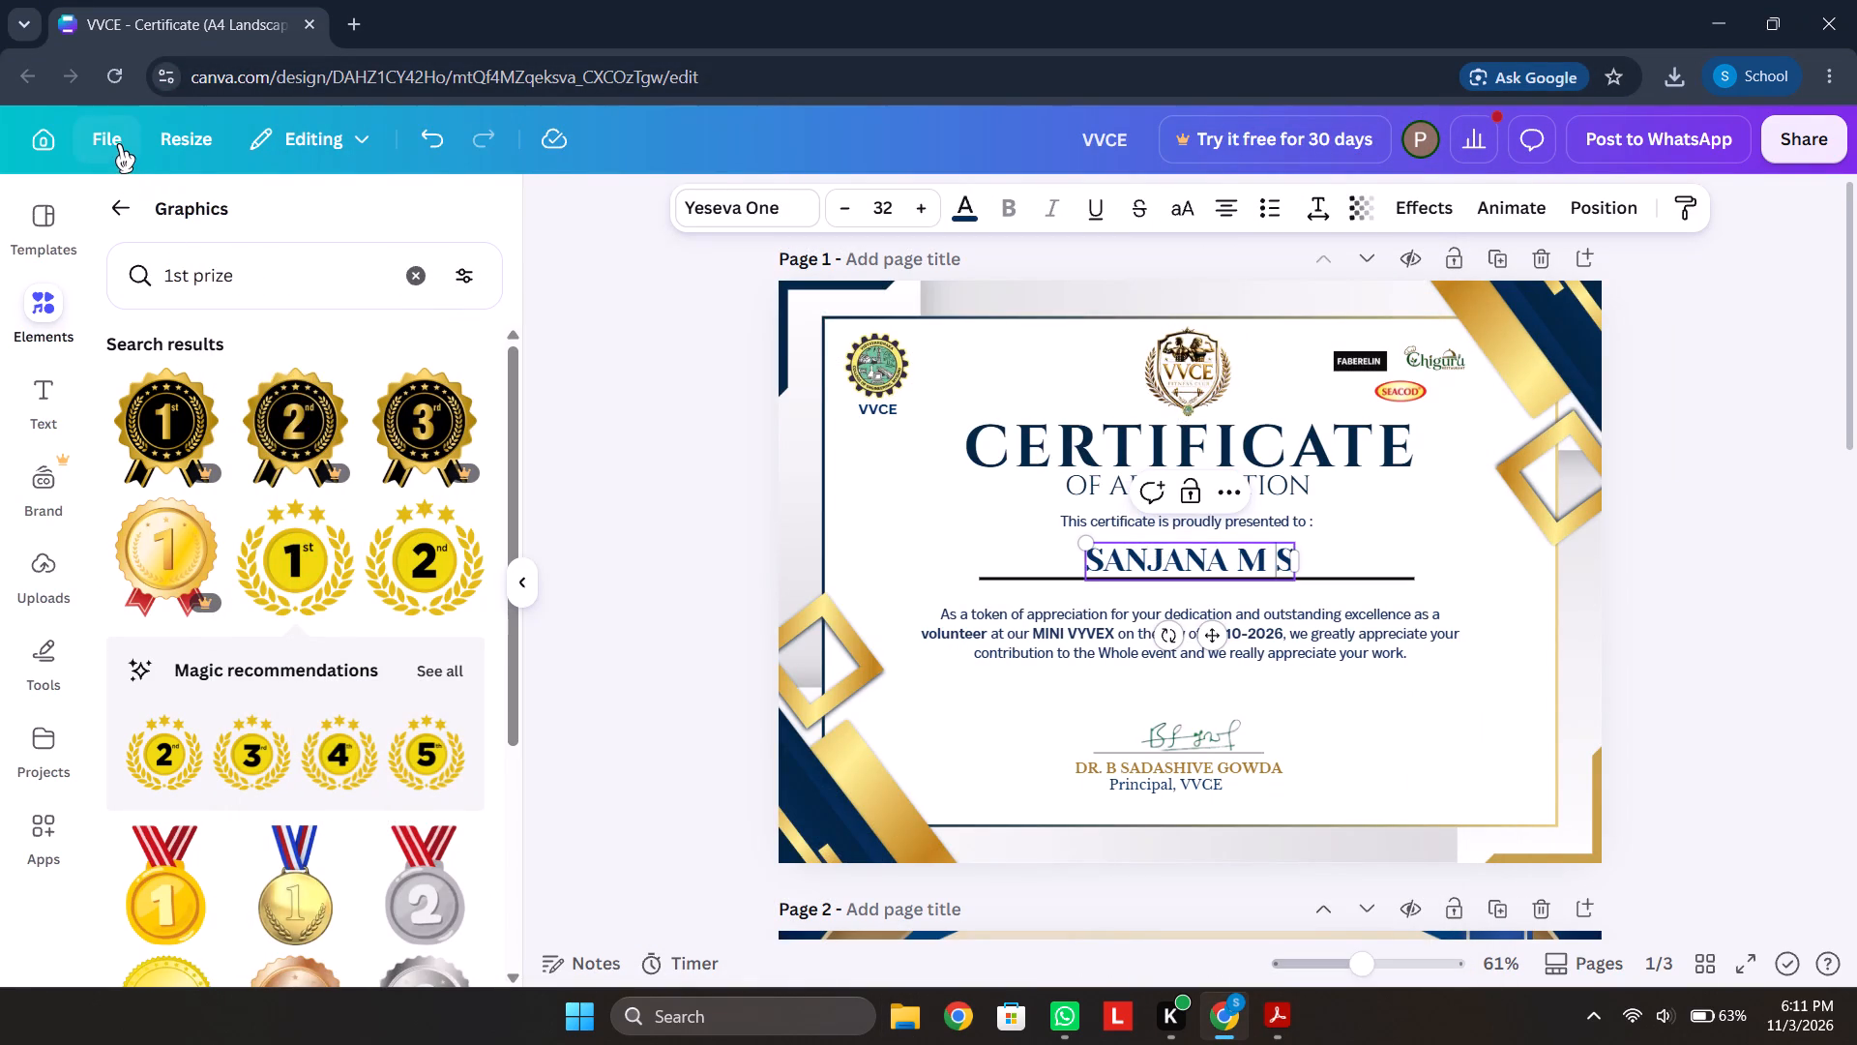
Download only page 1, with the spaced initials in the recipient's name, as a digital PDF.
left_click(119, 142)
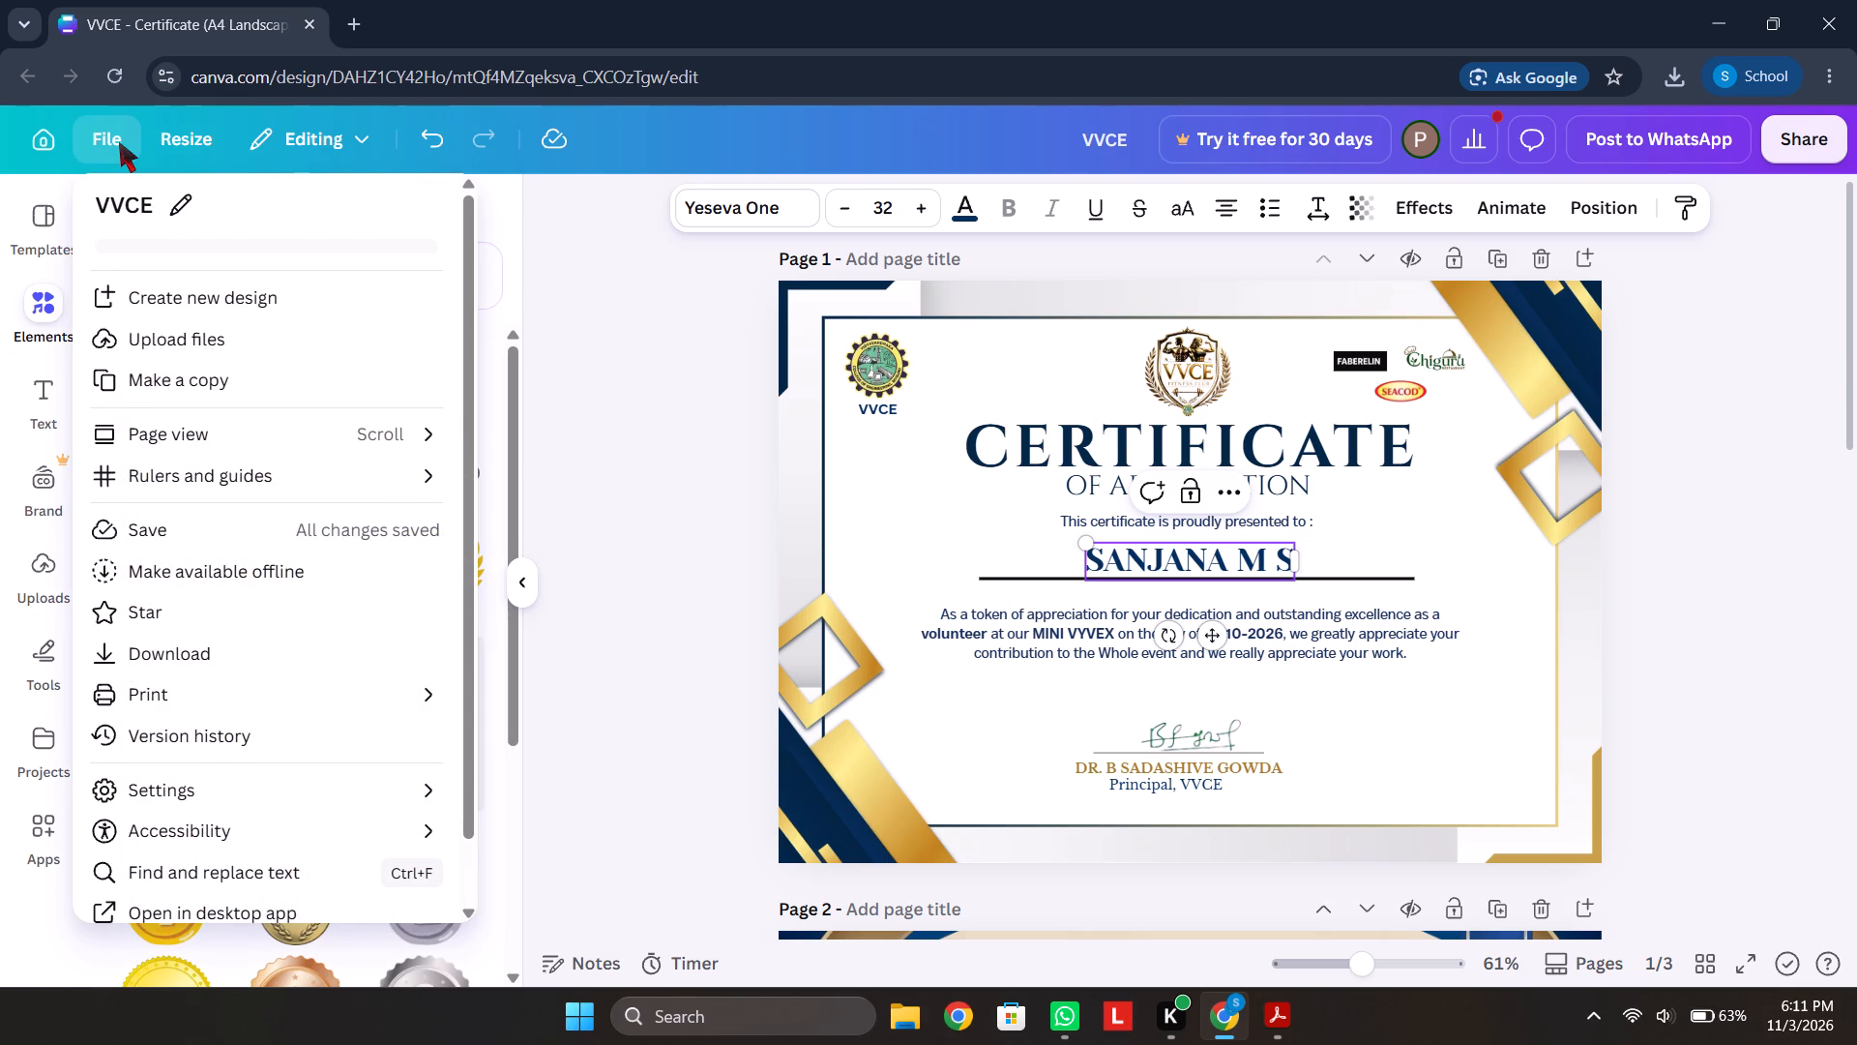
left_click(208, 671)
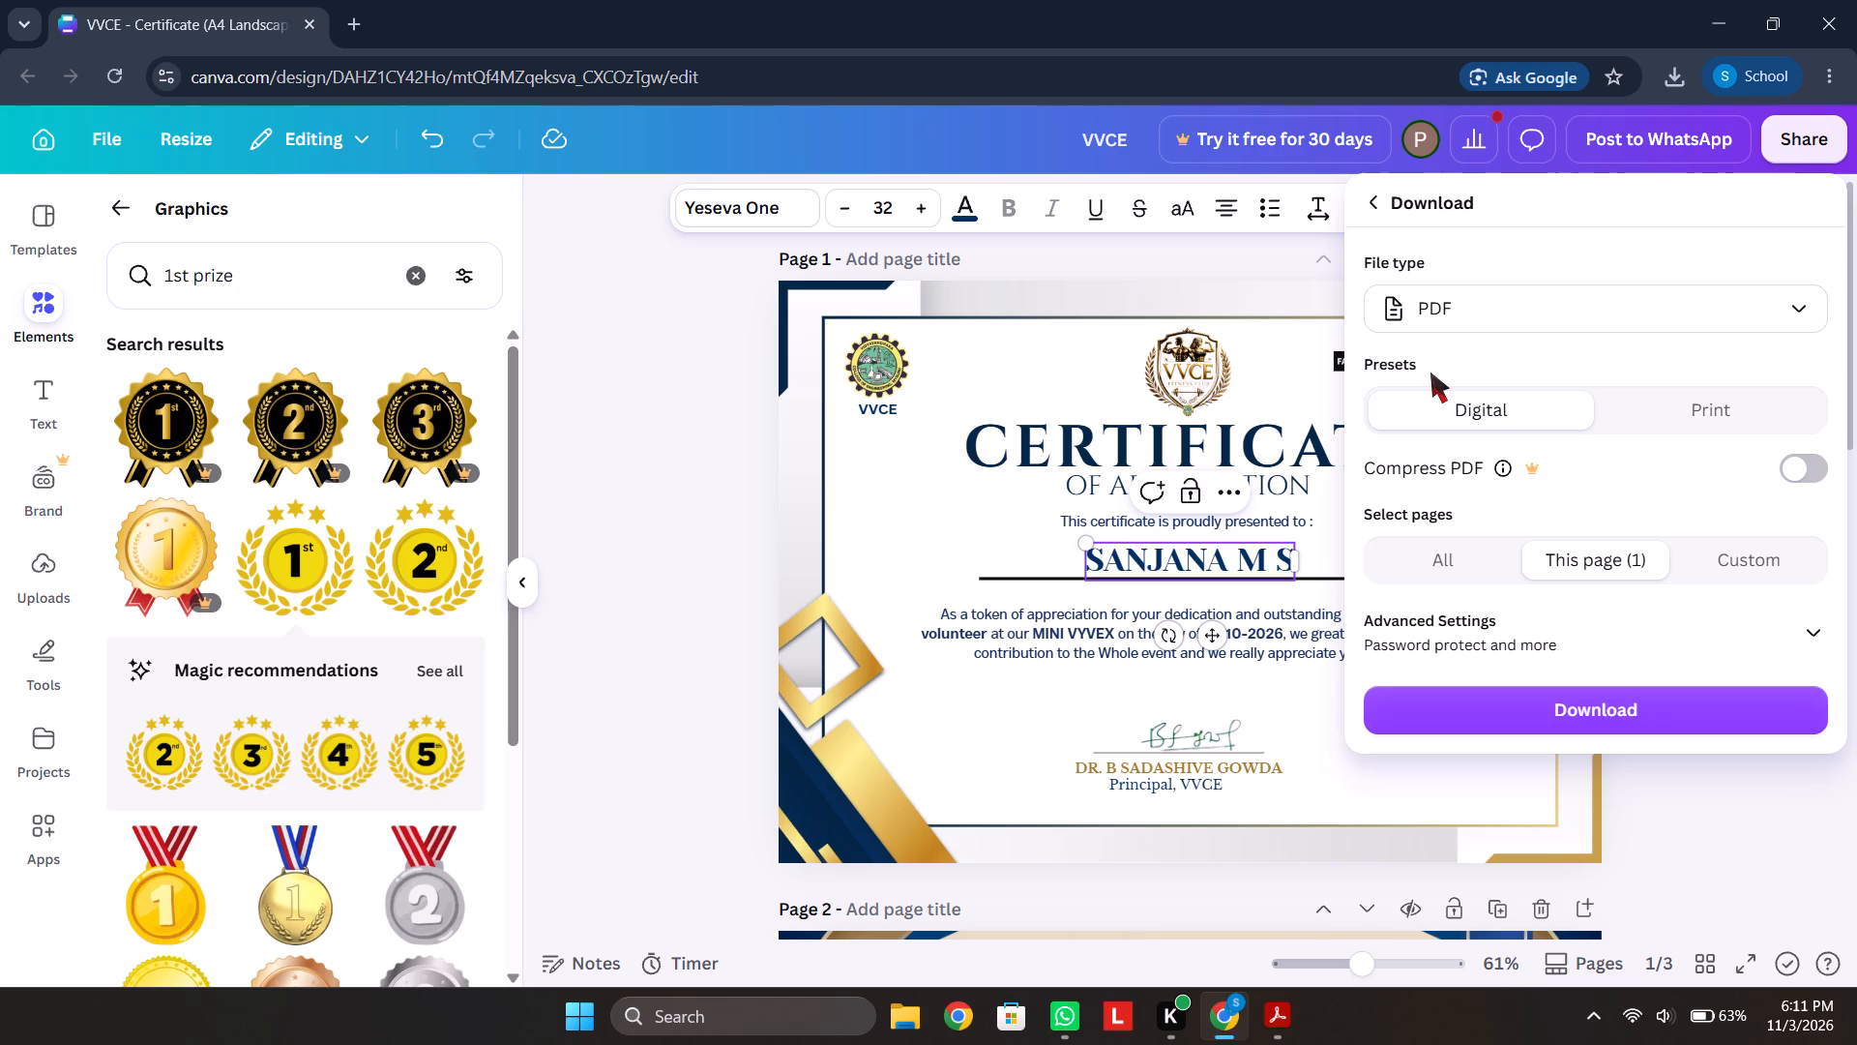
left_click(1635, 692)
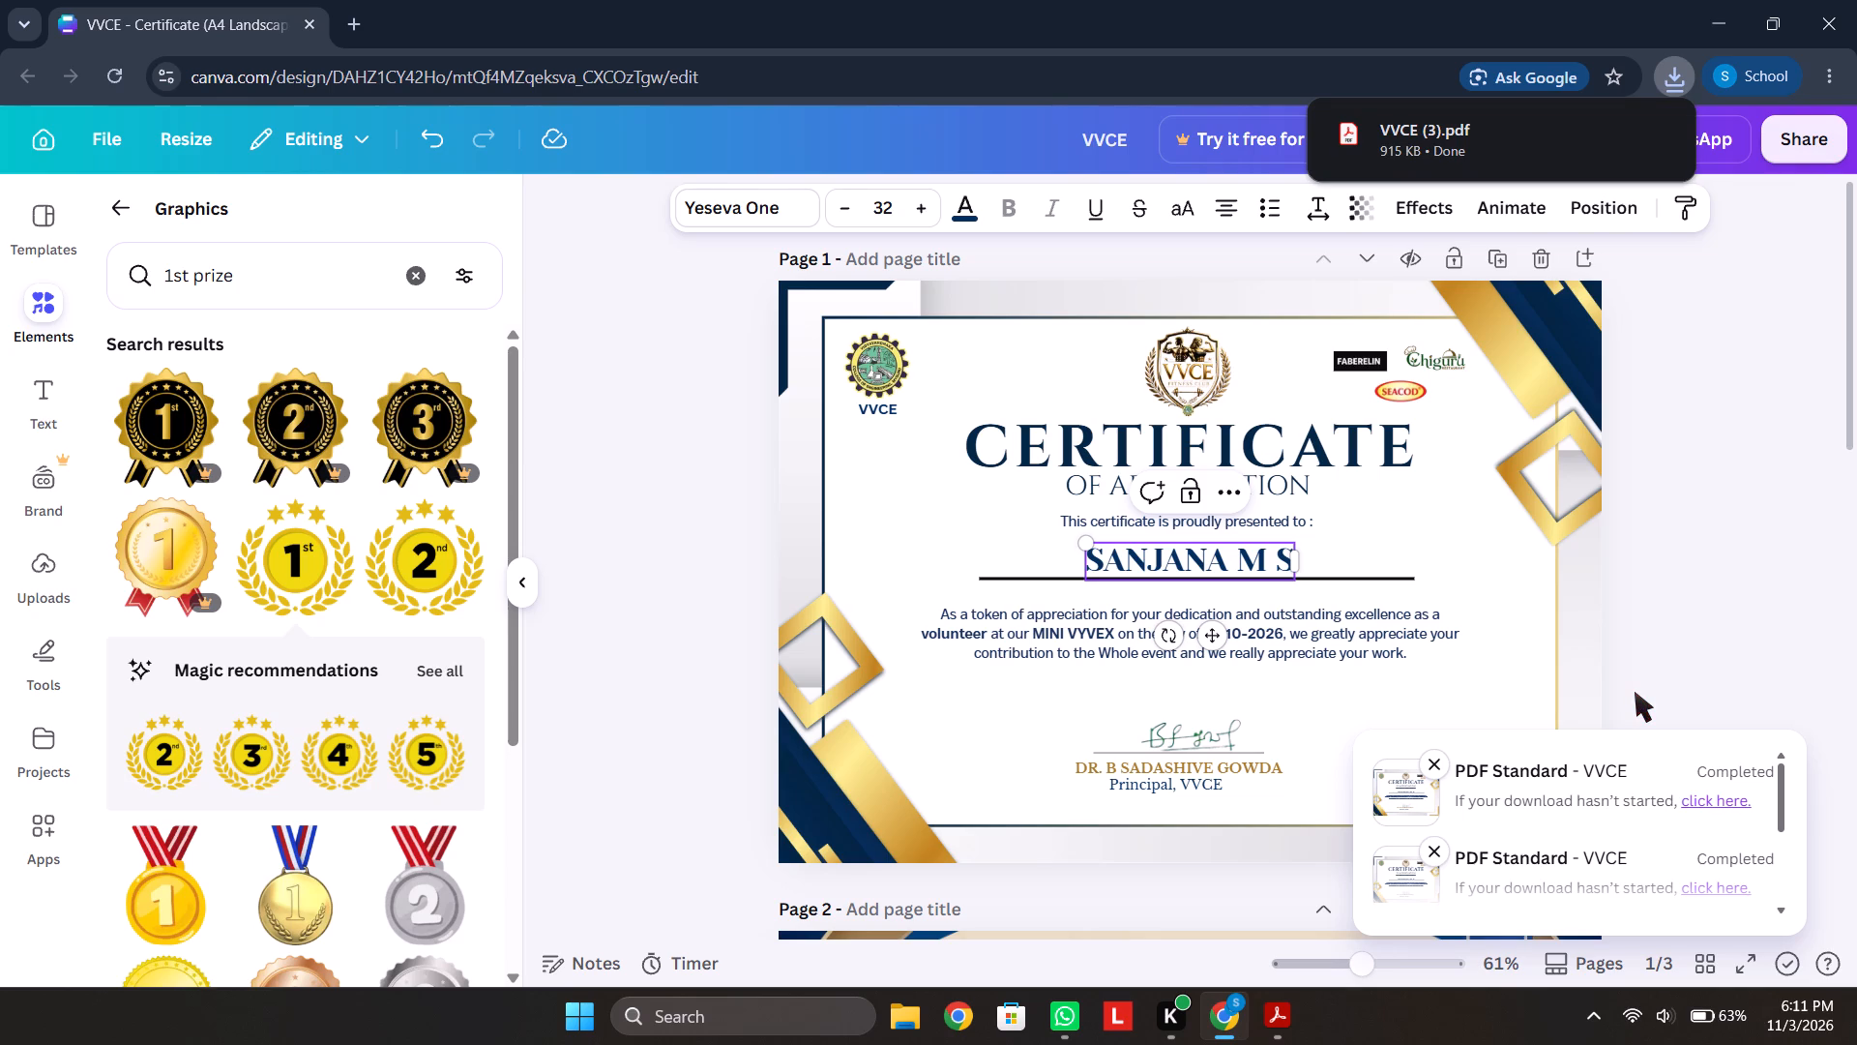
Replace the recipient's name on the page 1 certificate with the next volunteer's first name and two spaced initials in capitals.
triple_click(1257, 566)
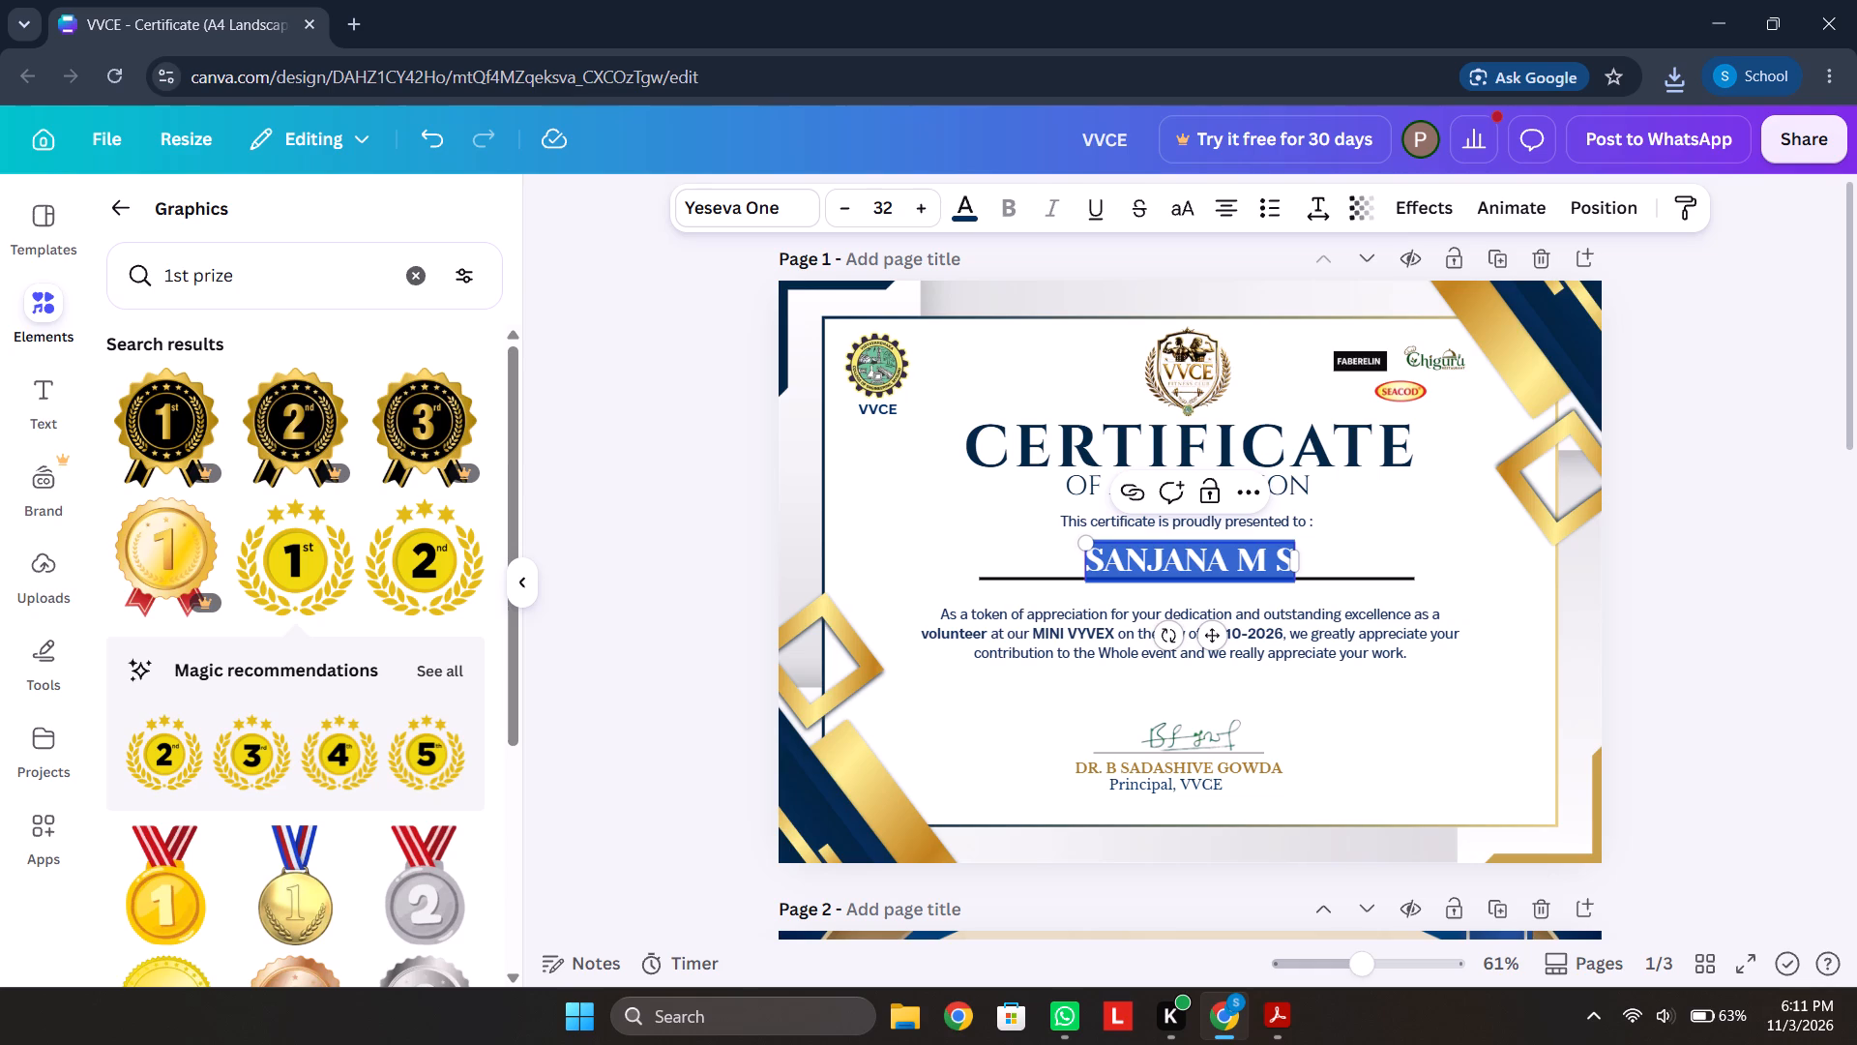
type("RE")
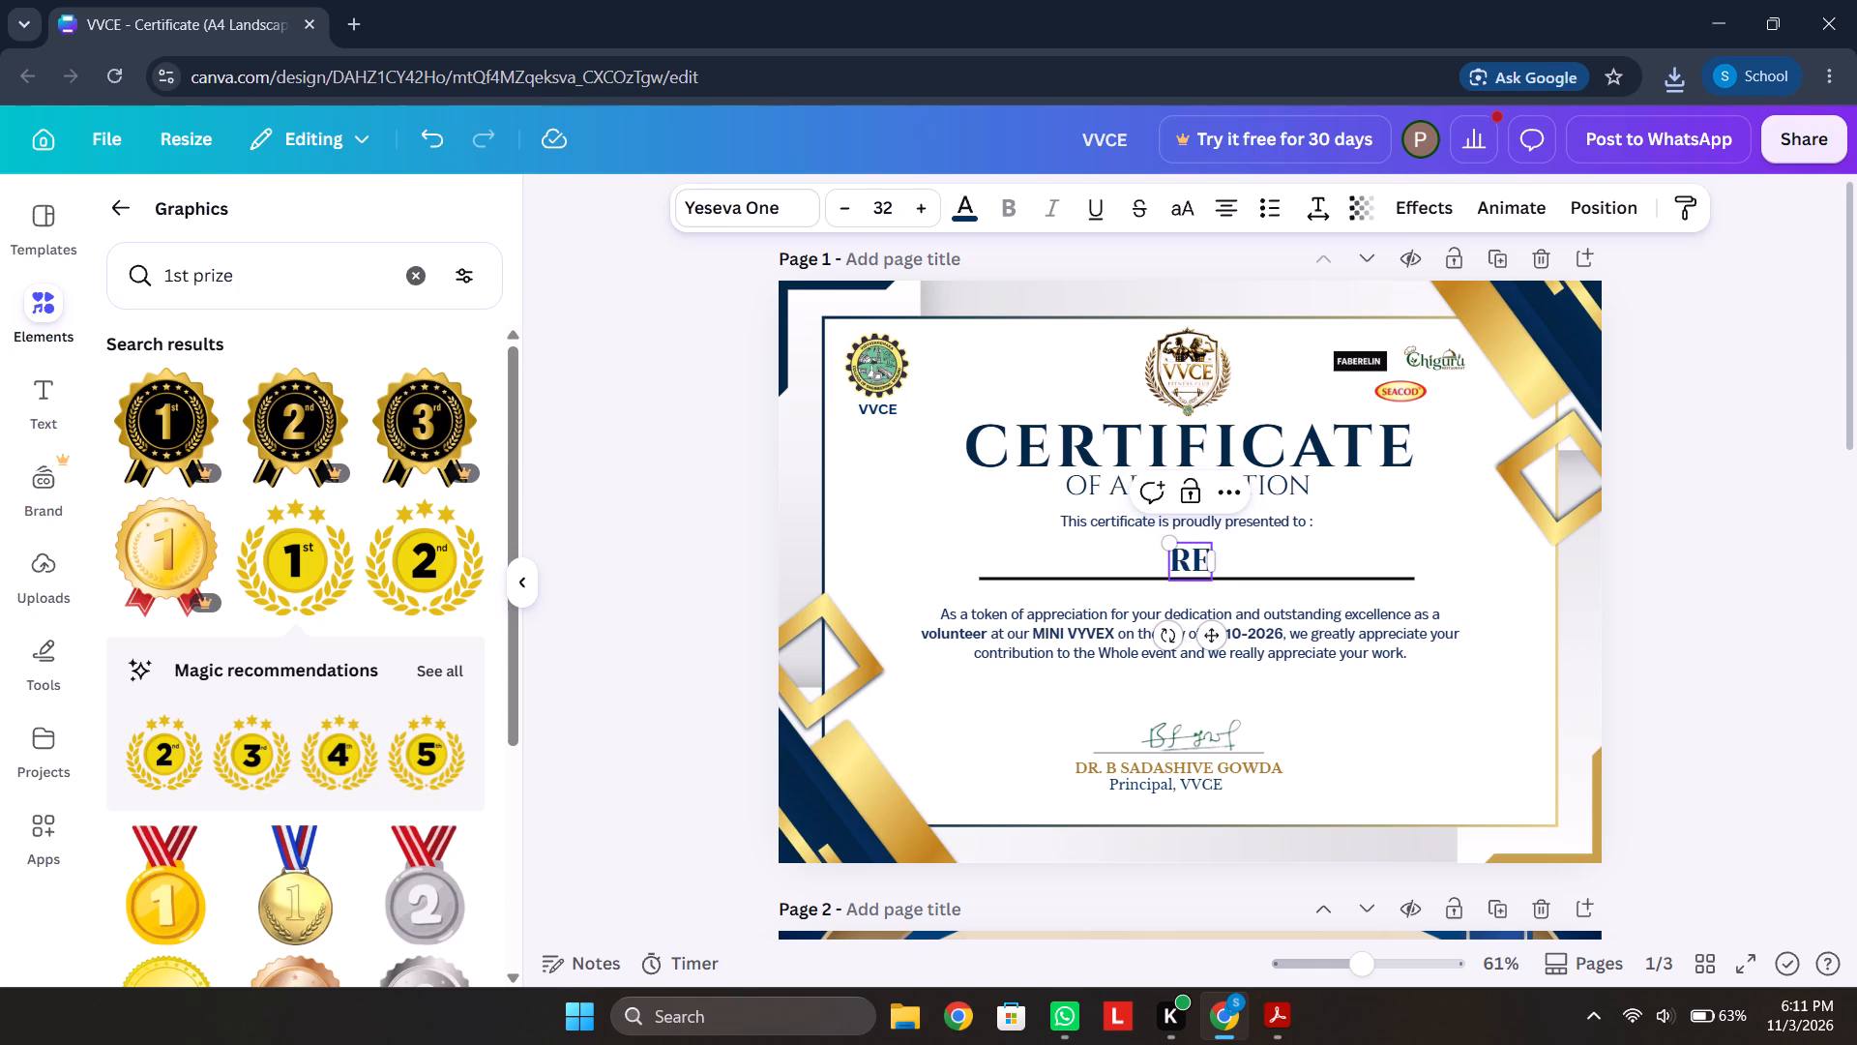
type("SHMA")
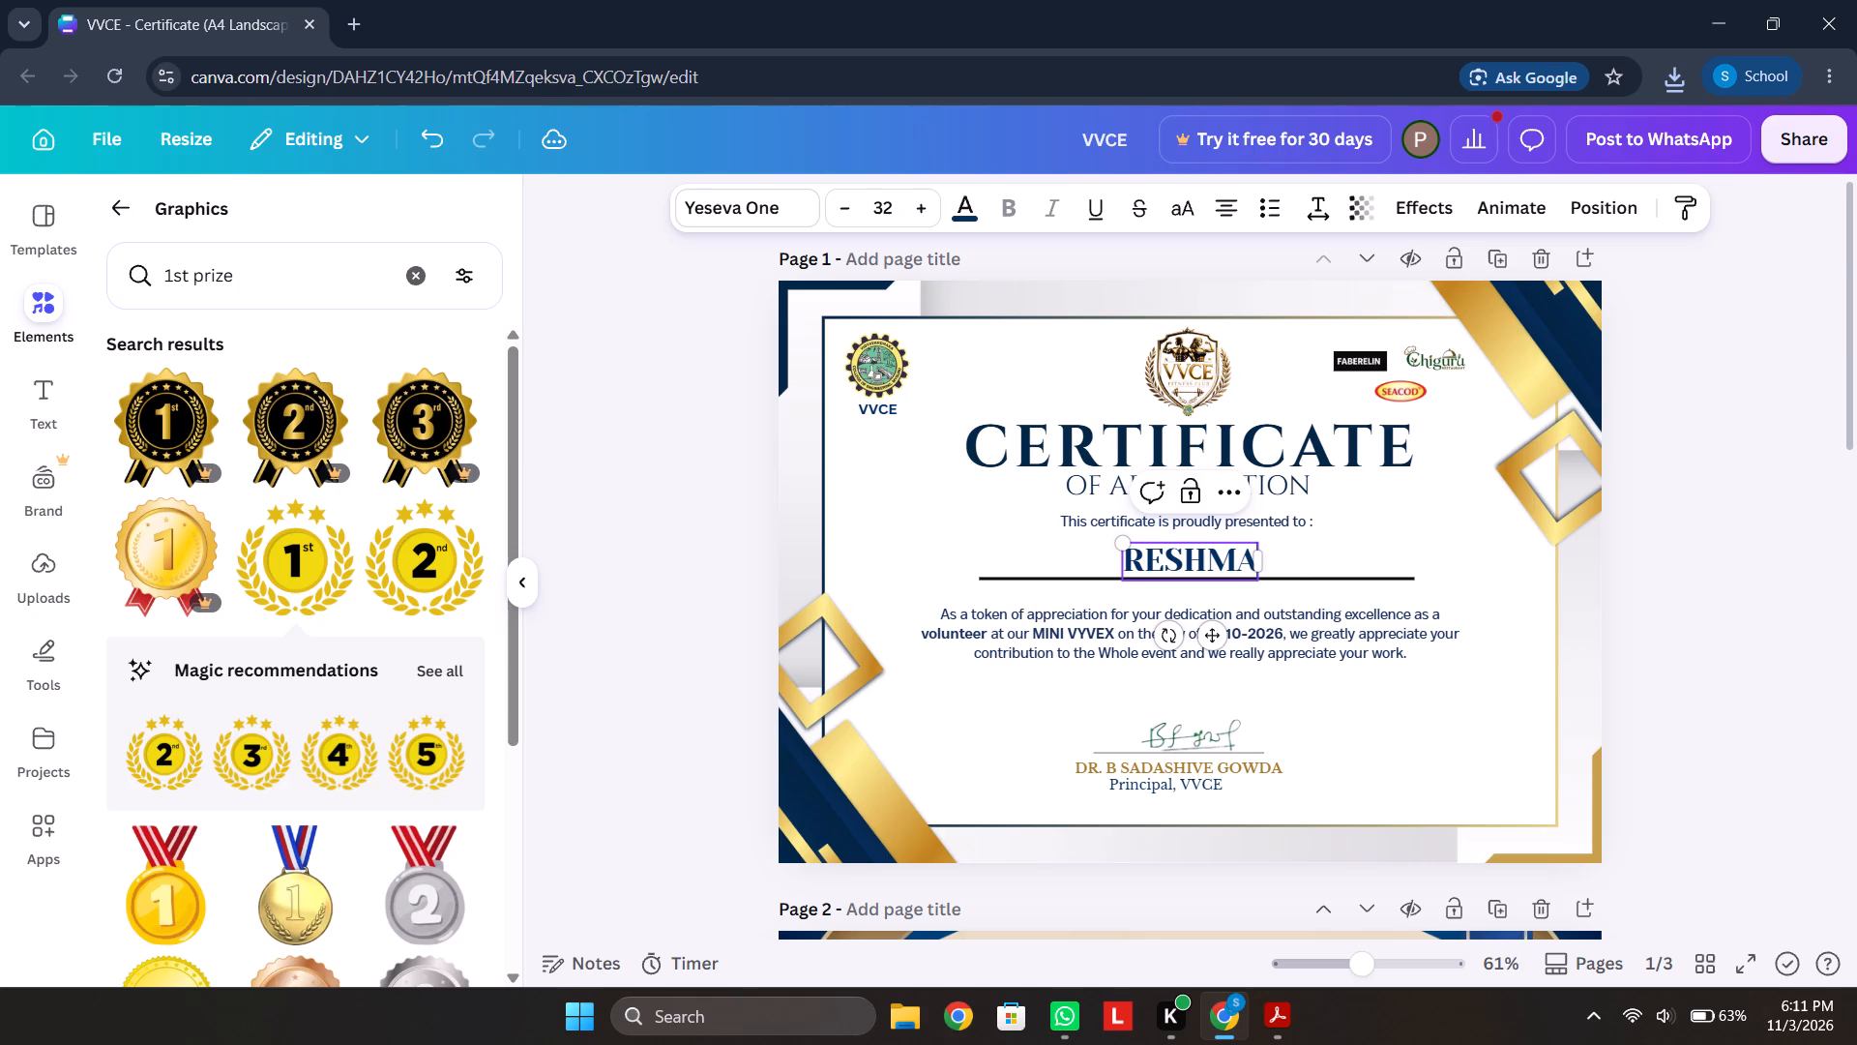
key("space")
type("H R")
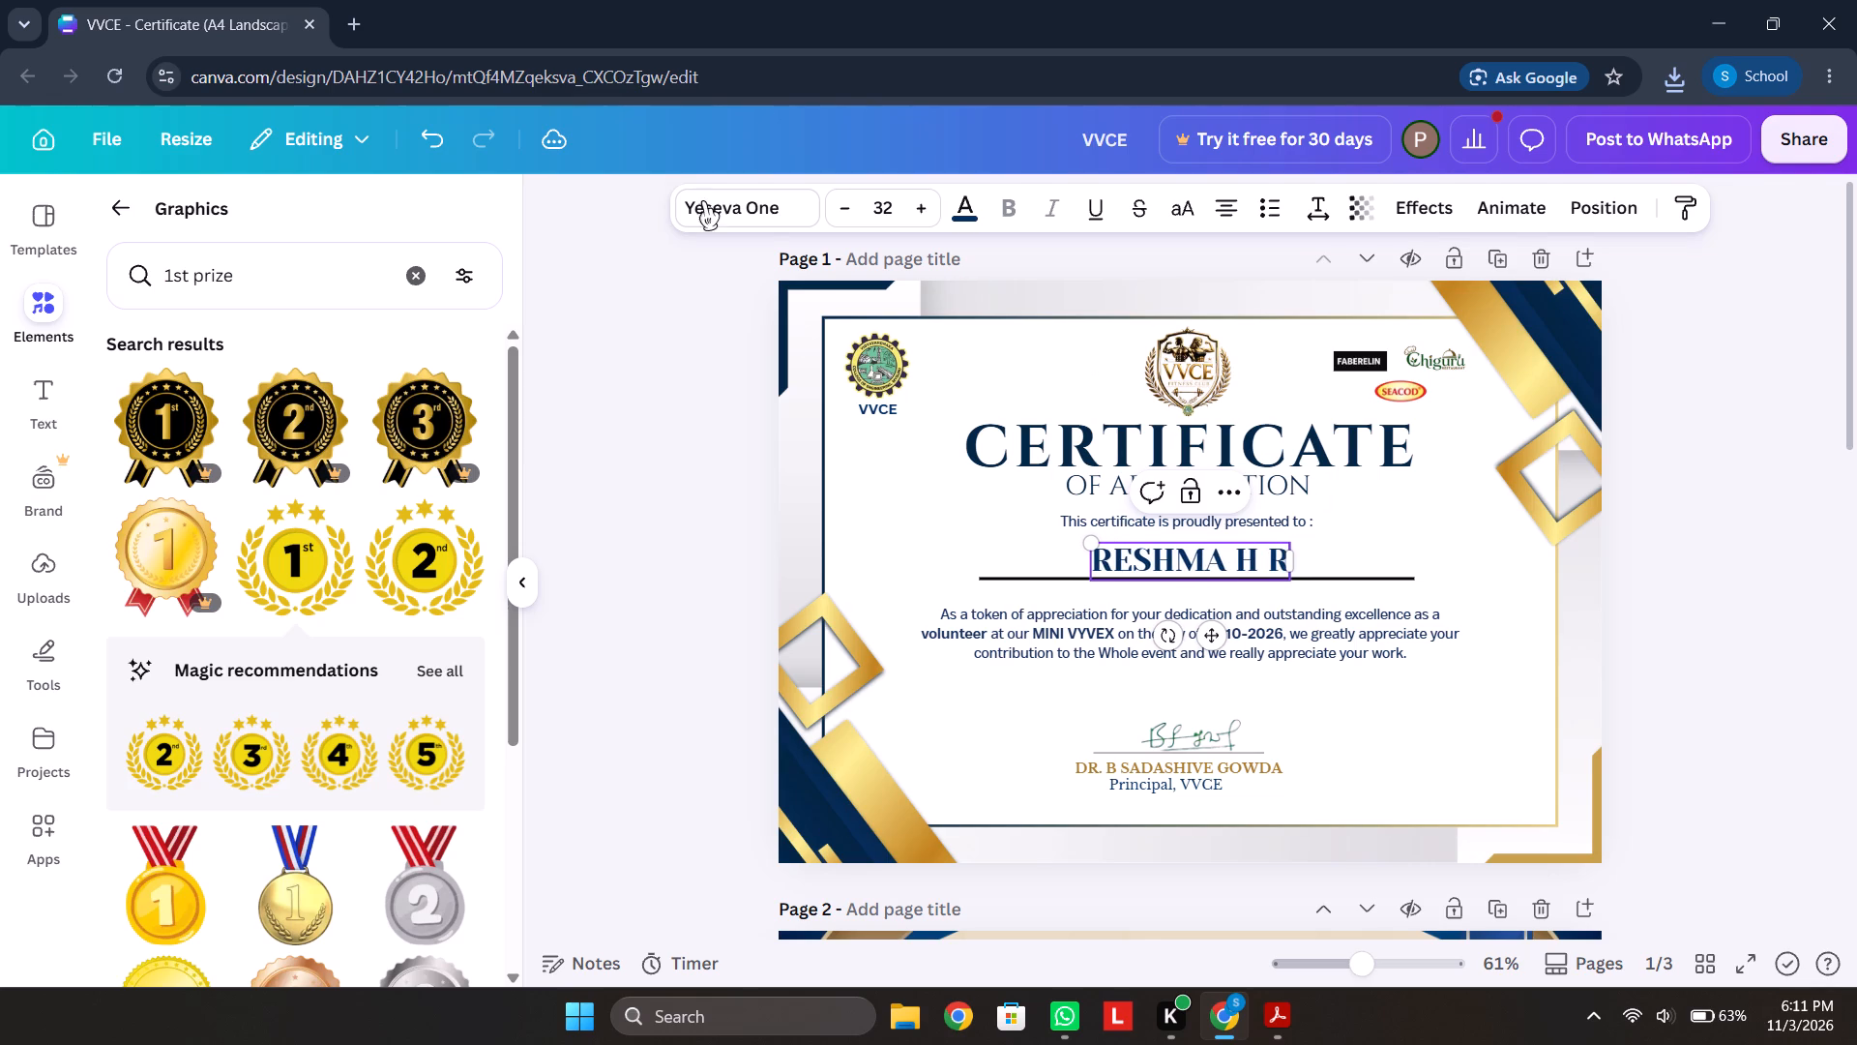
Download only page 1 as a digital PDF for this recipient and return from Acrobat to the Canva design.
left_click(114, 130)
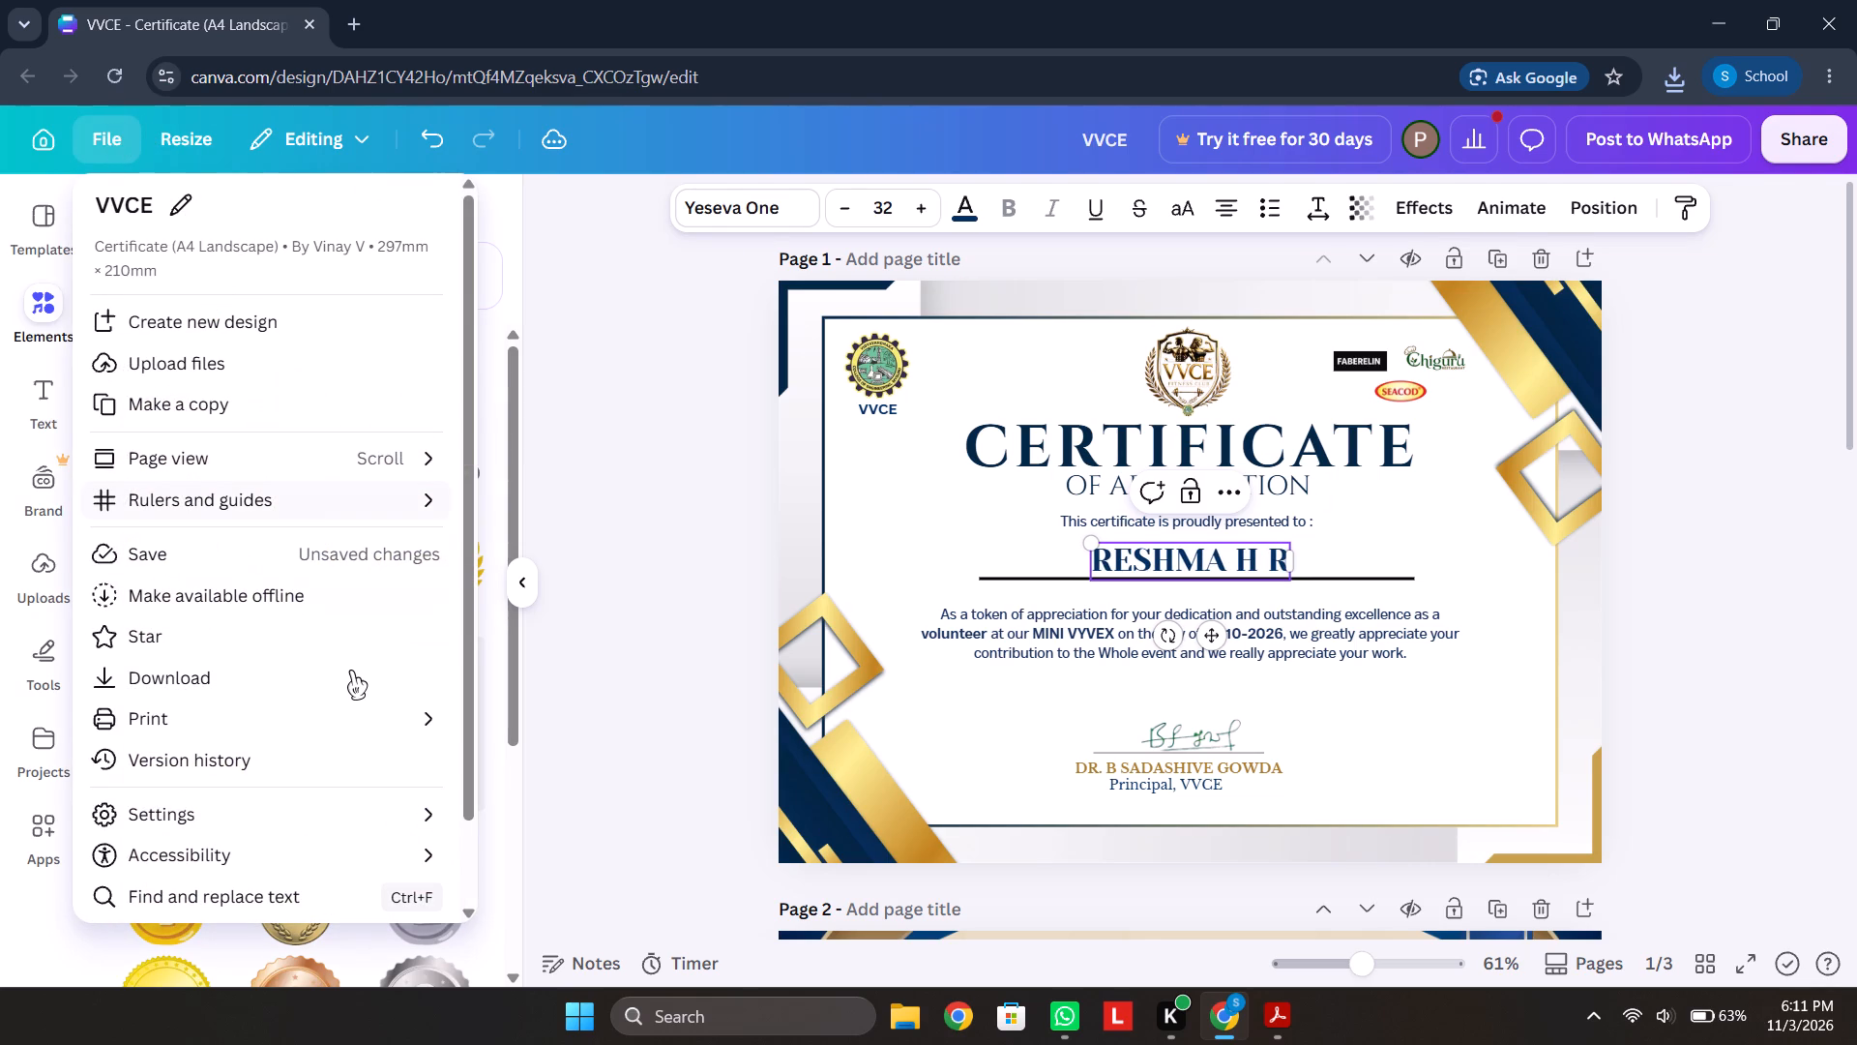
left_click(353, 691)
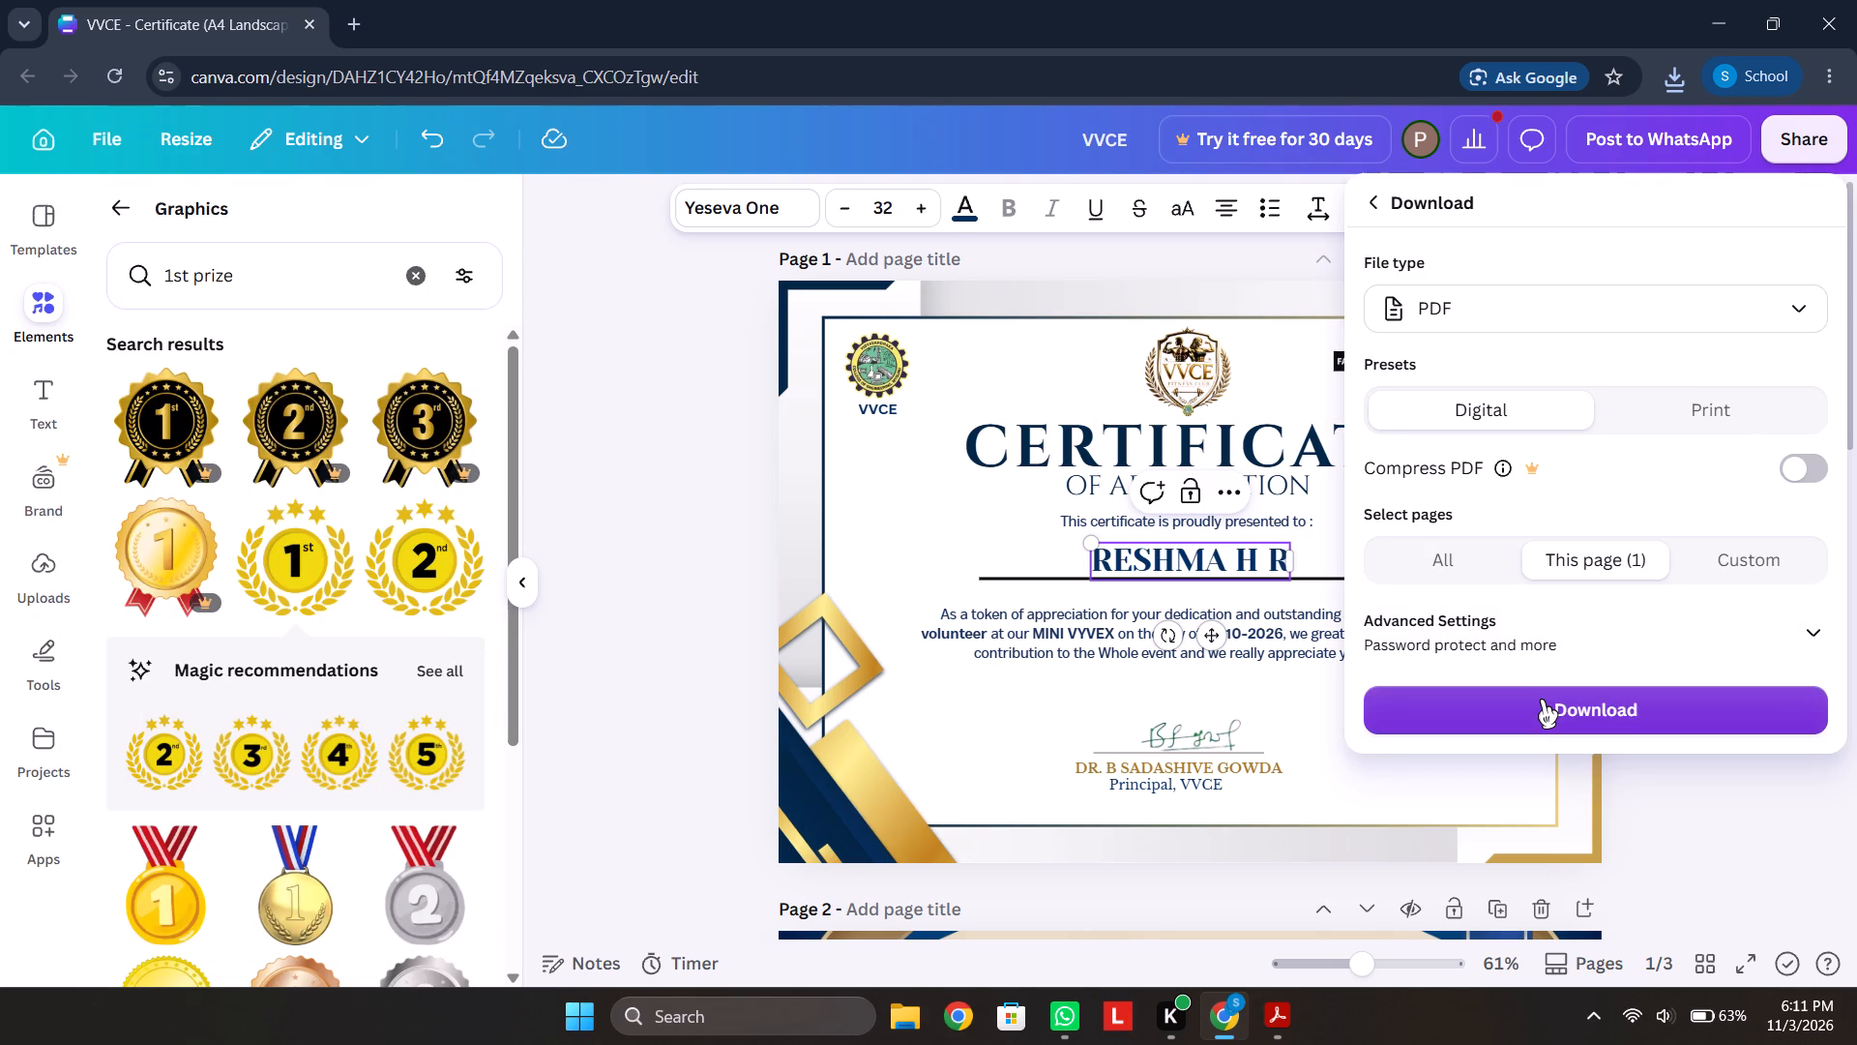
left_click(1542, 701)
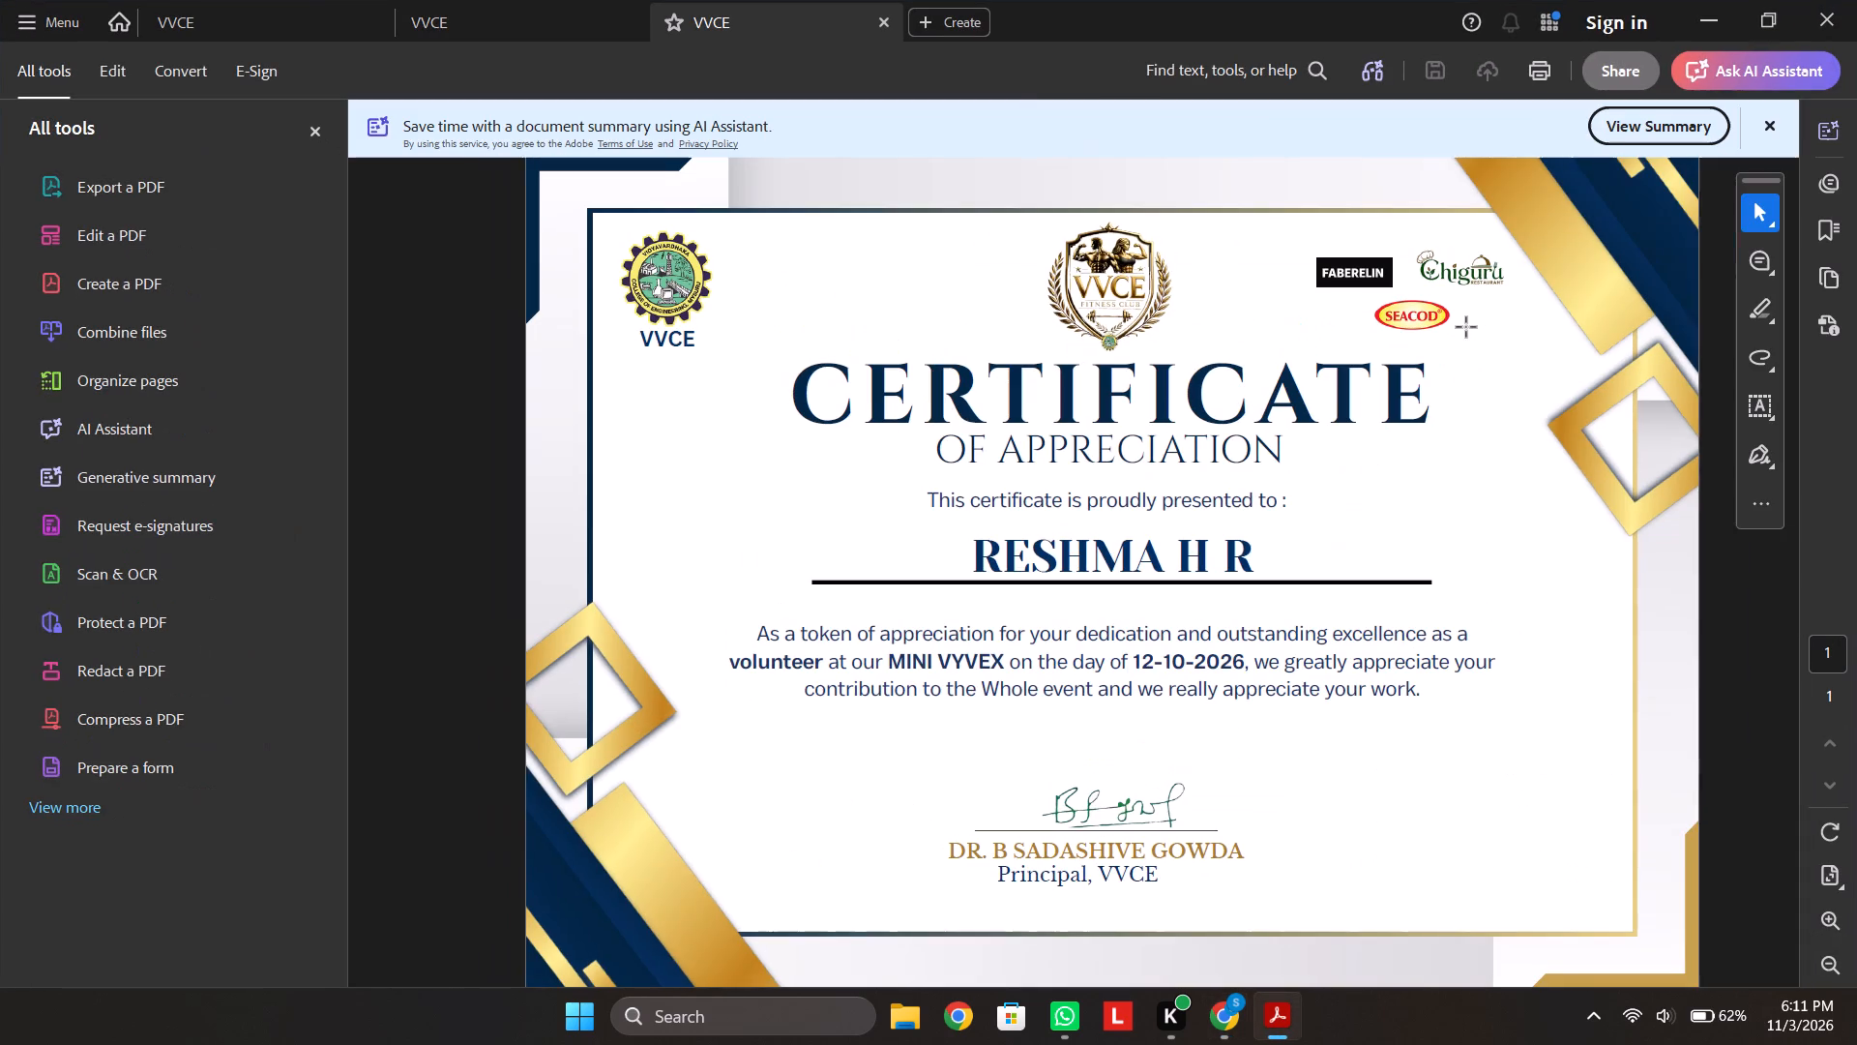
left_click(1695, 23)
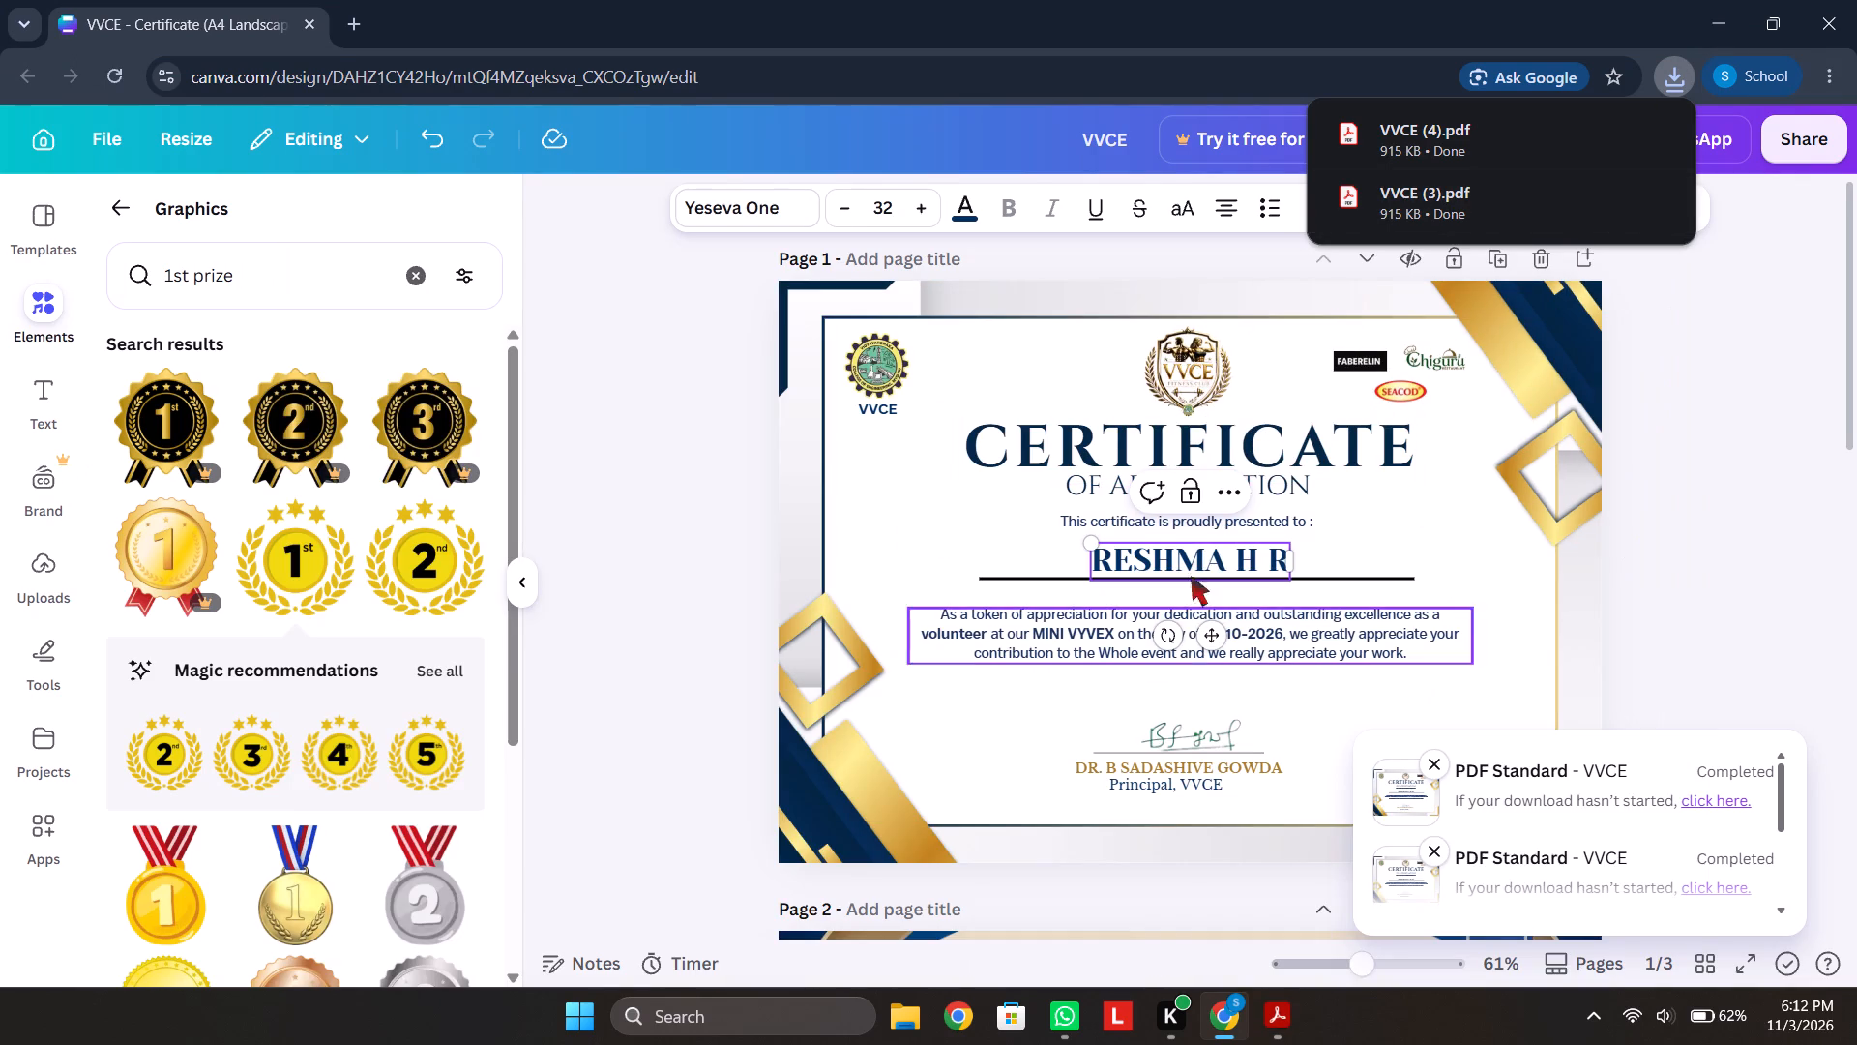
Replace the recipient's name on the page 1 certificate with the next volunteer's first name in capitals, without initials.
triple_click(1198, 564)
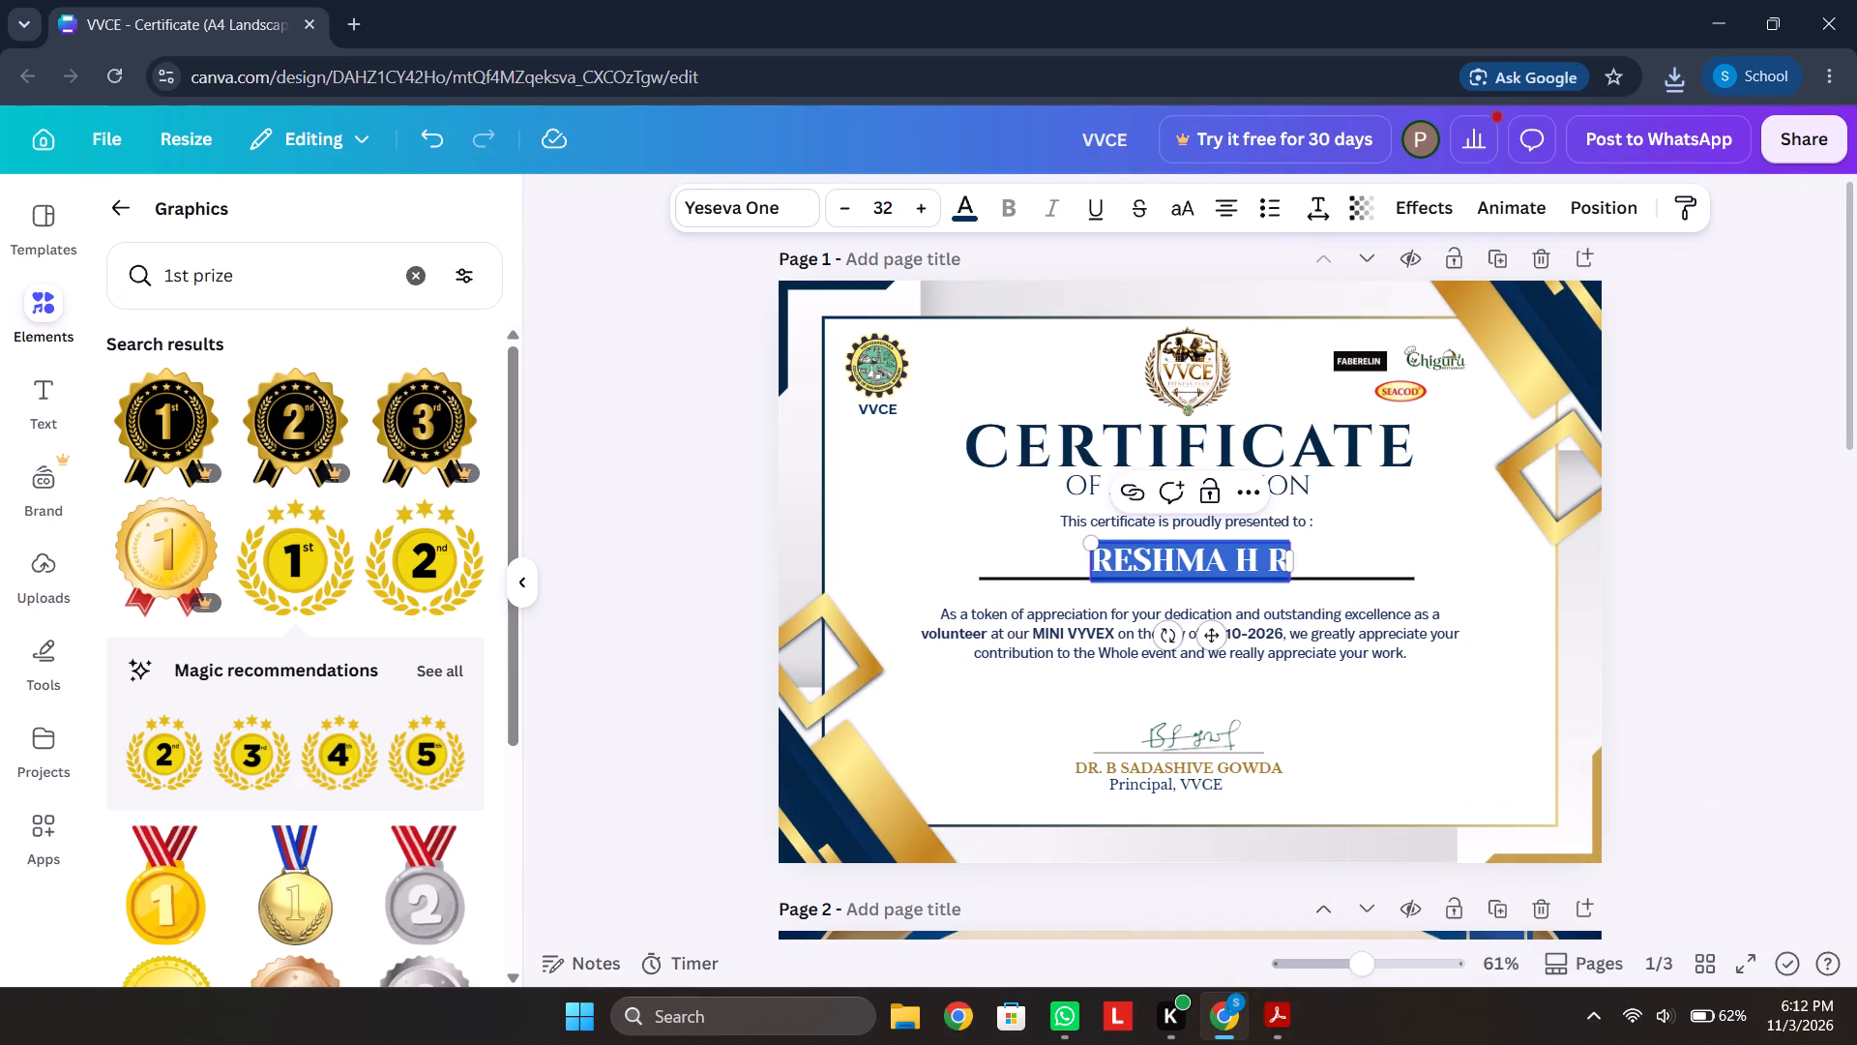
type("RO")
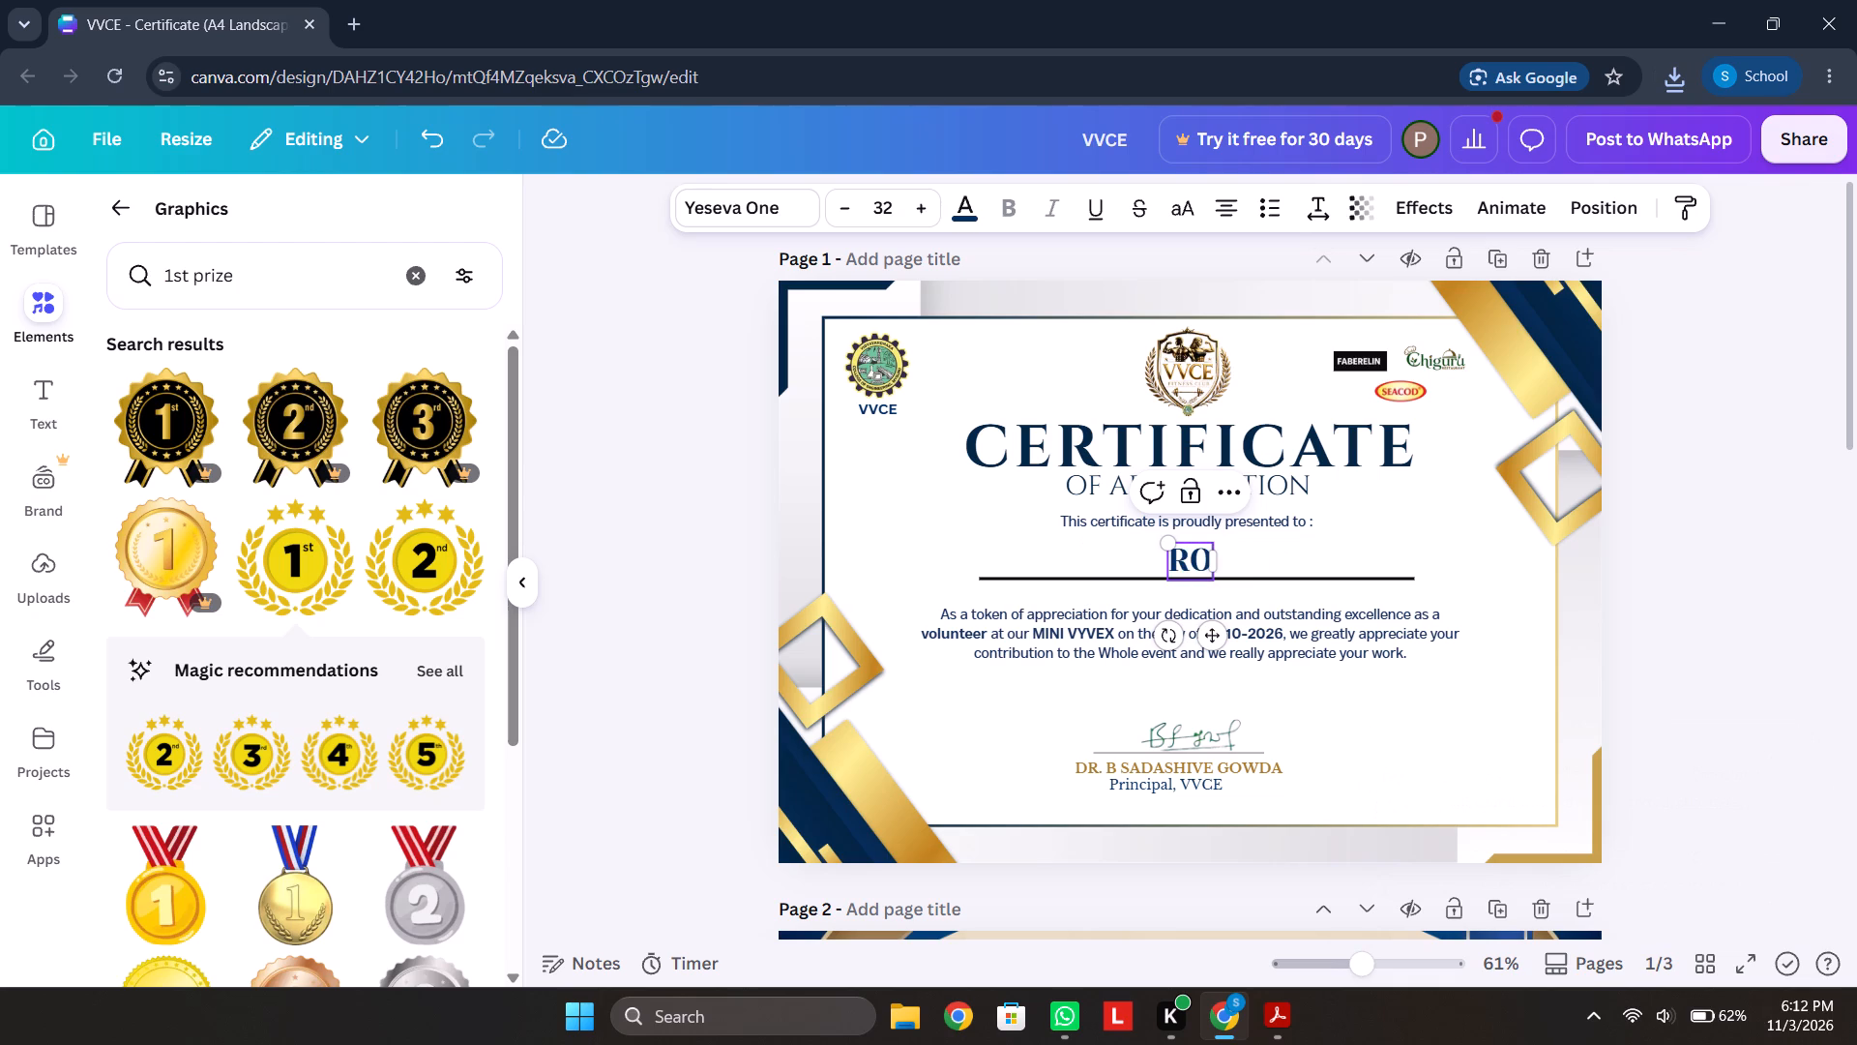
type("SAN")
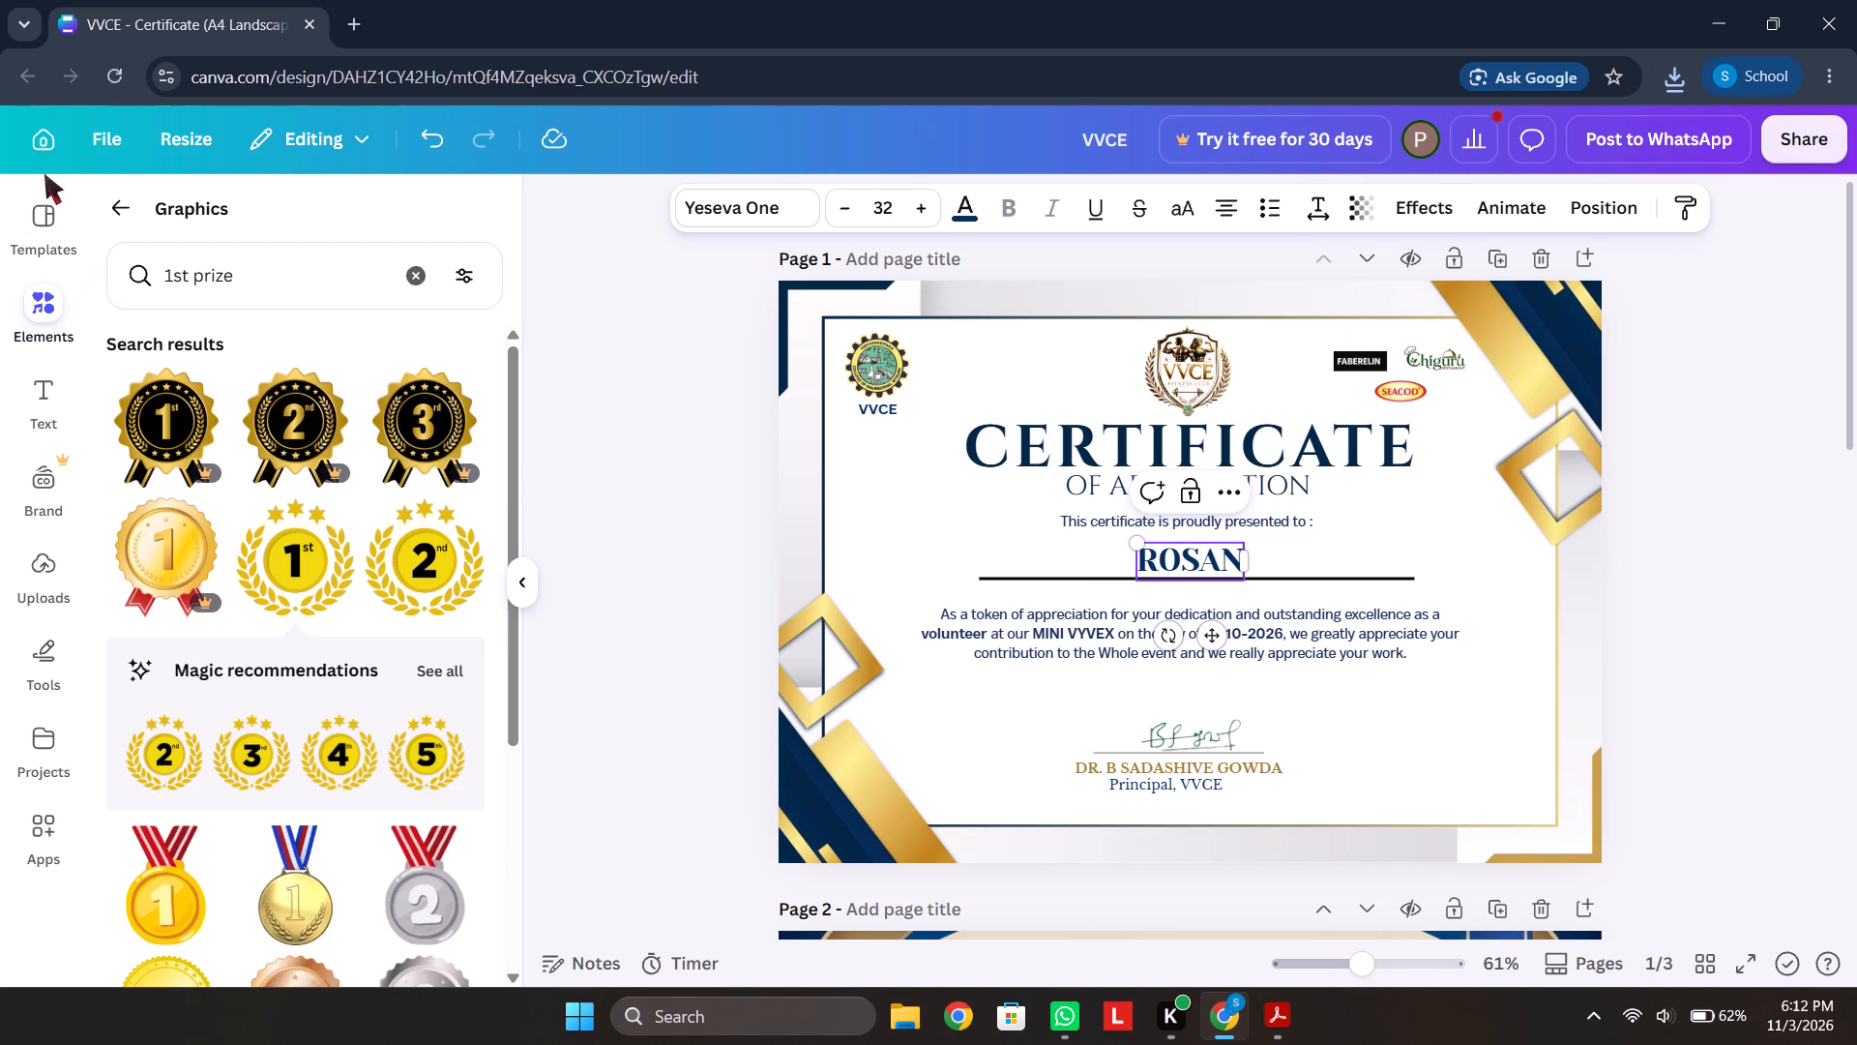
Download only page 1 as a digital PDF for the recipient without initials.
left_click(103, 137)
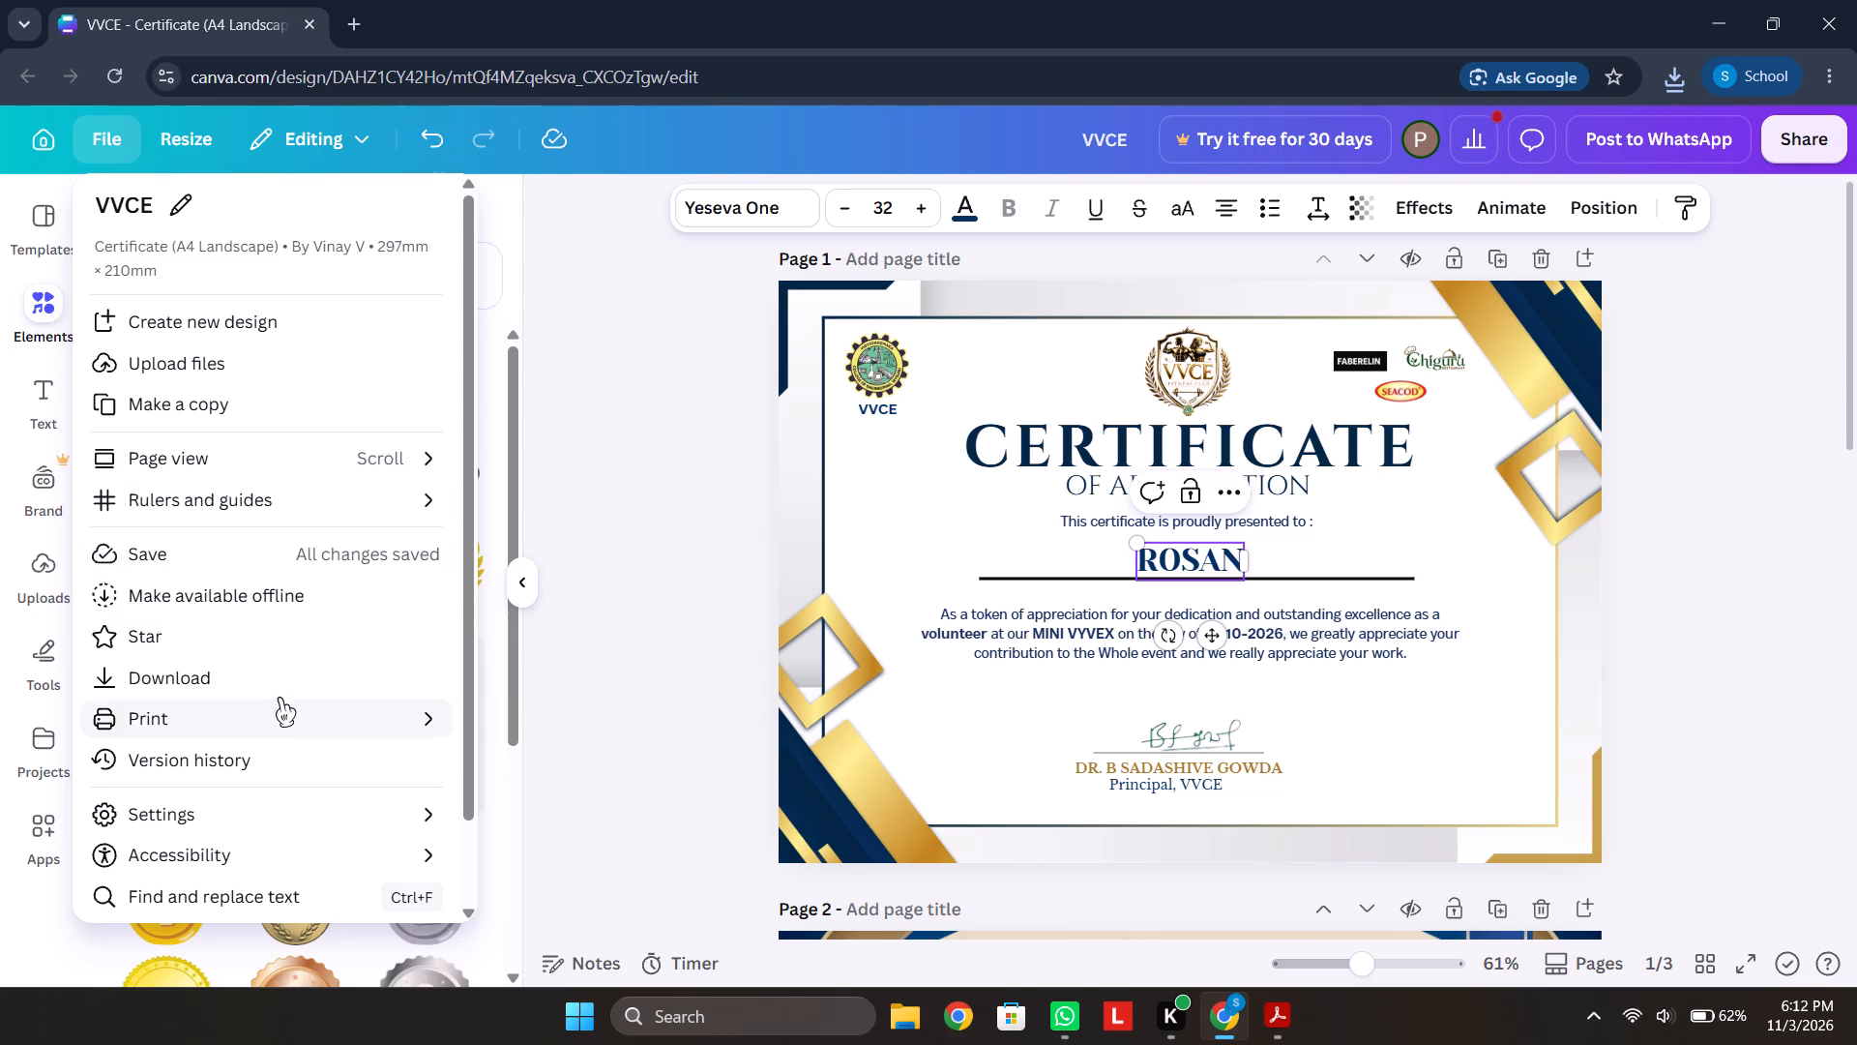
left_click(320, 641)
left_click(320, 641)
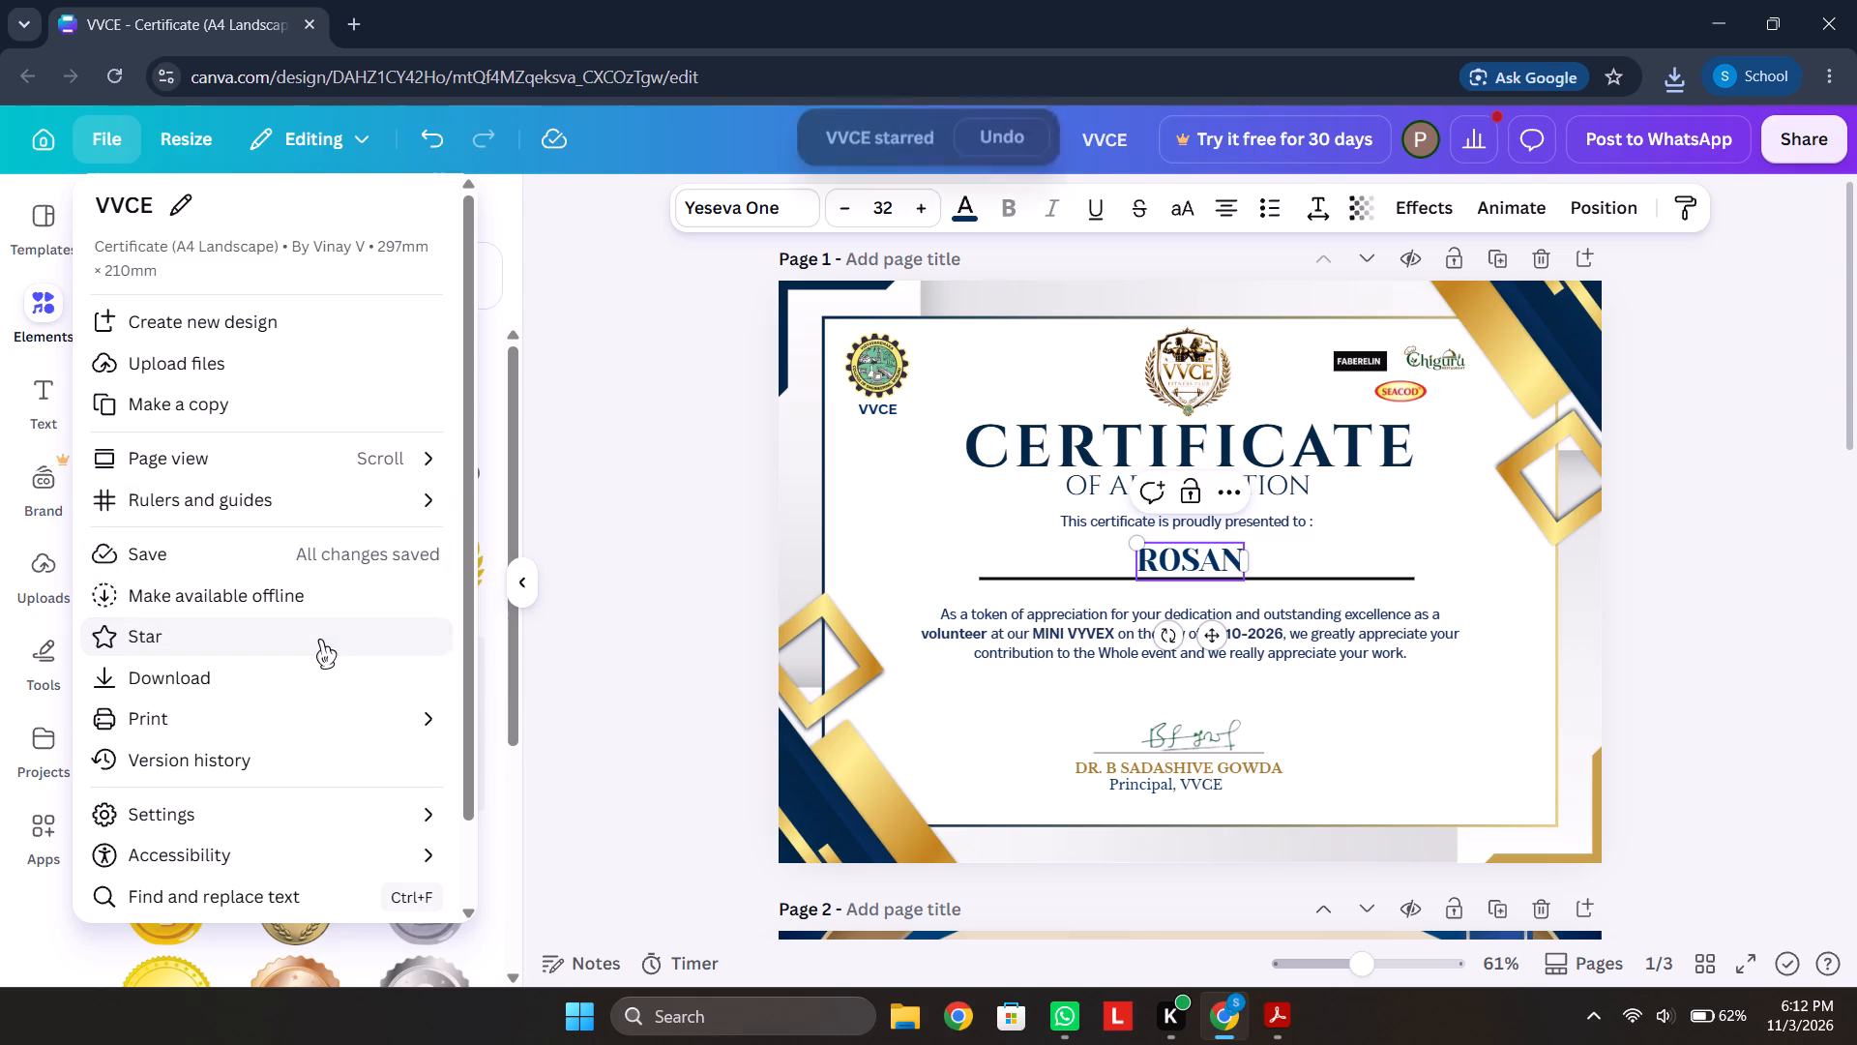
left_click(316, 674)
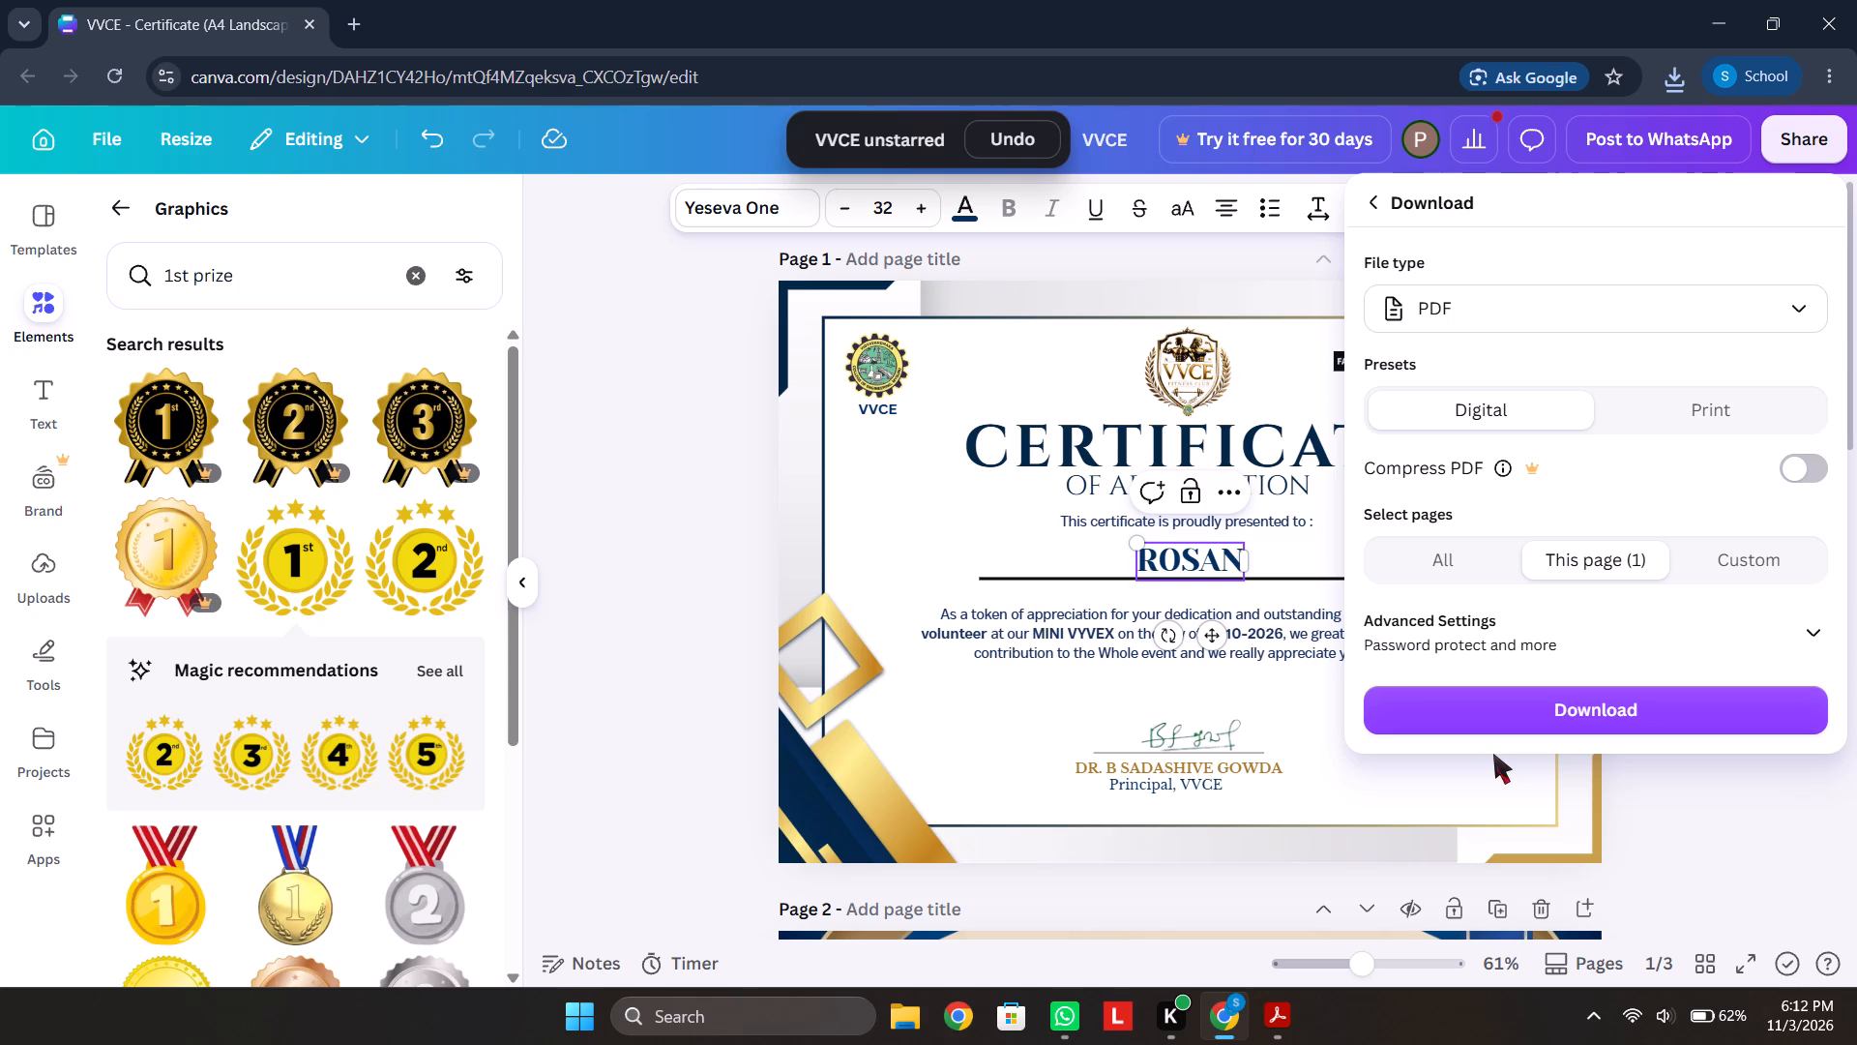
left_click(1534, 712)
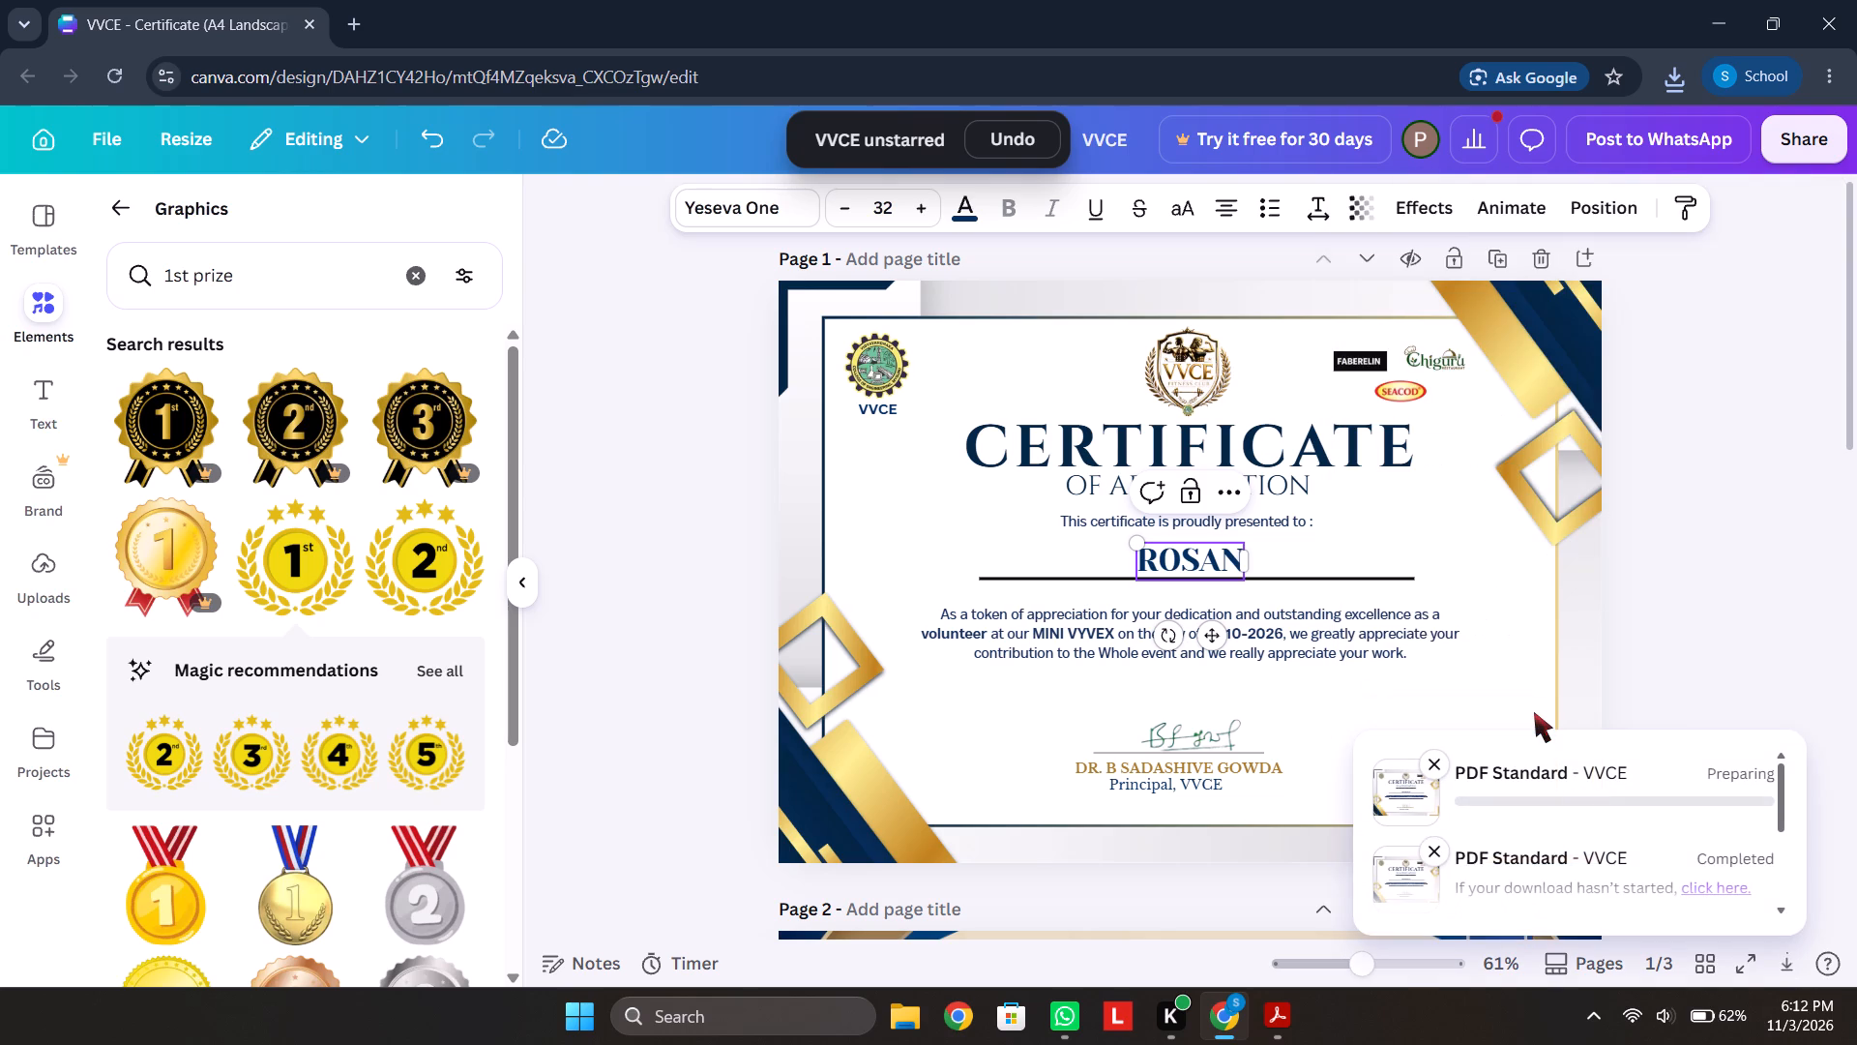
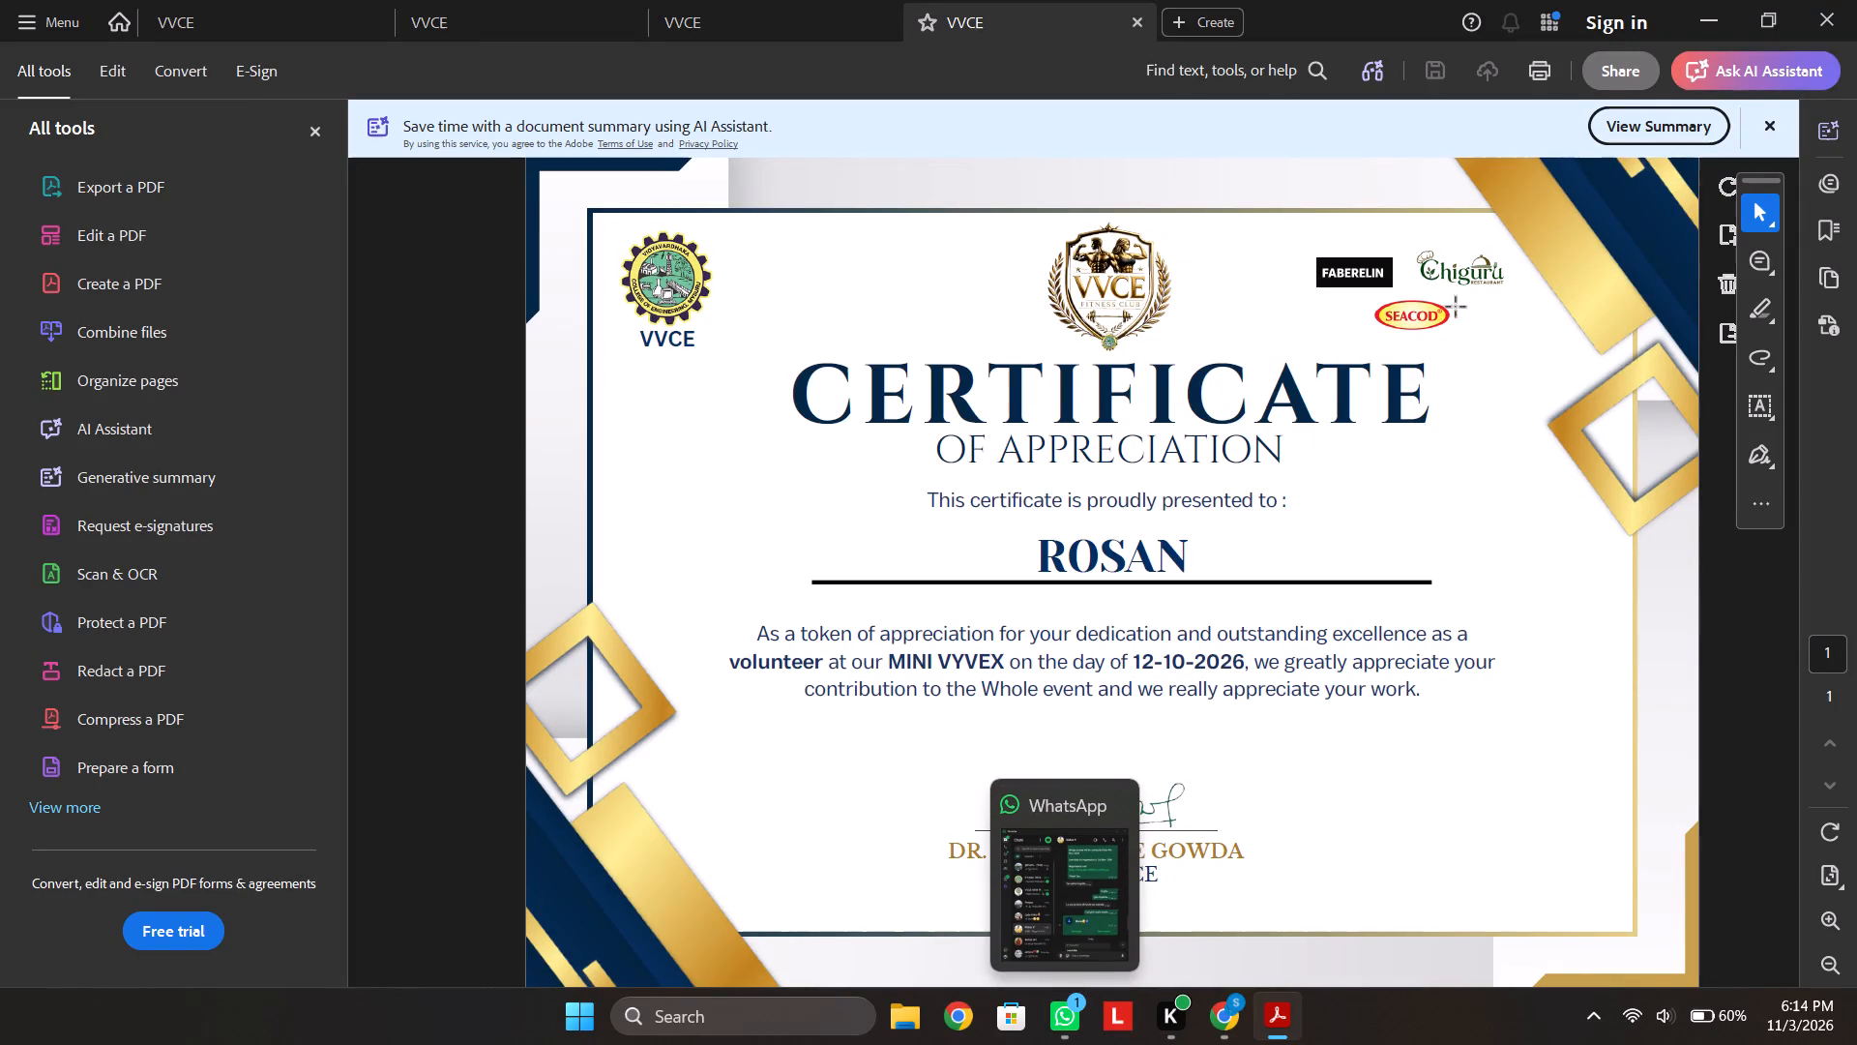
Return from Acrobat to the Canva certificate design.
left_click(1709, 18)
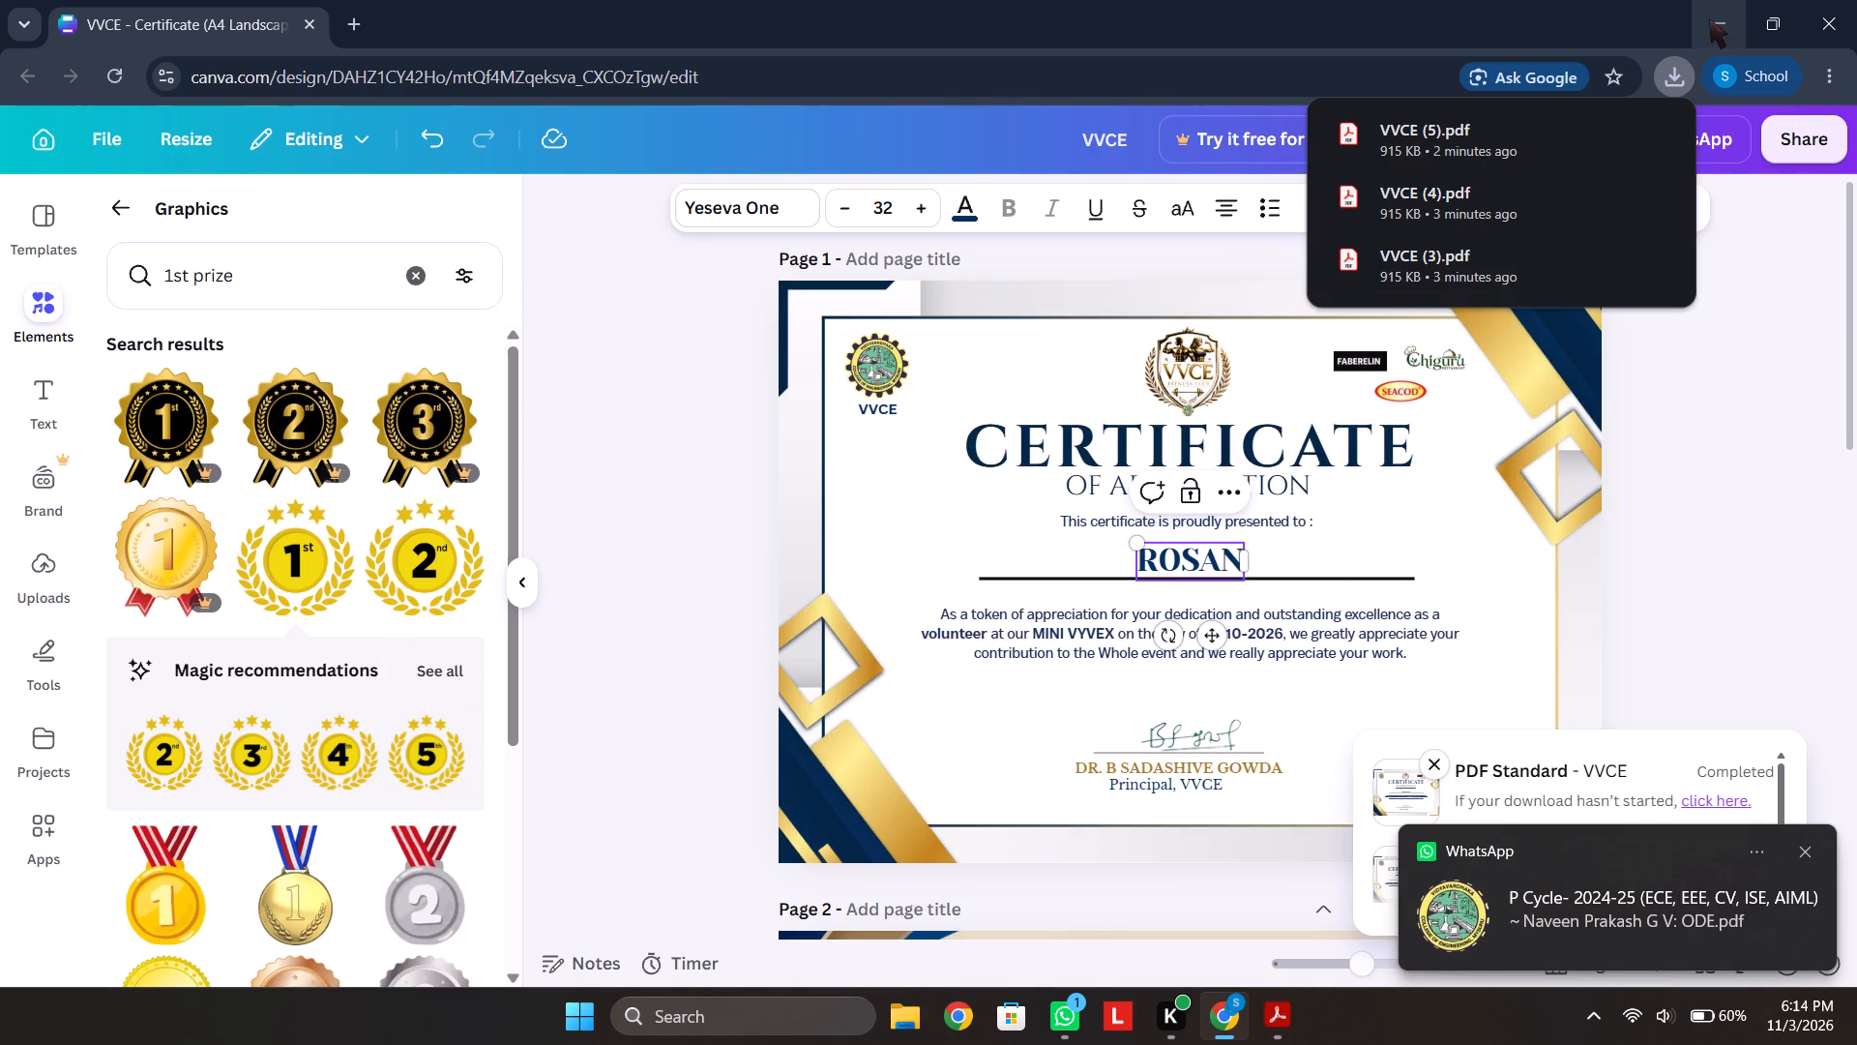
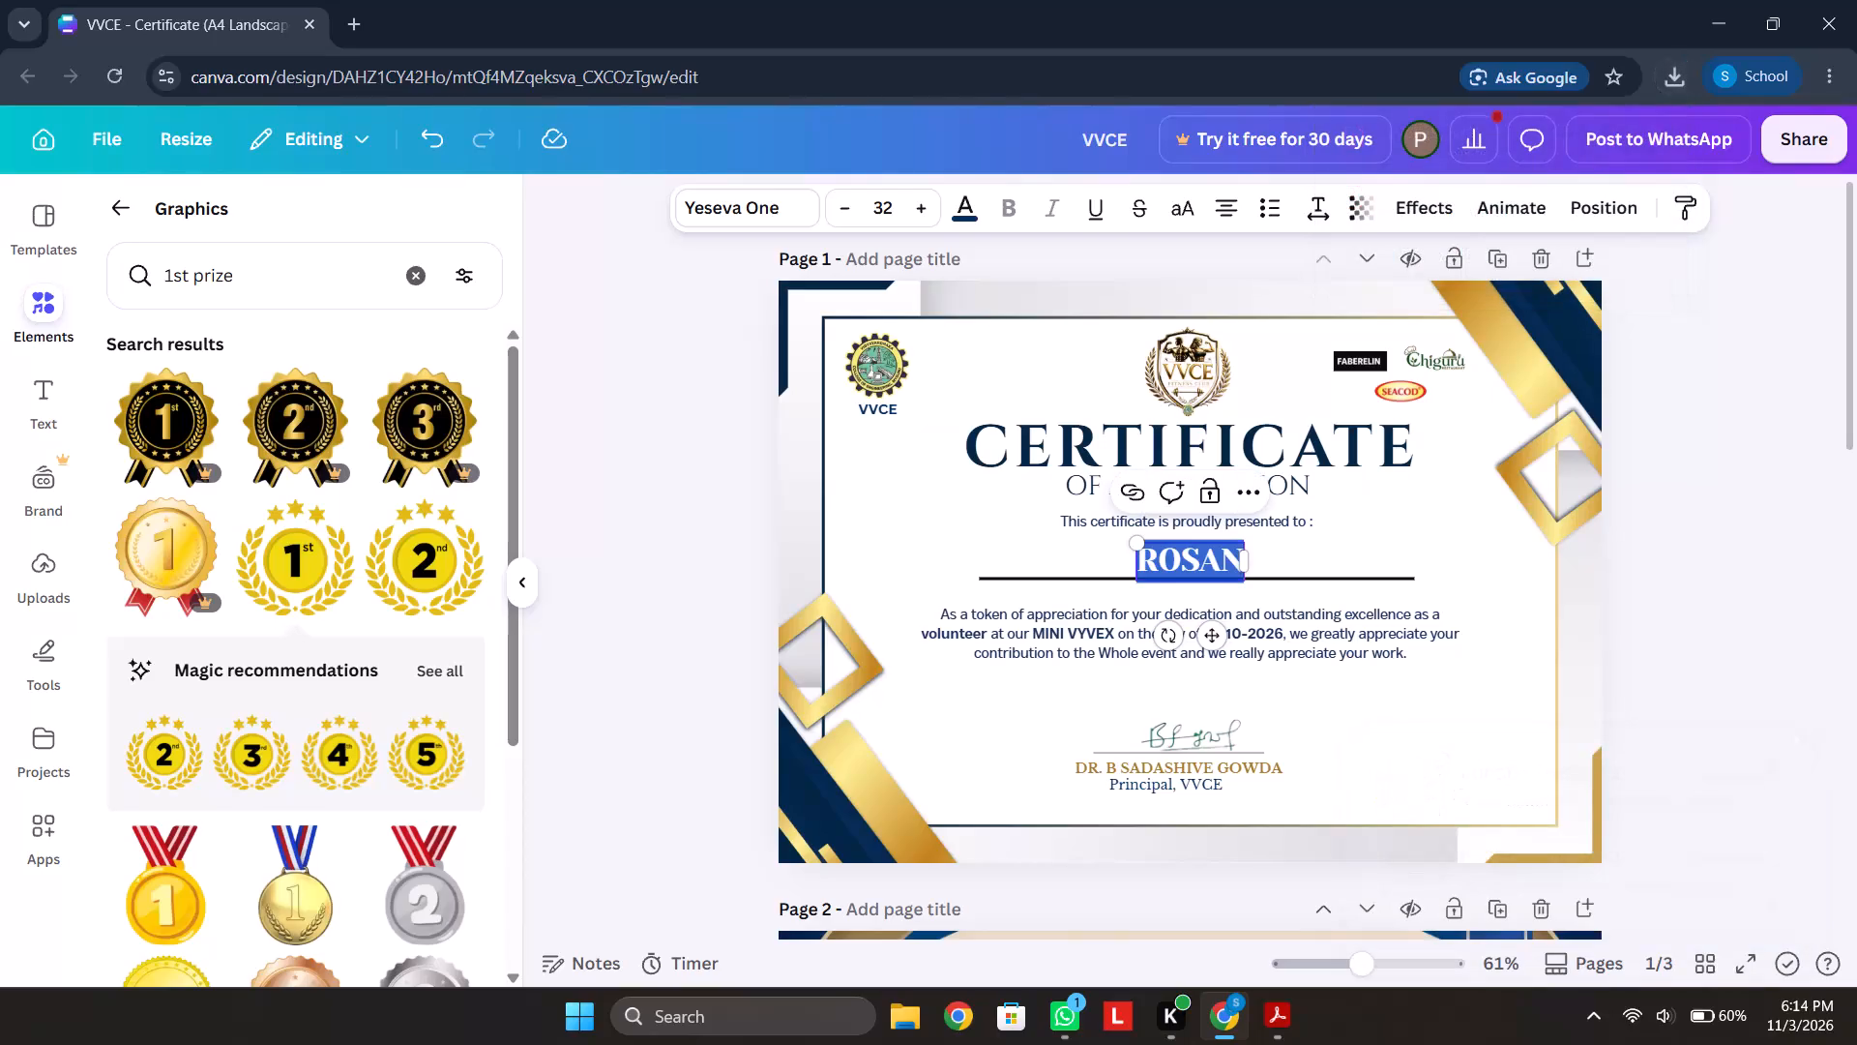
Replace the recipient name on the page 1 appreciation certificate with the next volunteer's name and download that page as a digital PDF.
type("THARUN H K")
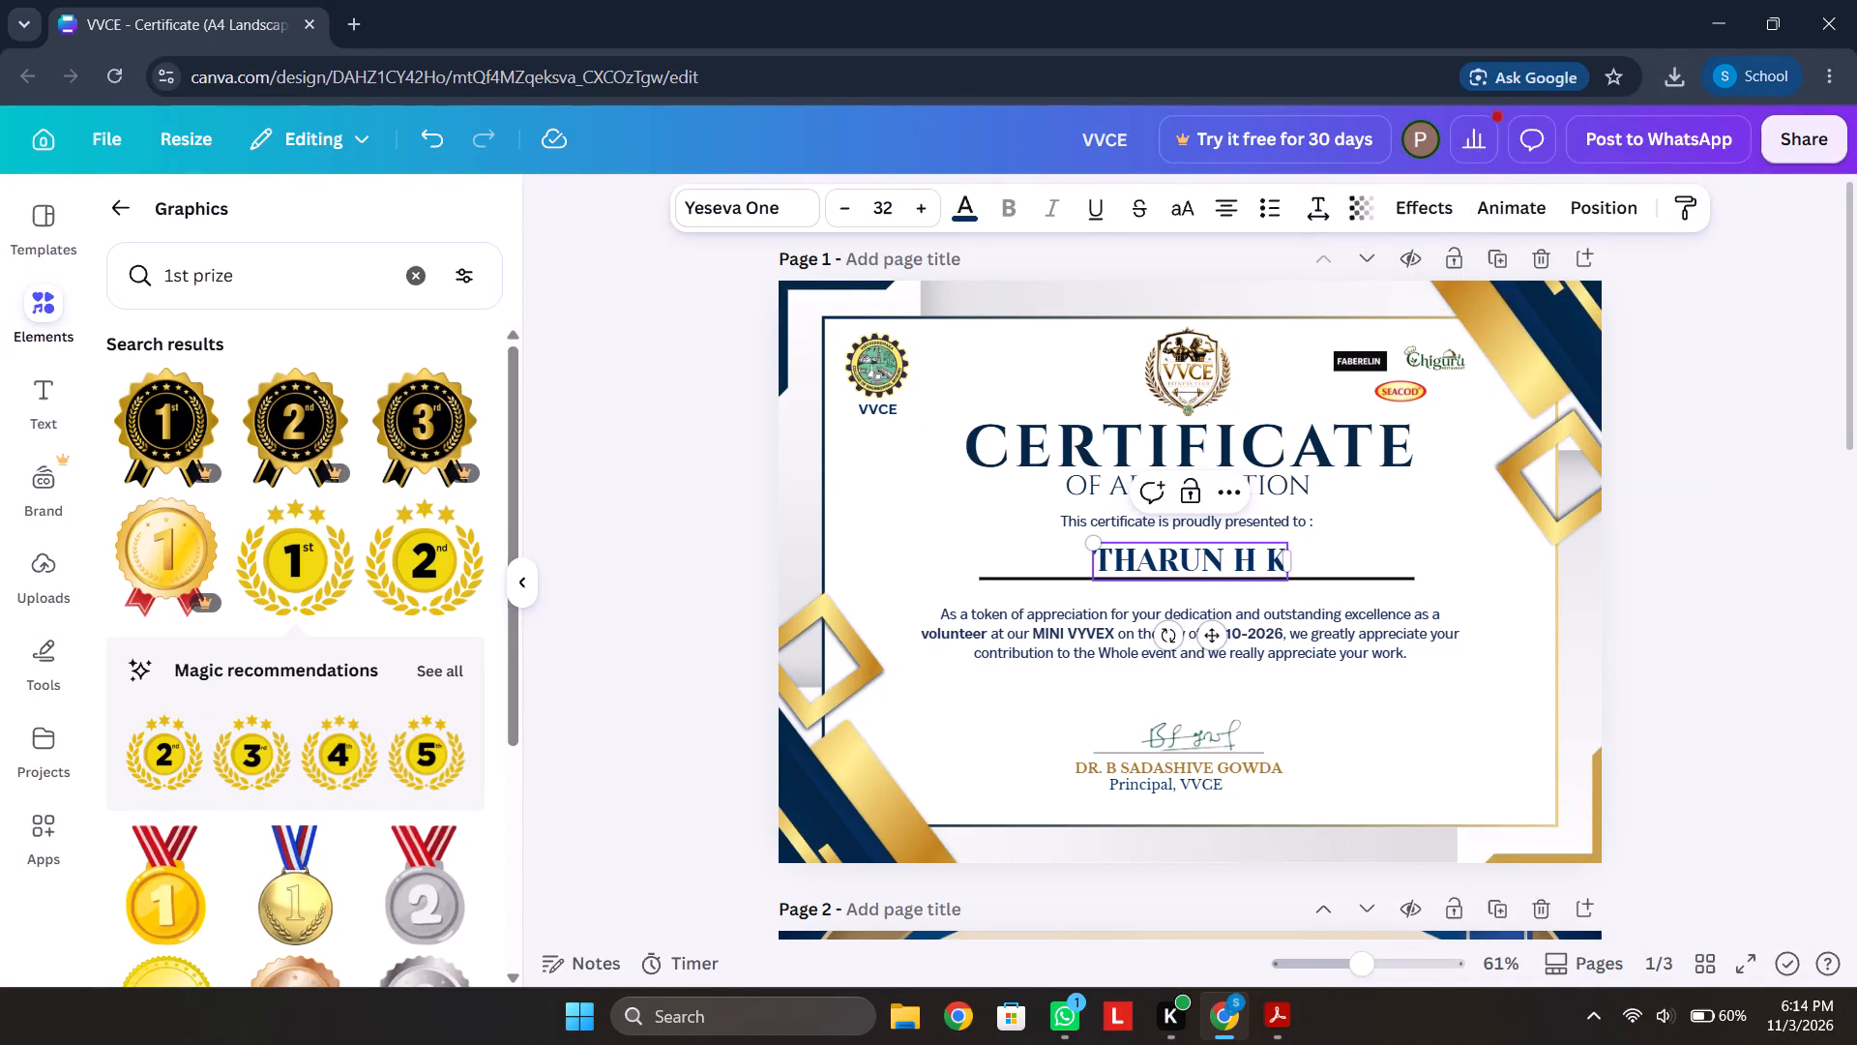
left_click(118, 137)
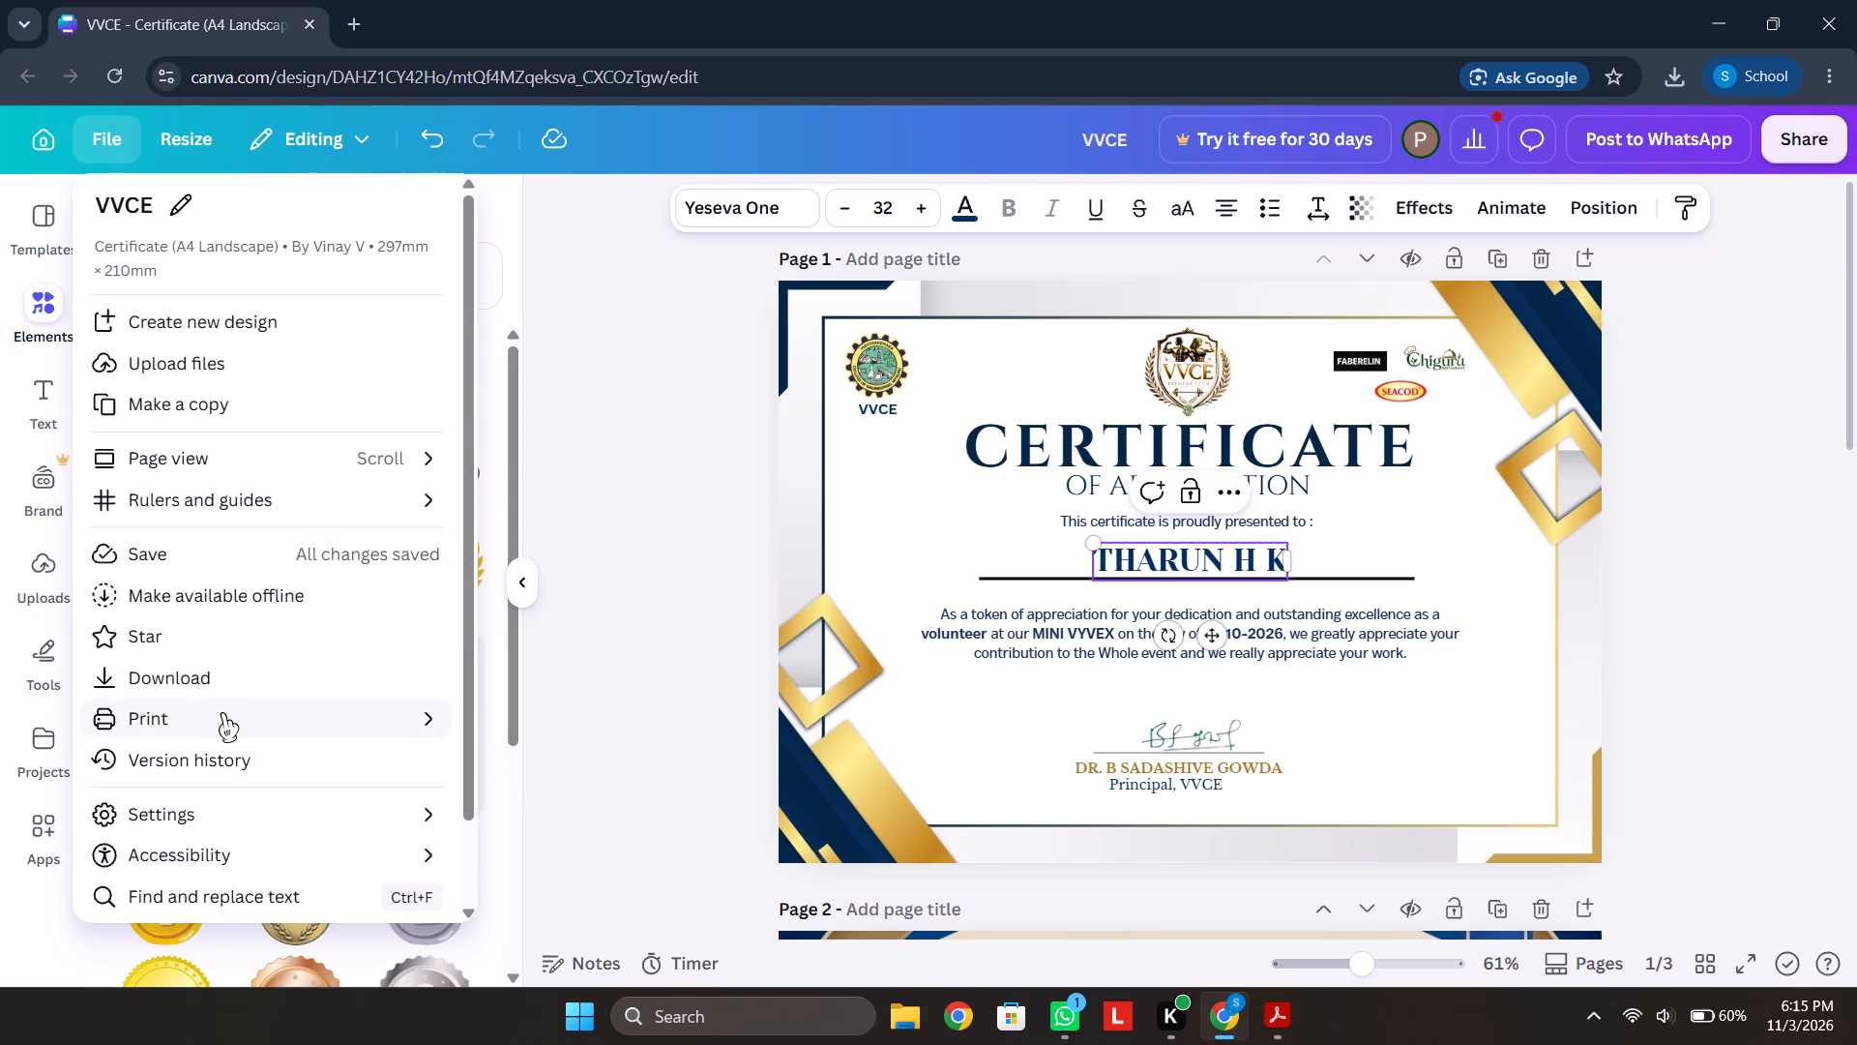
left_click(248, 686)
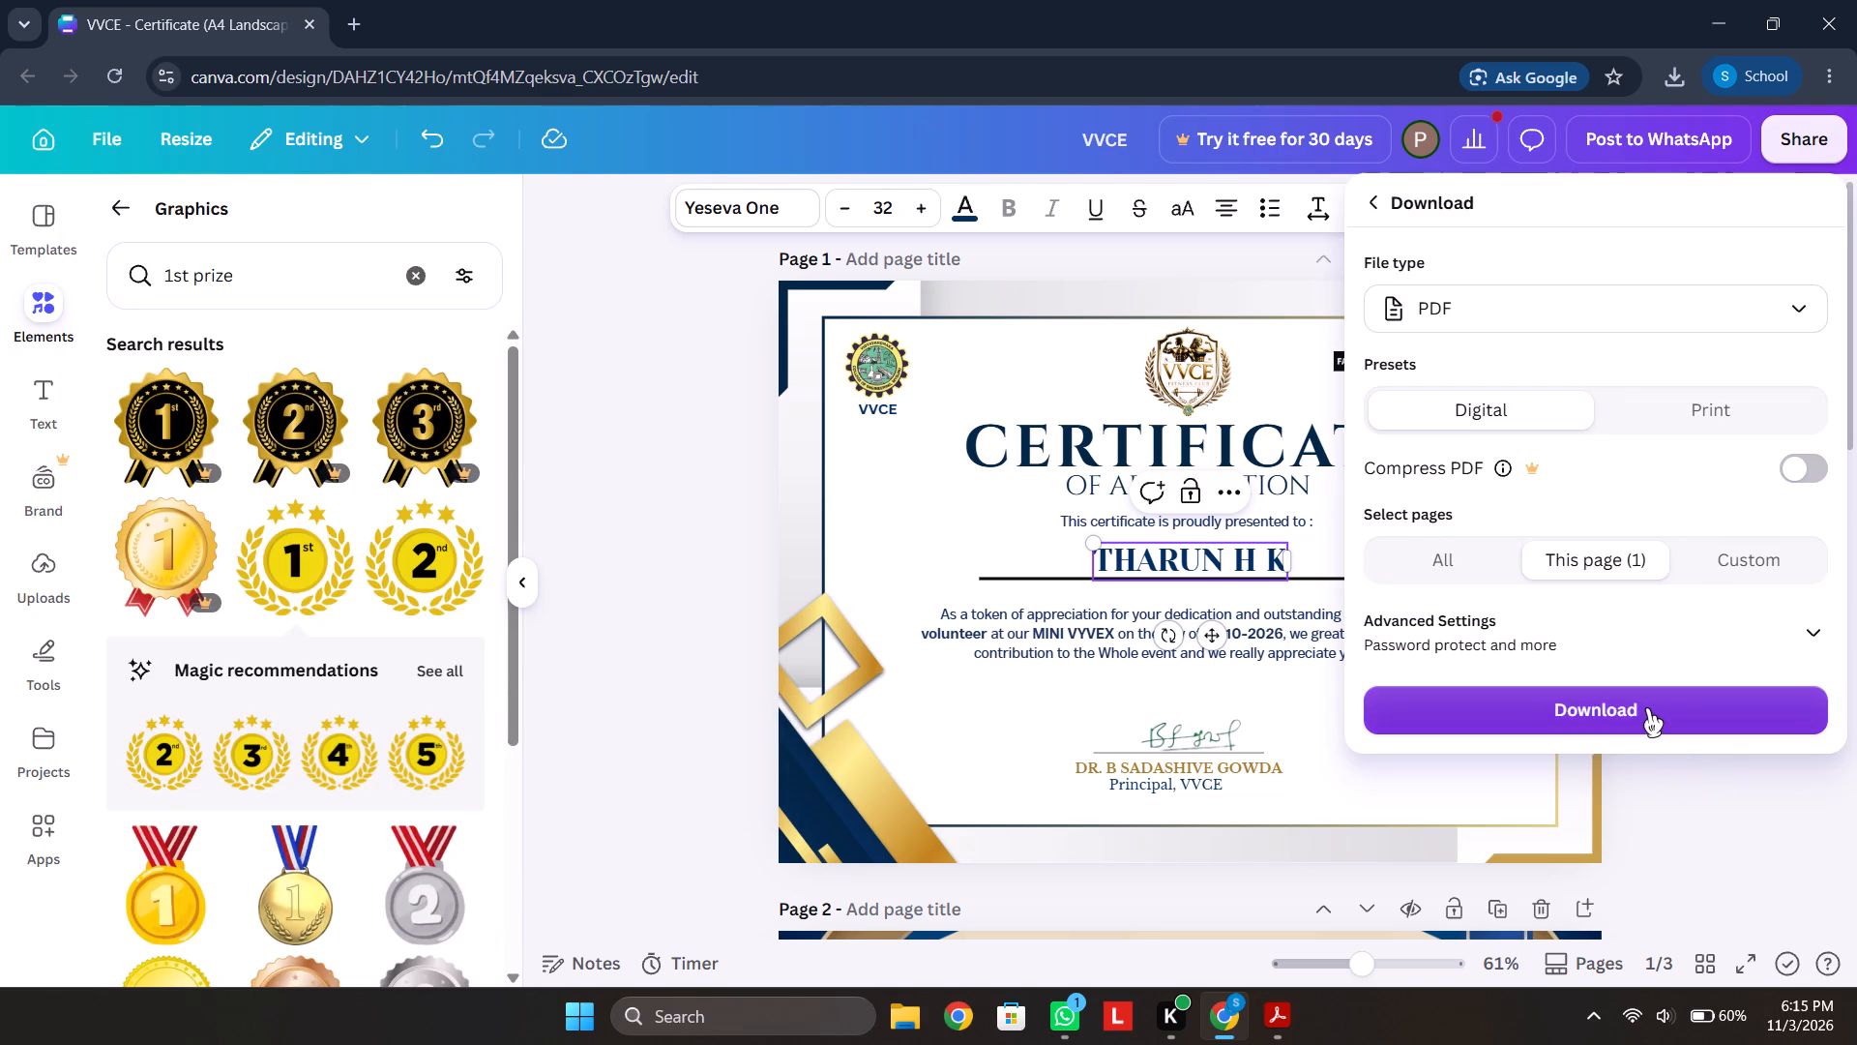
left_click(1647, 709)
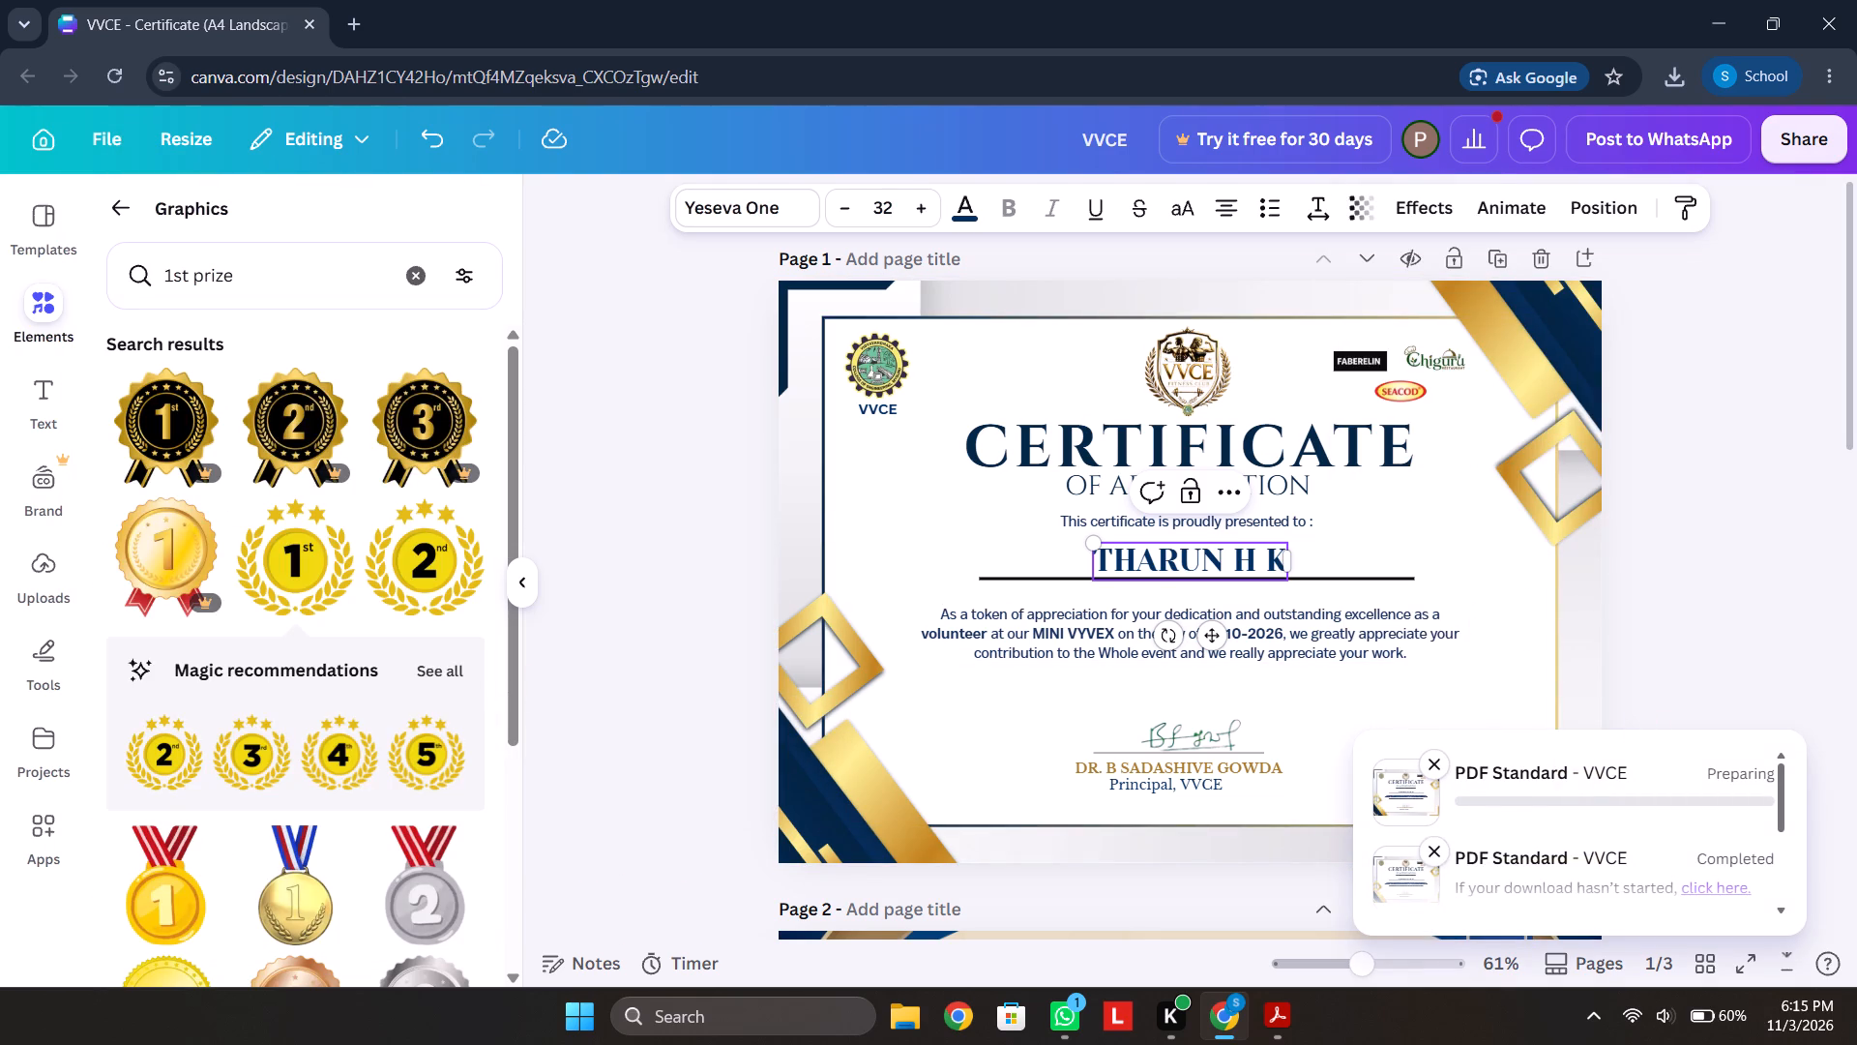
Return from Acrobat to Canva, change the page 1 recipient to the following volunteer's name, and download this page as a PDF.
double_click(1183, 565)
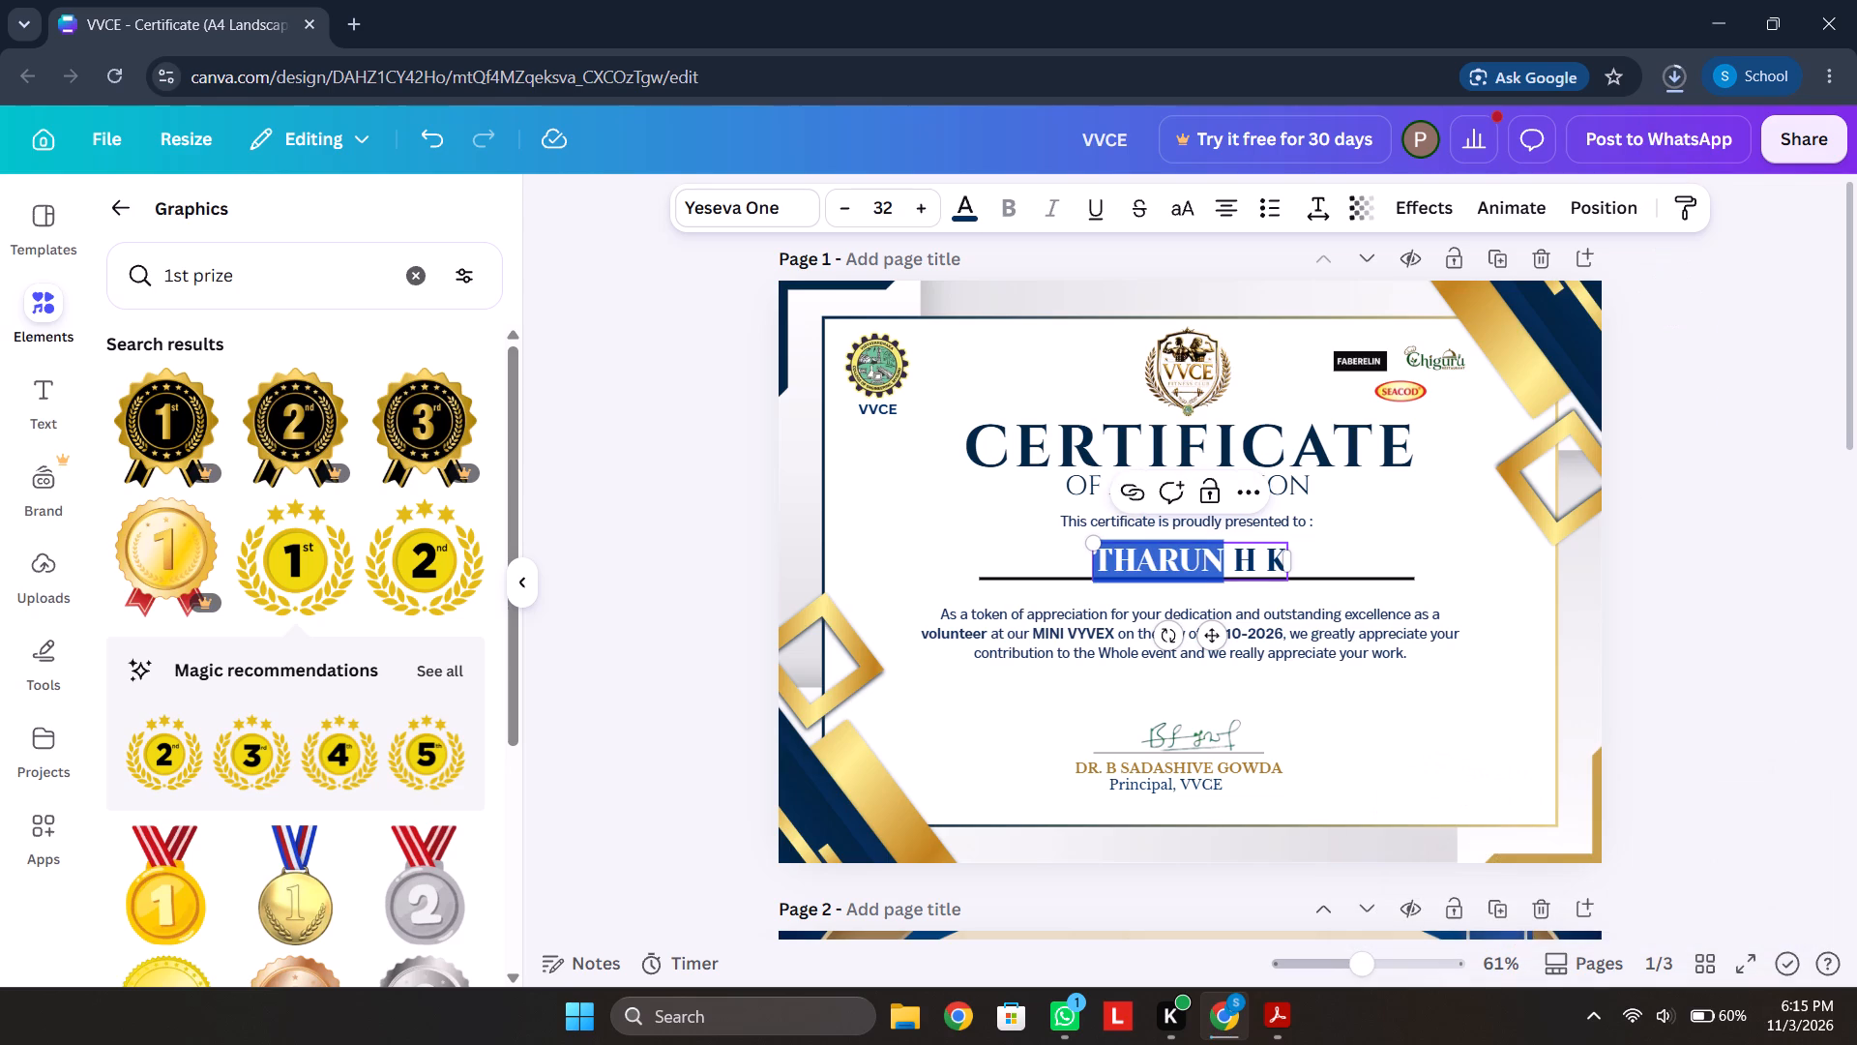
double_click(1183, 565)
triple_click(1183, 565)
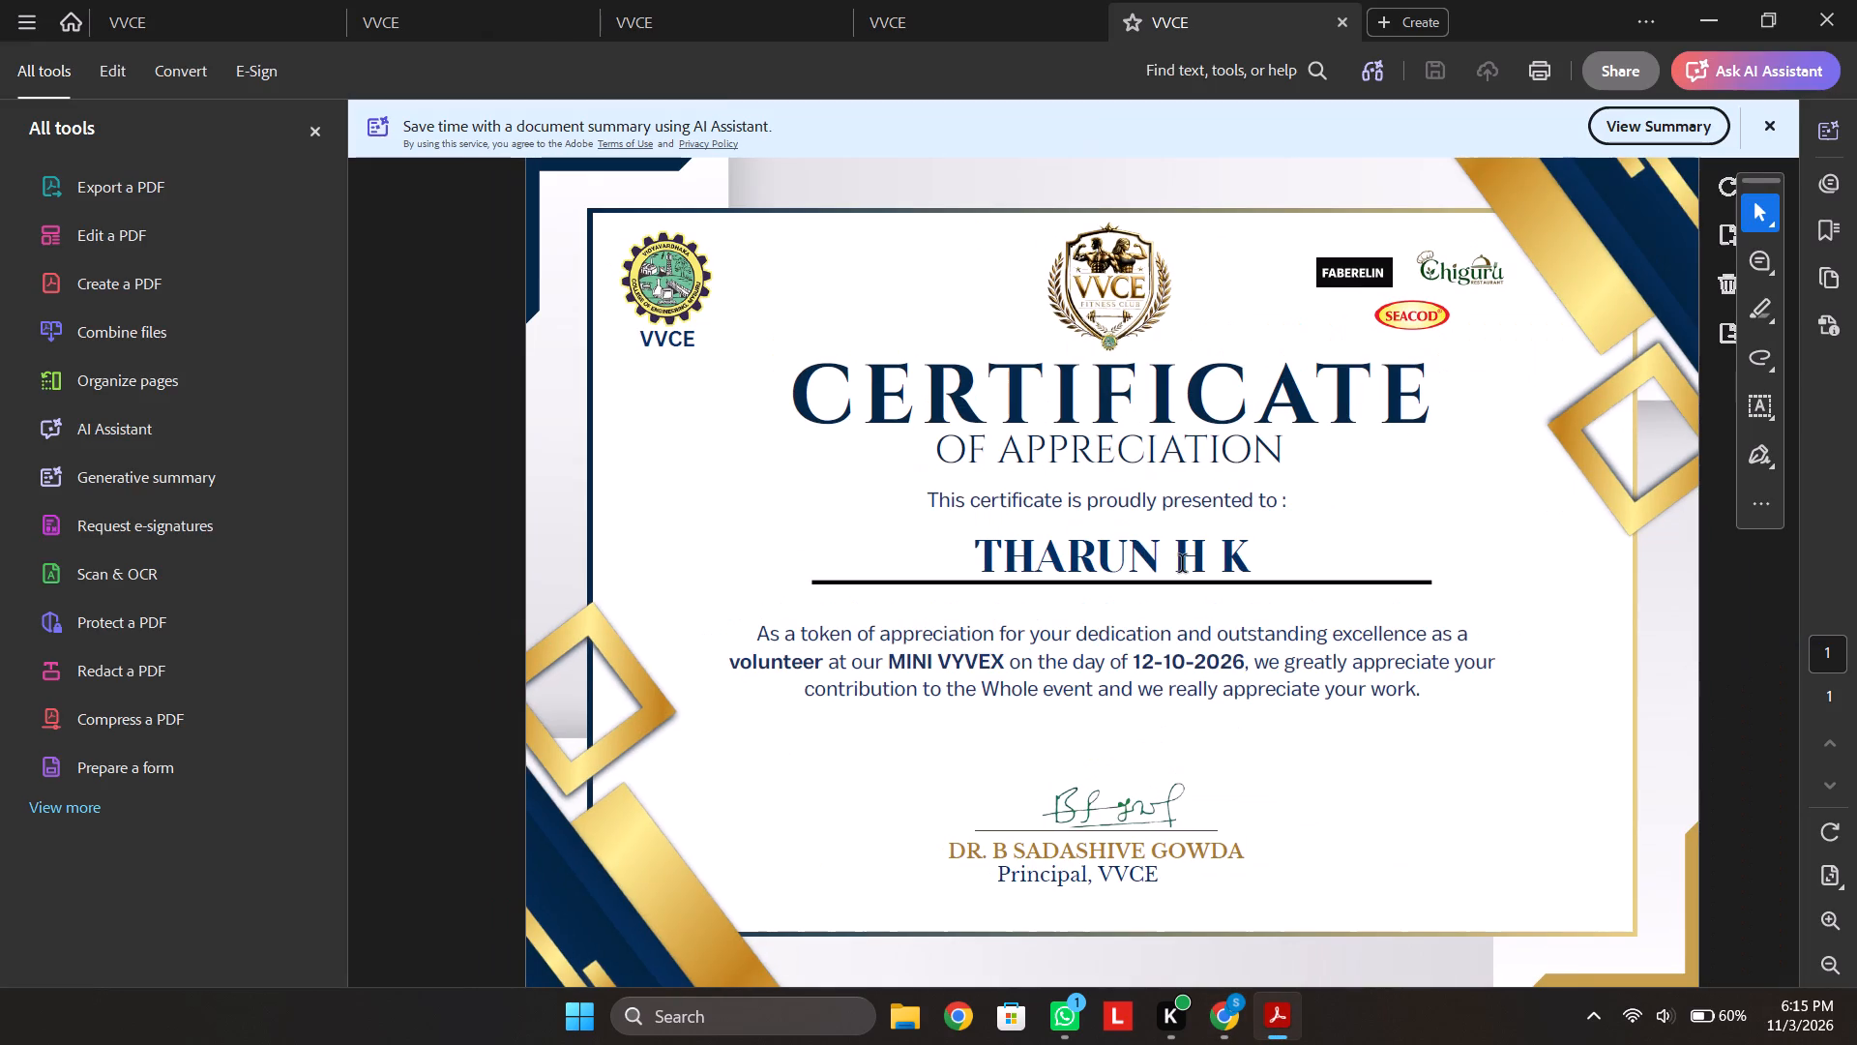
left_click(1717, 10)
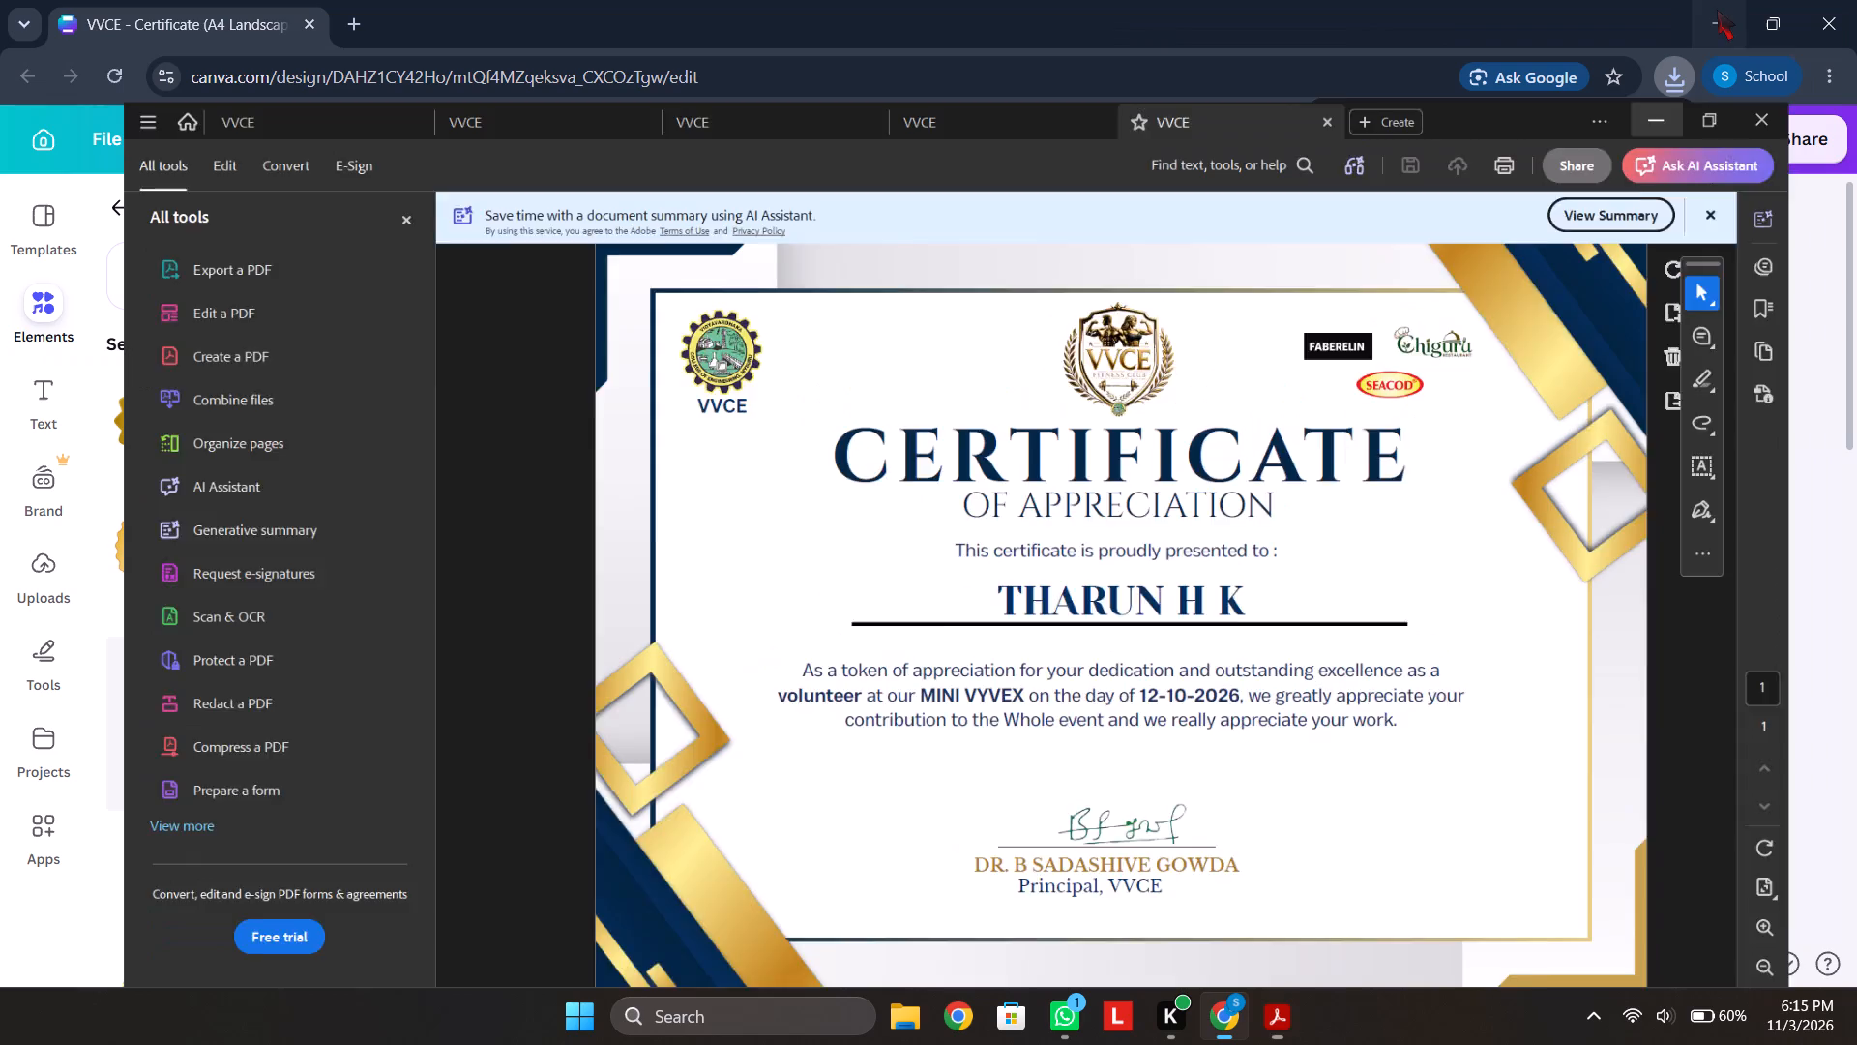
key("k")
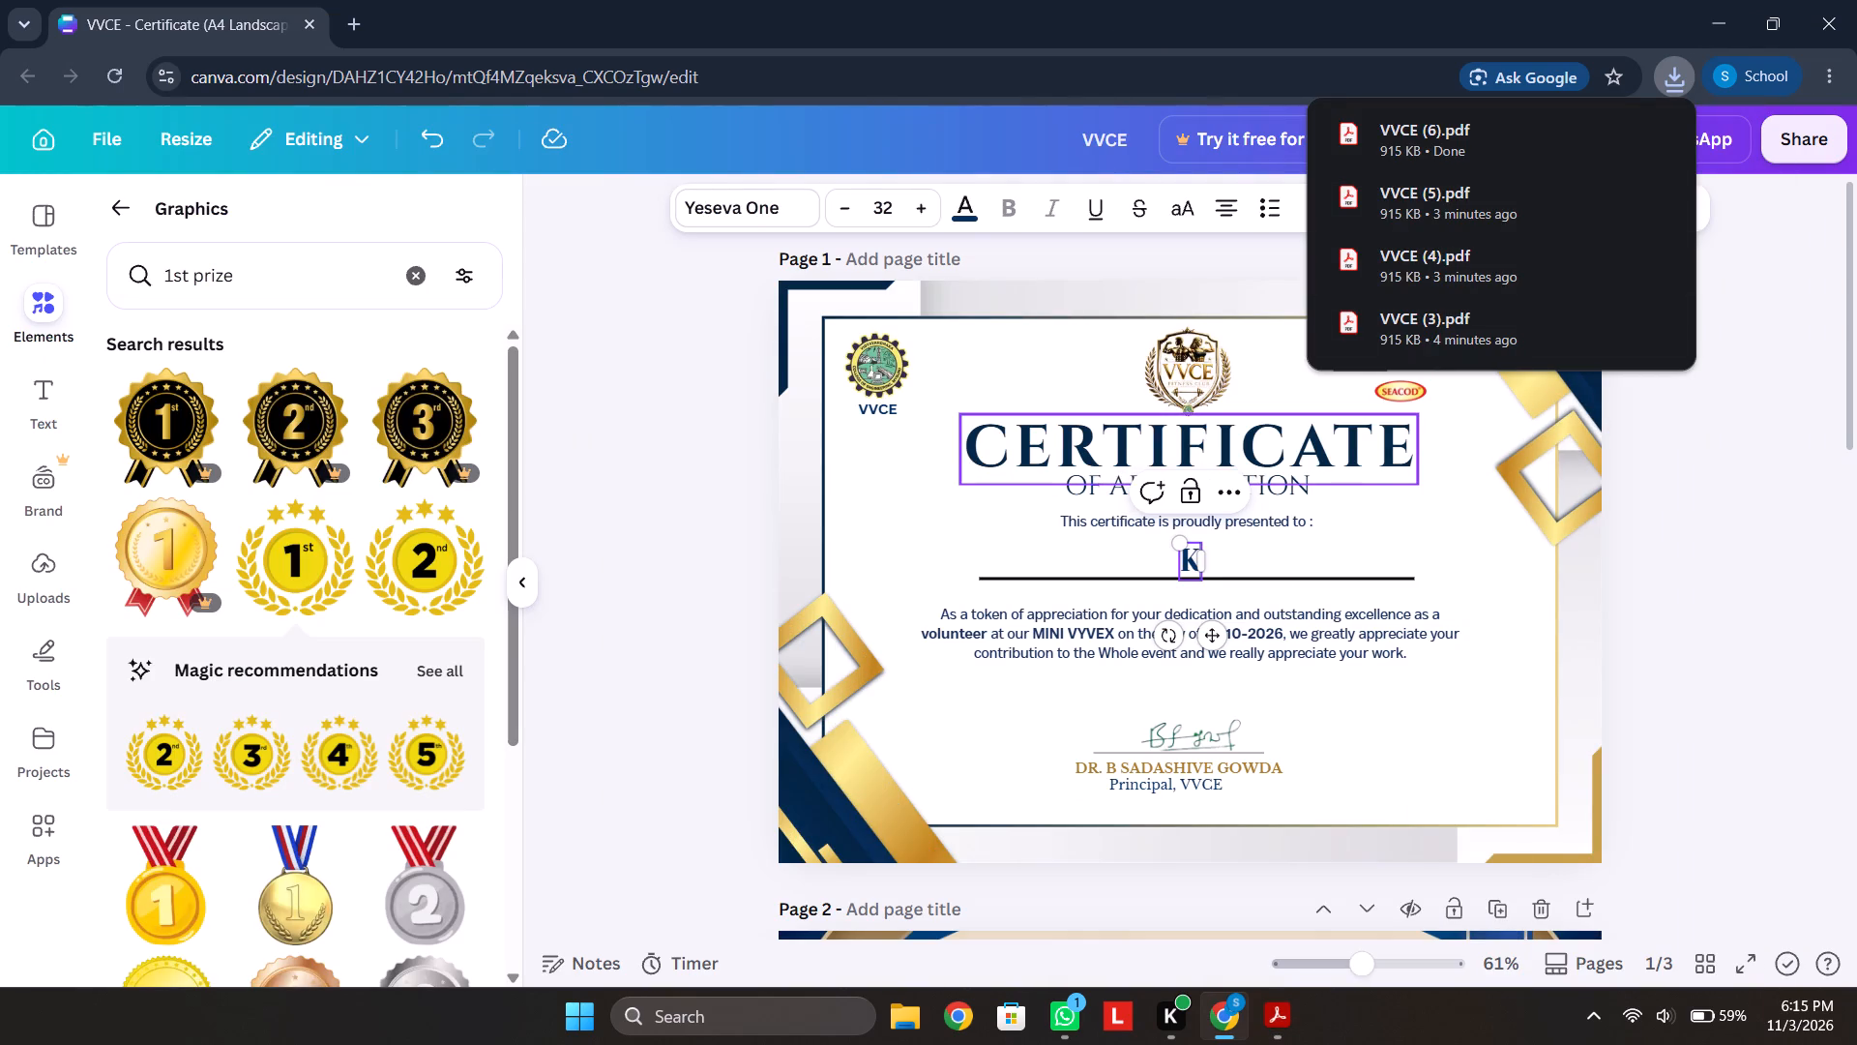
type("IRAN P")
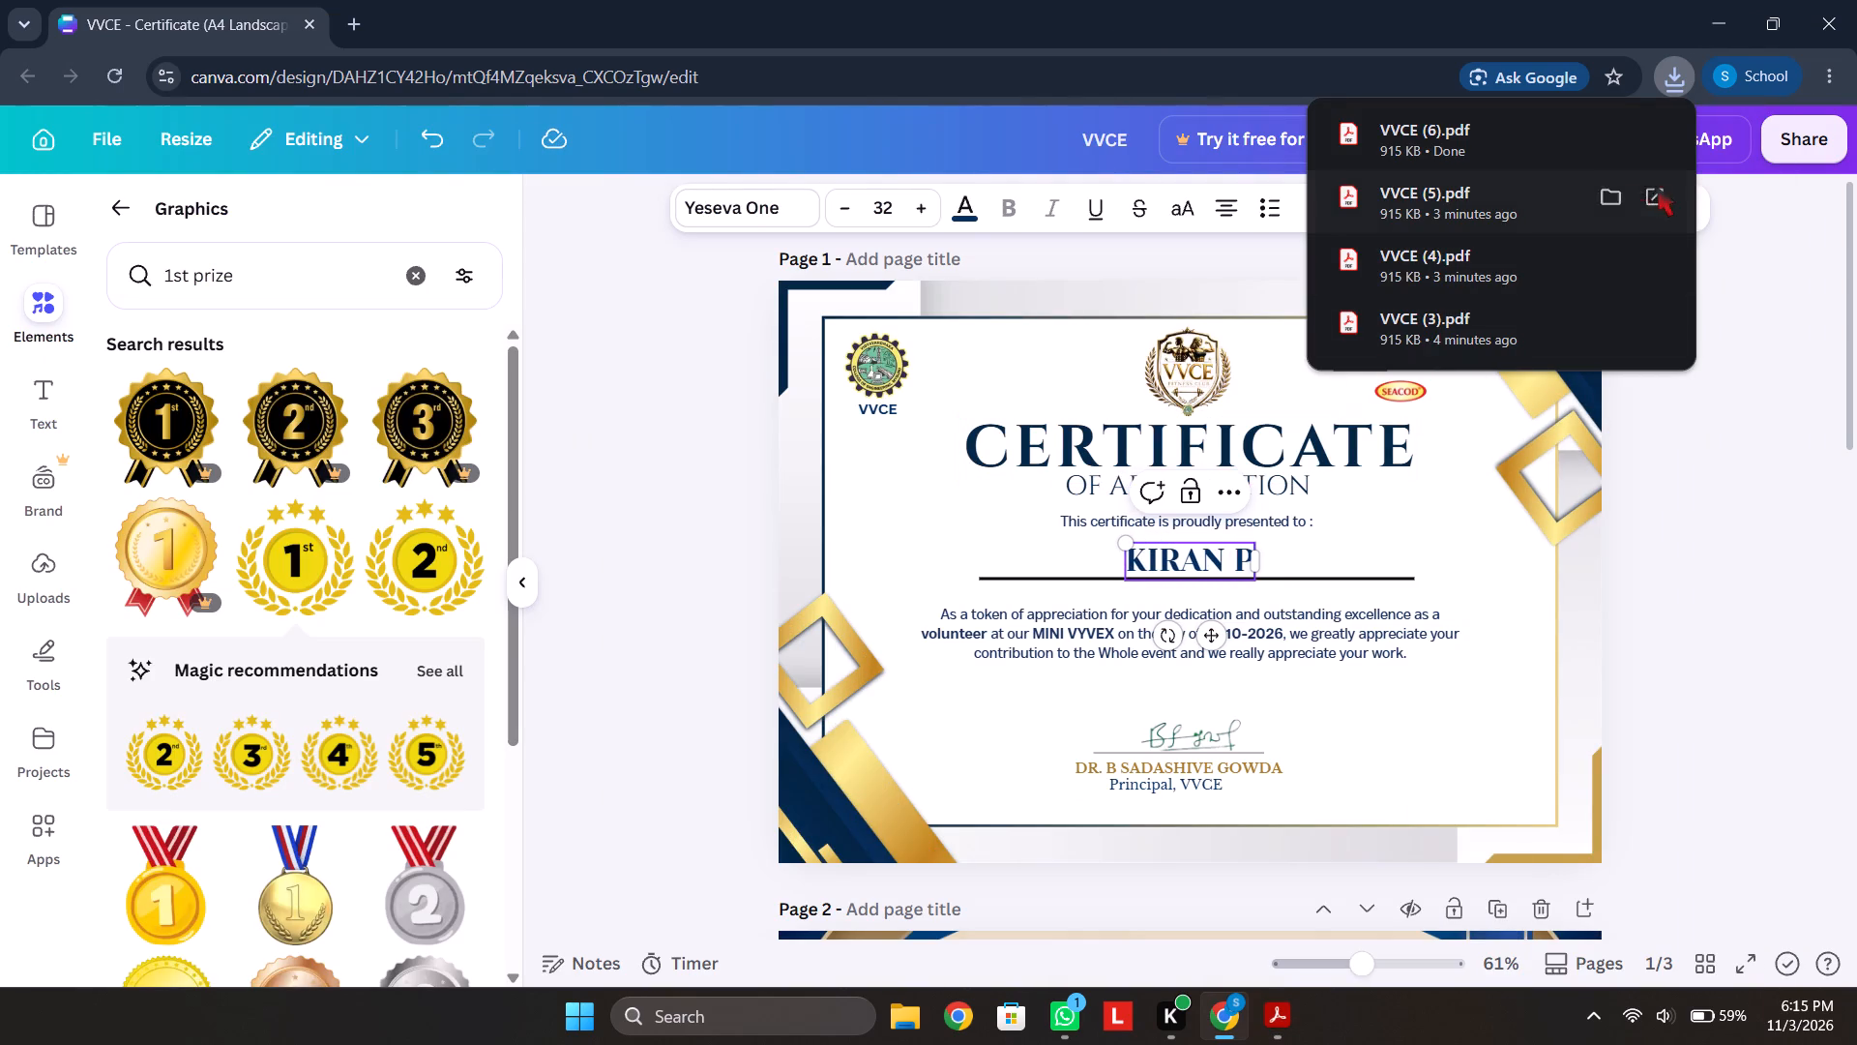
left_click(94, 140)
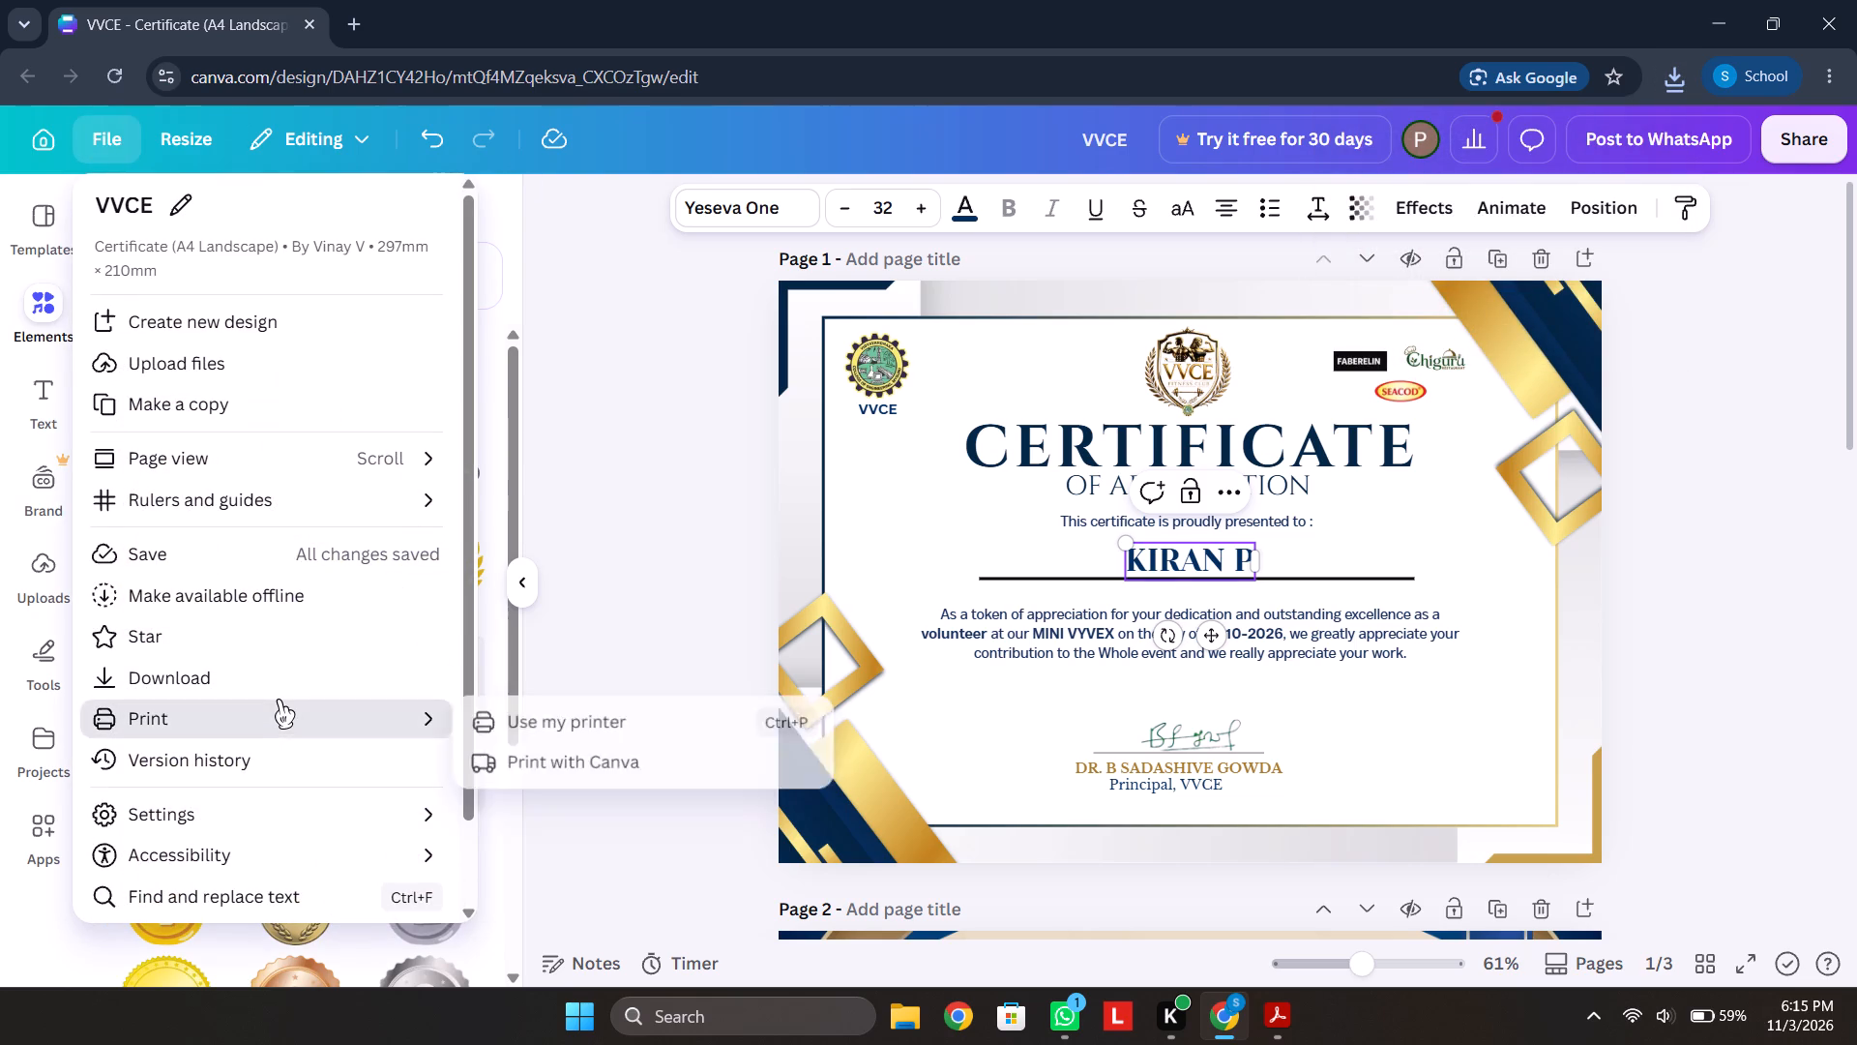
left_click(291, 681)
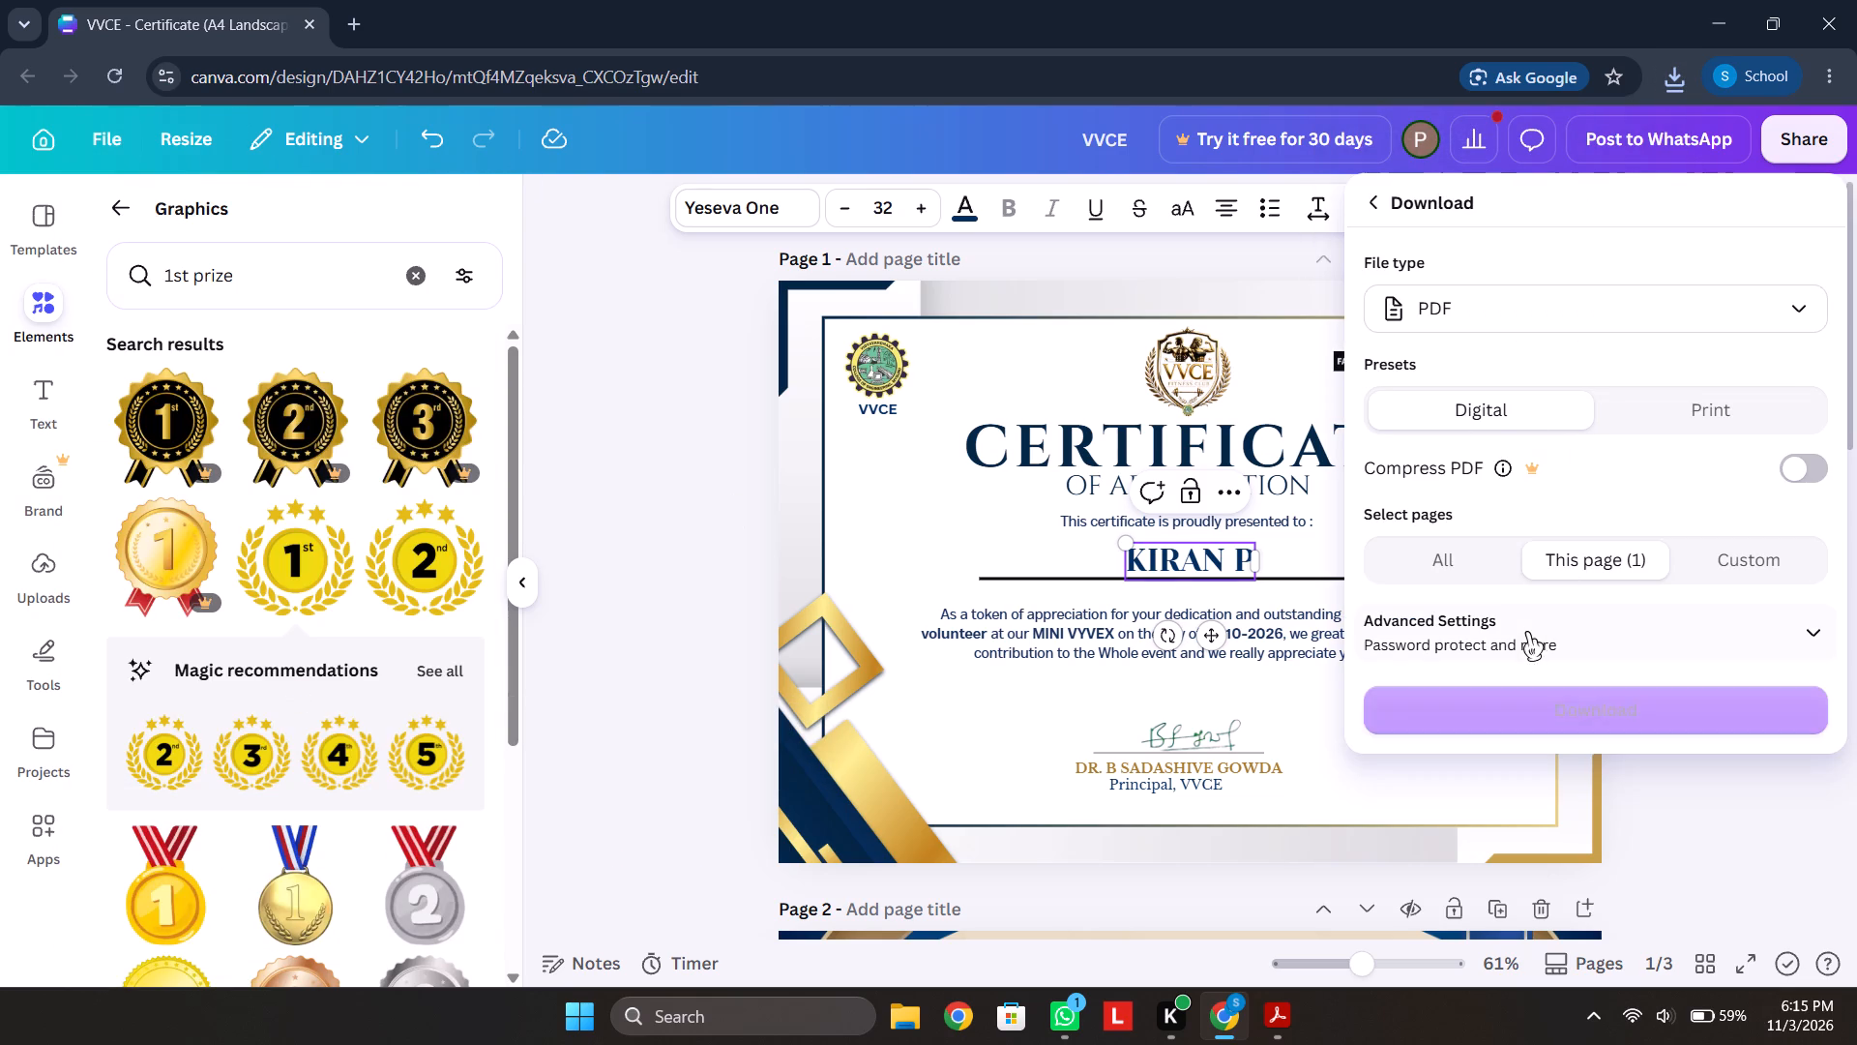
left_click(1530, 719)
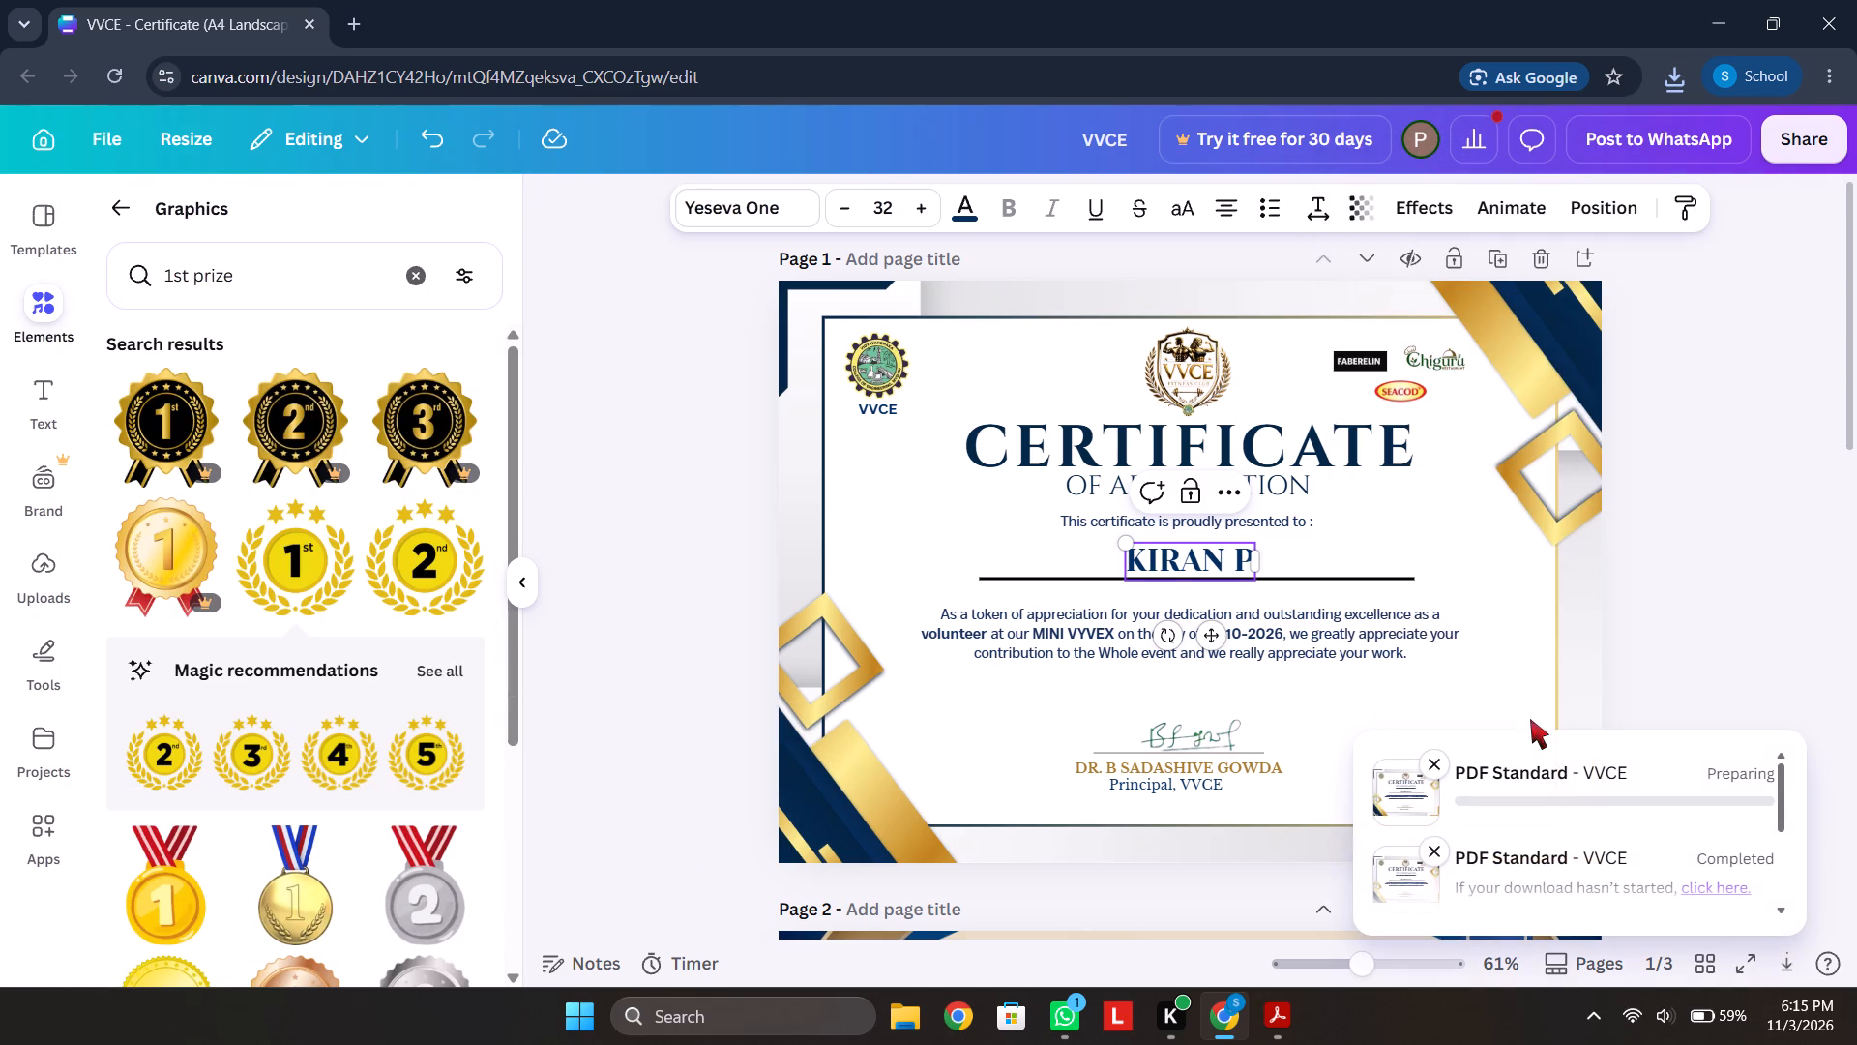
Return from Acrobat to Canva, enter another volunteer's name as the page 1 recipient, and download this page as a PDF.
double_click(1187, 560)
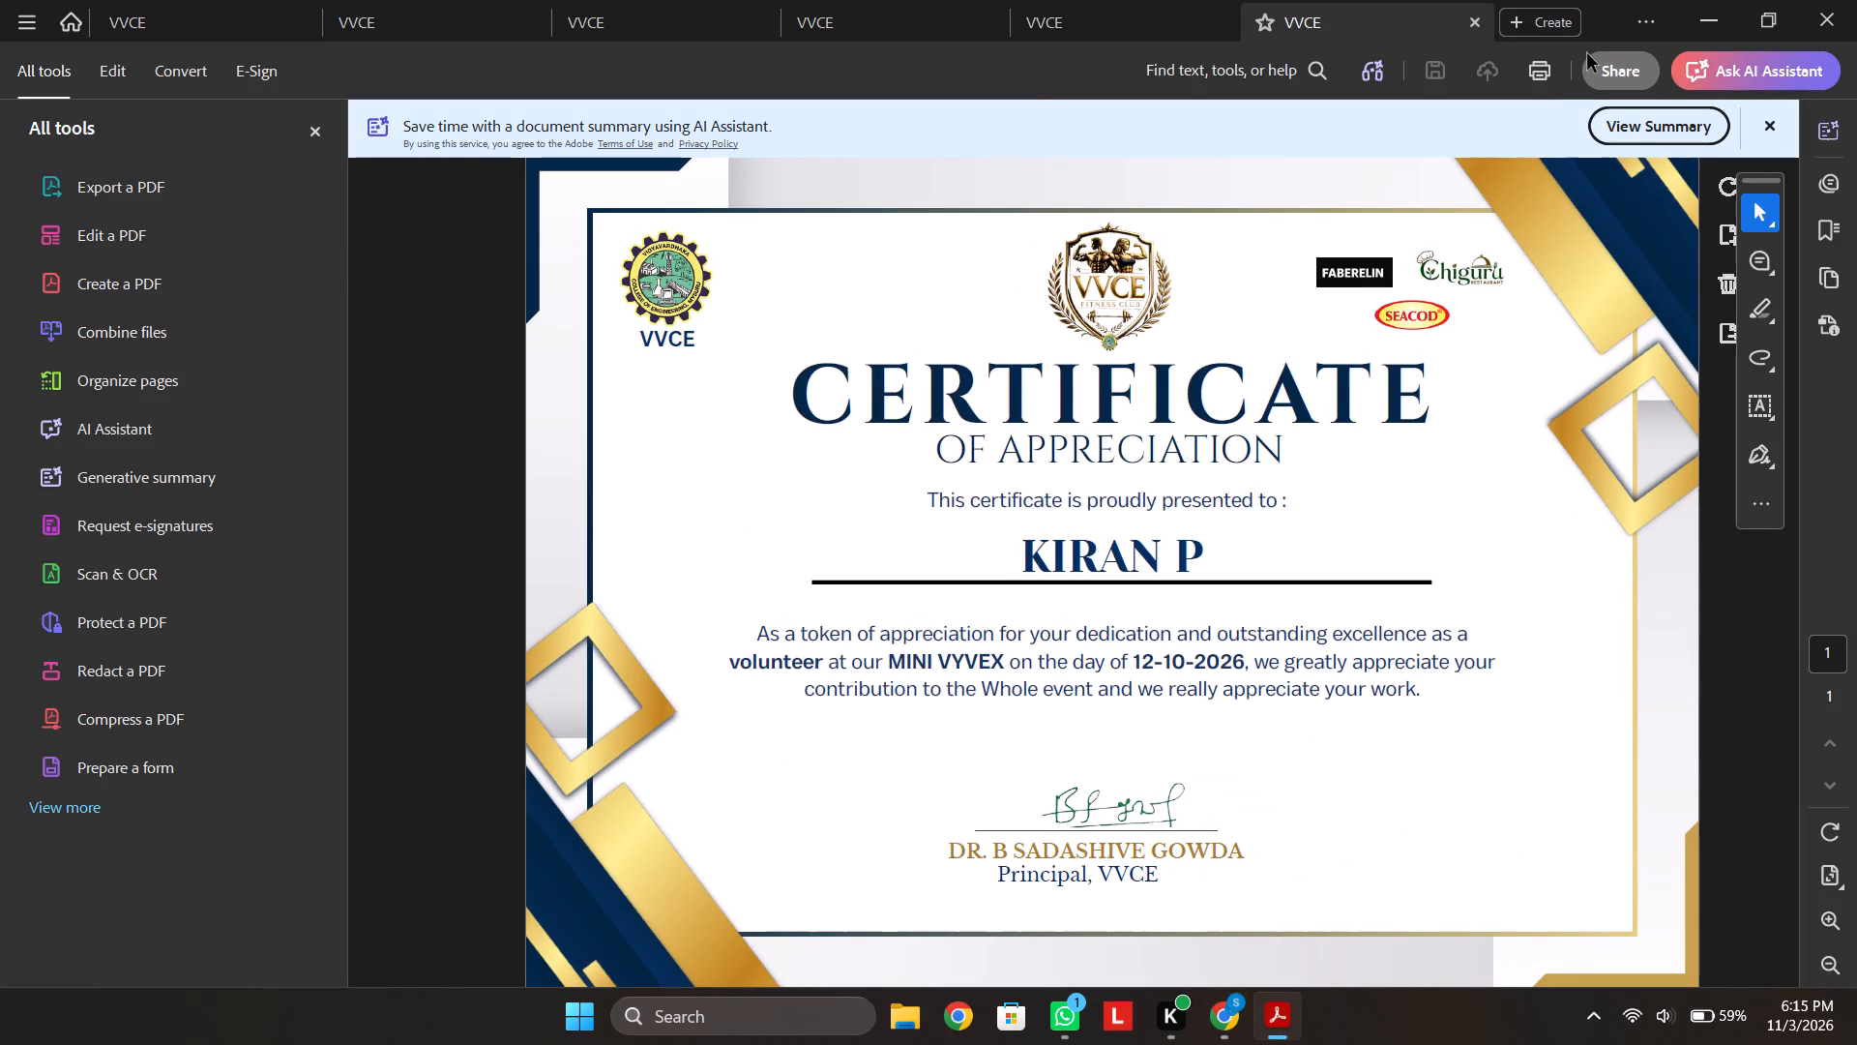
left_click(1710, 26)
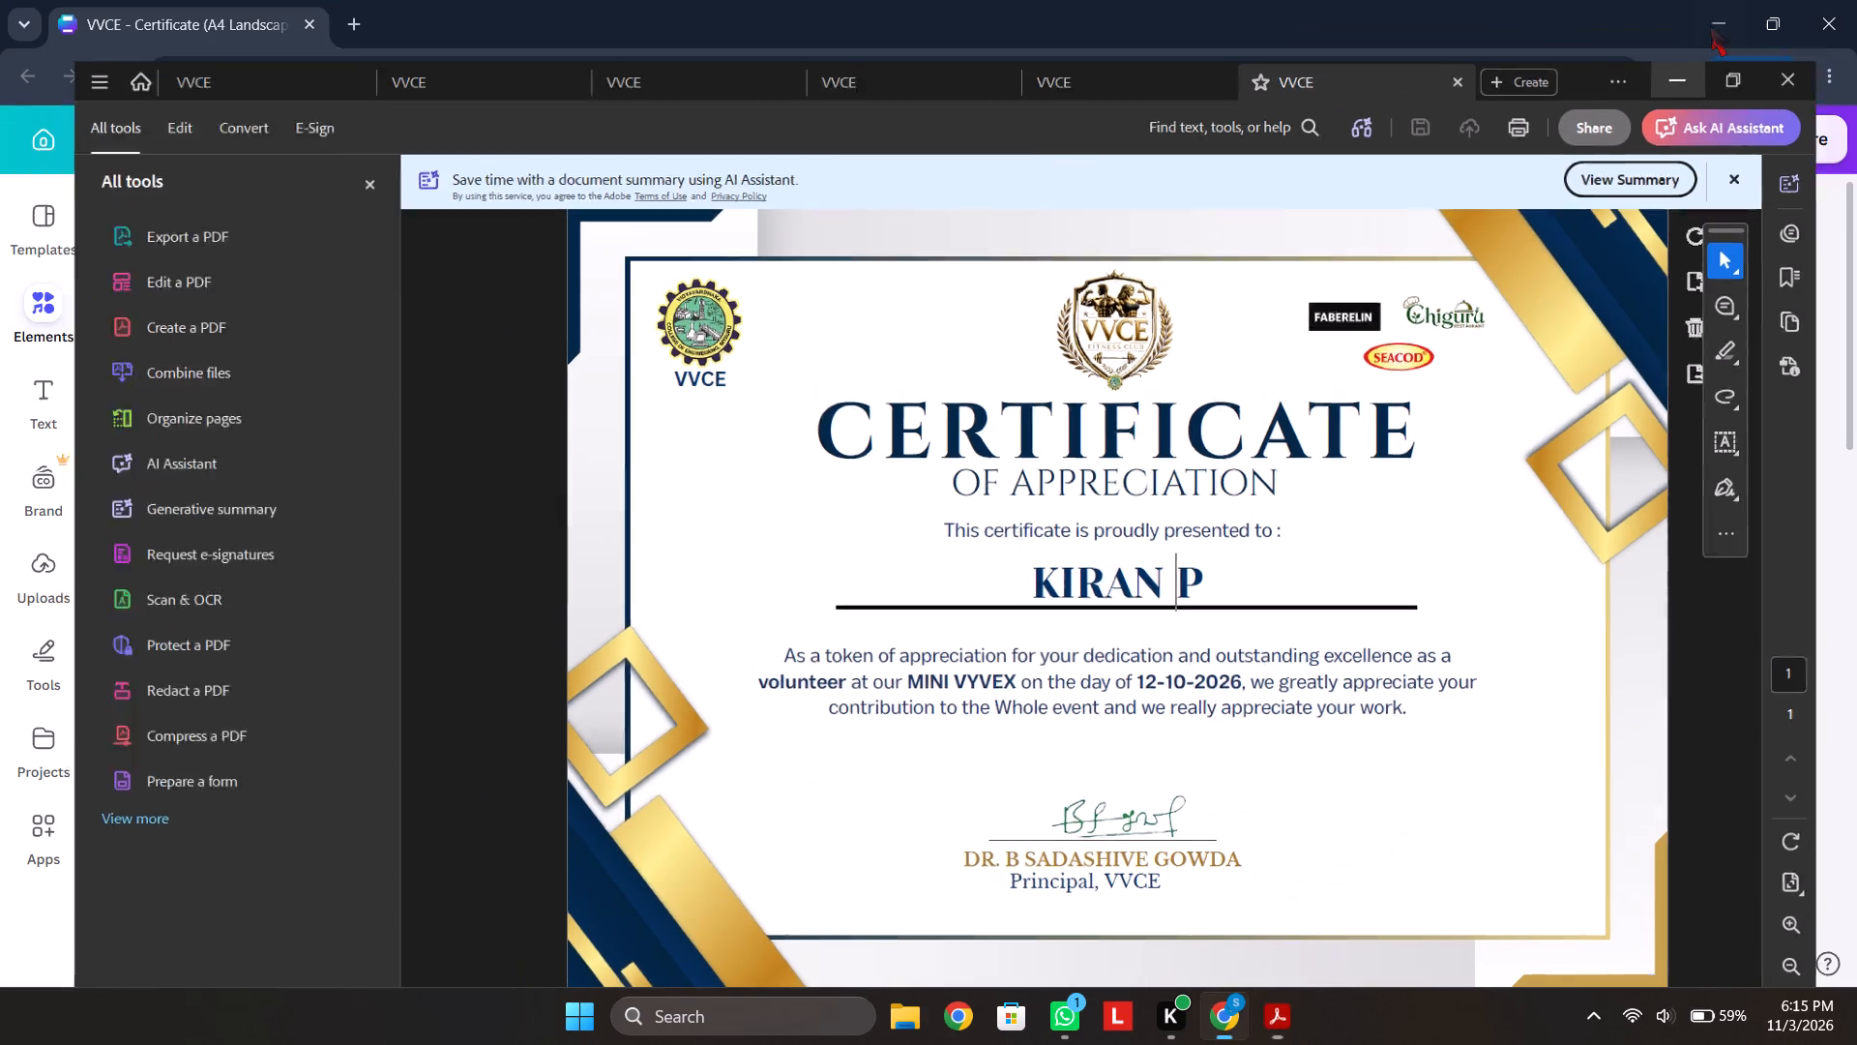
triple_click(1209, 567)
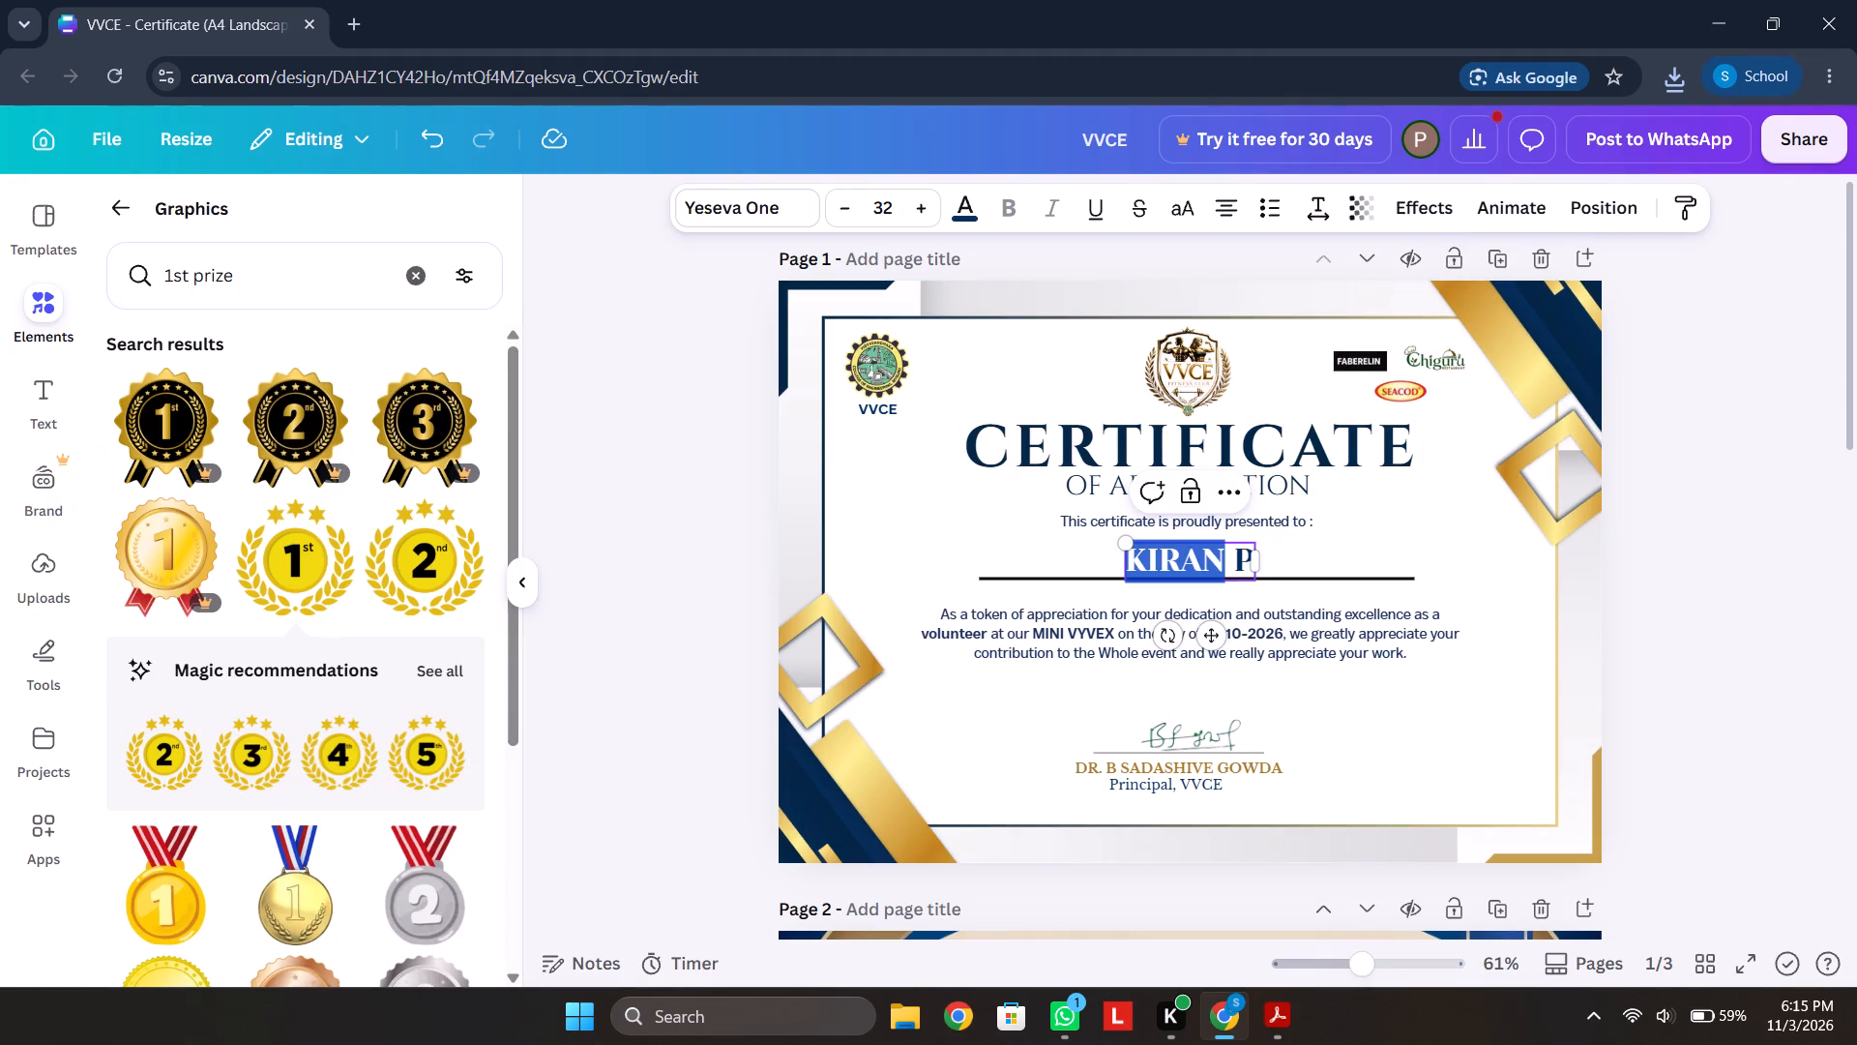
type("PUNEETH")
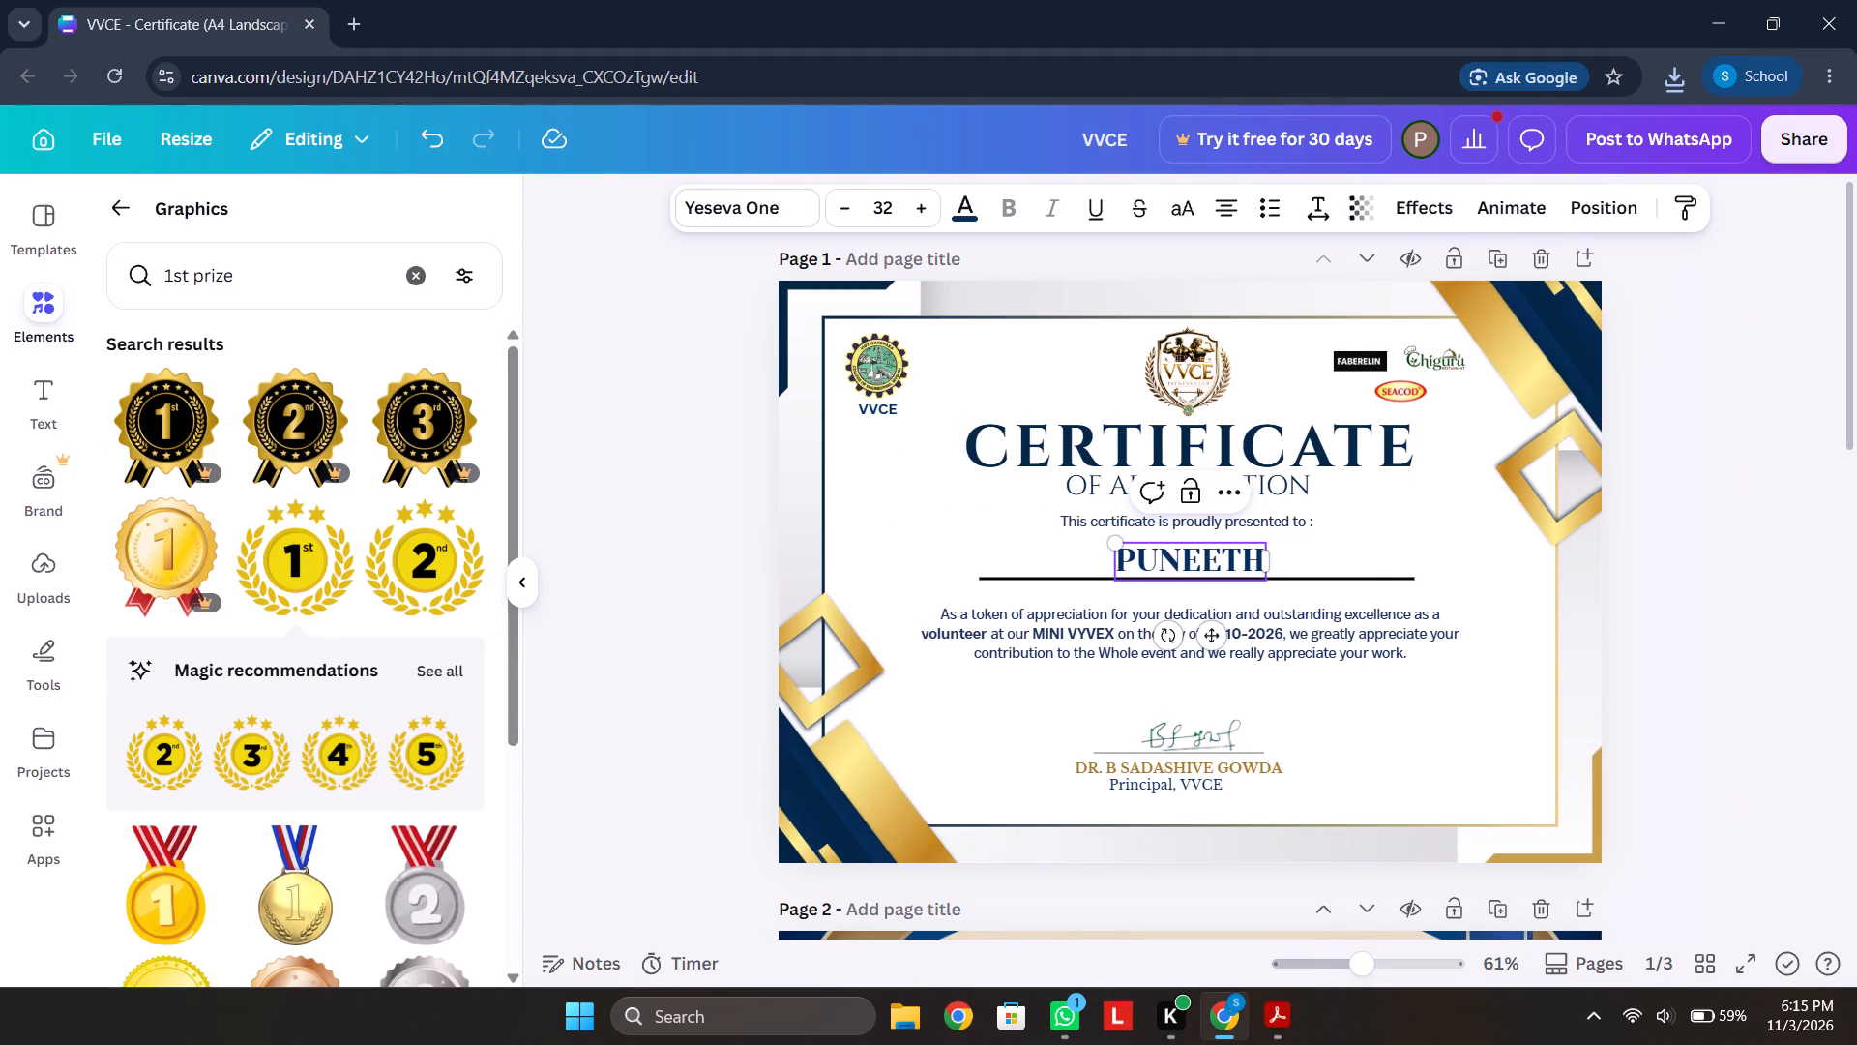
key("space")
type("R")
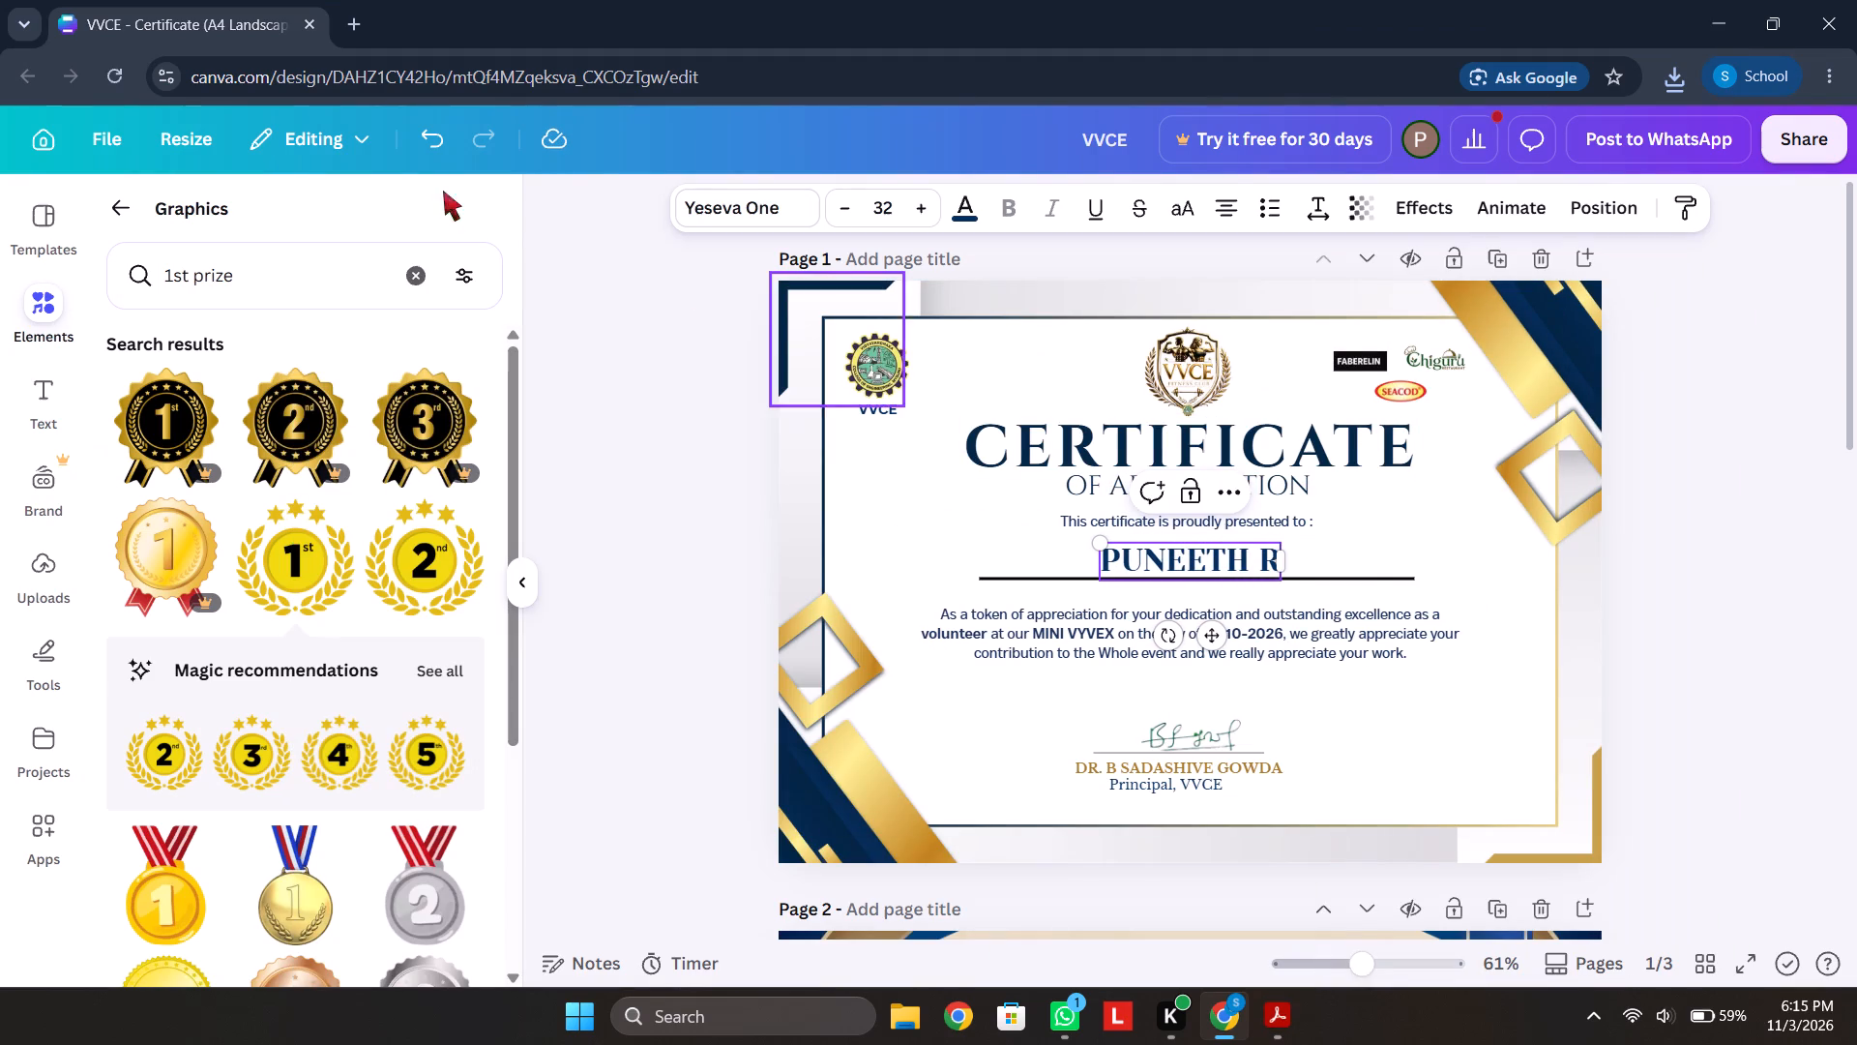
left_click(107, 132)
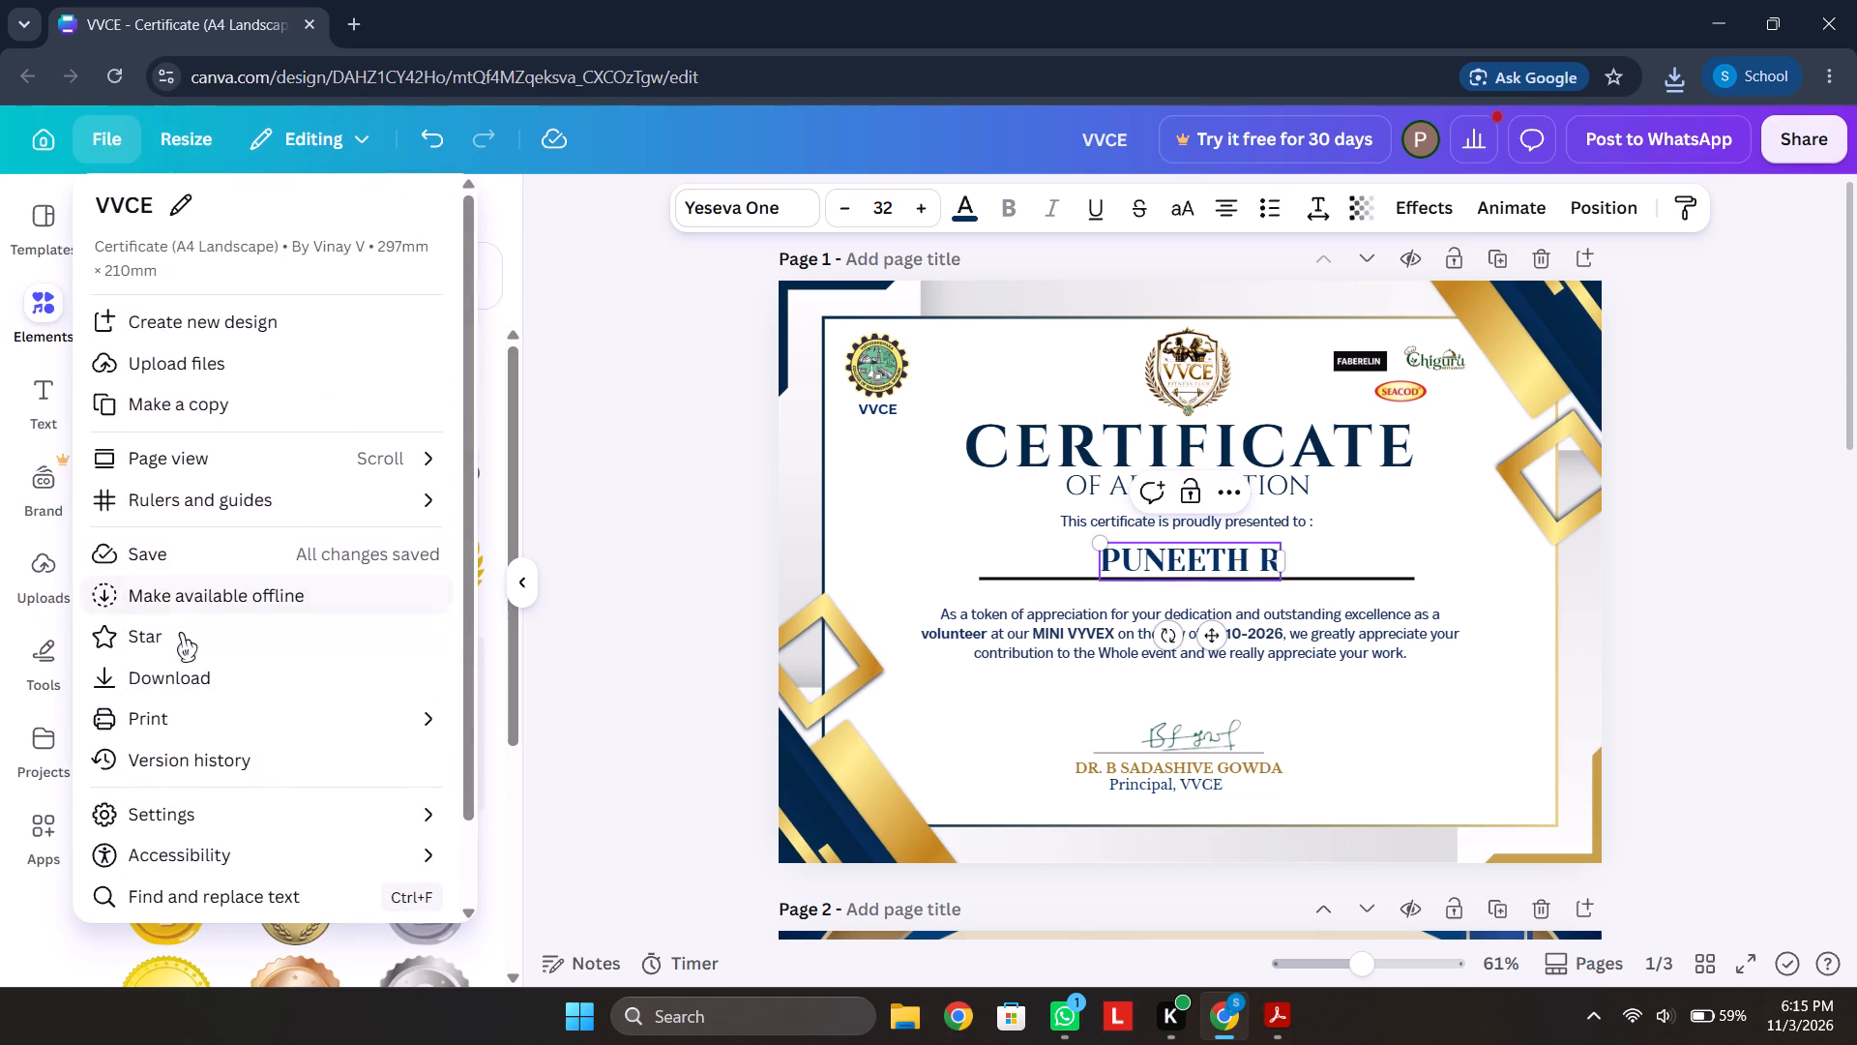
left_click(173, 673)
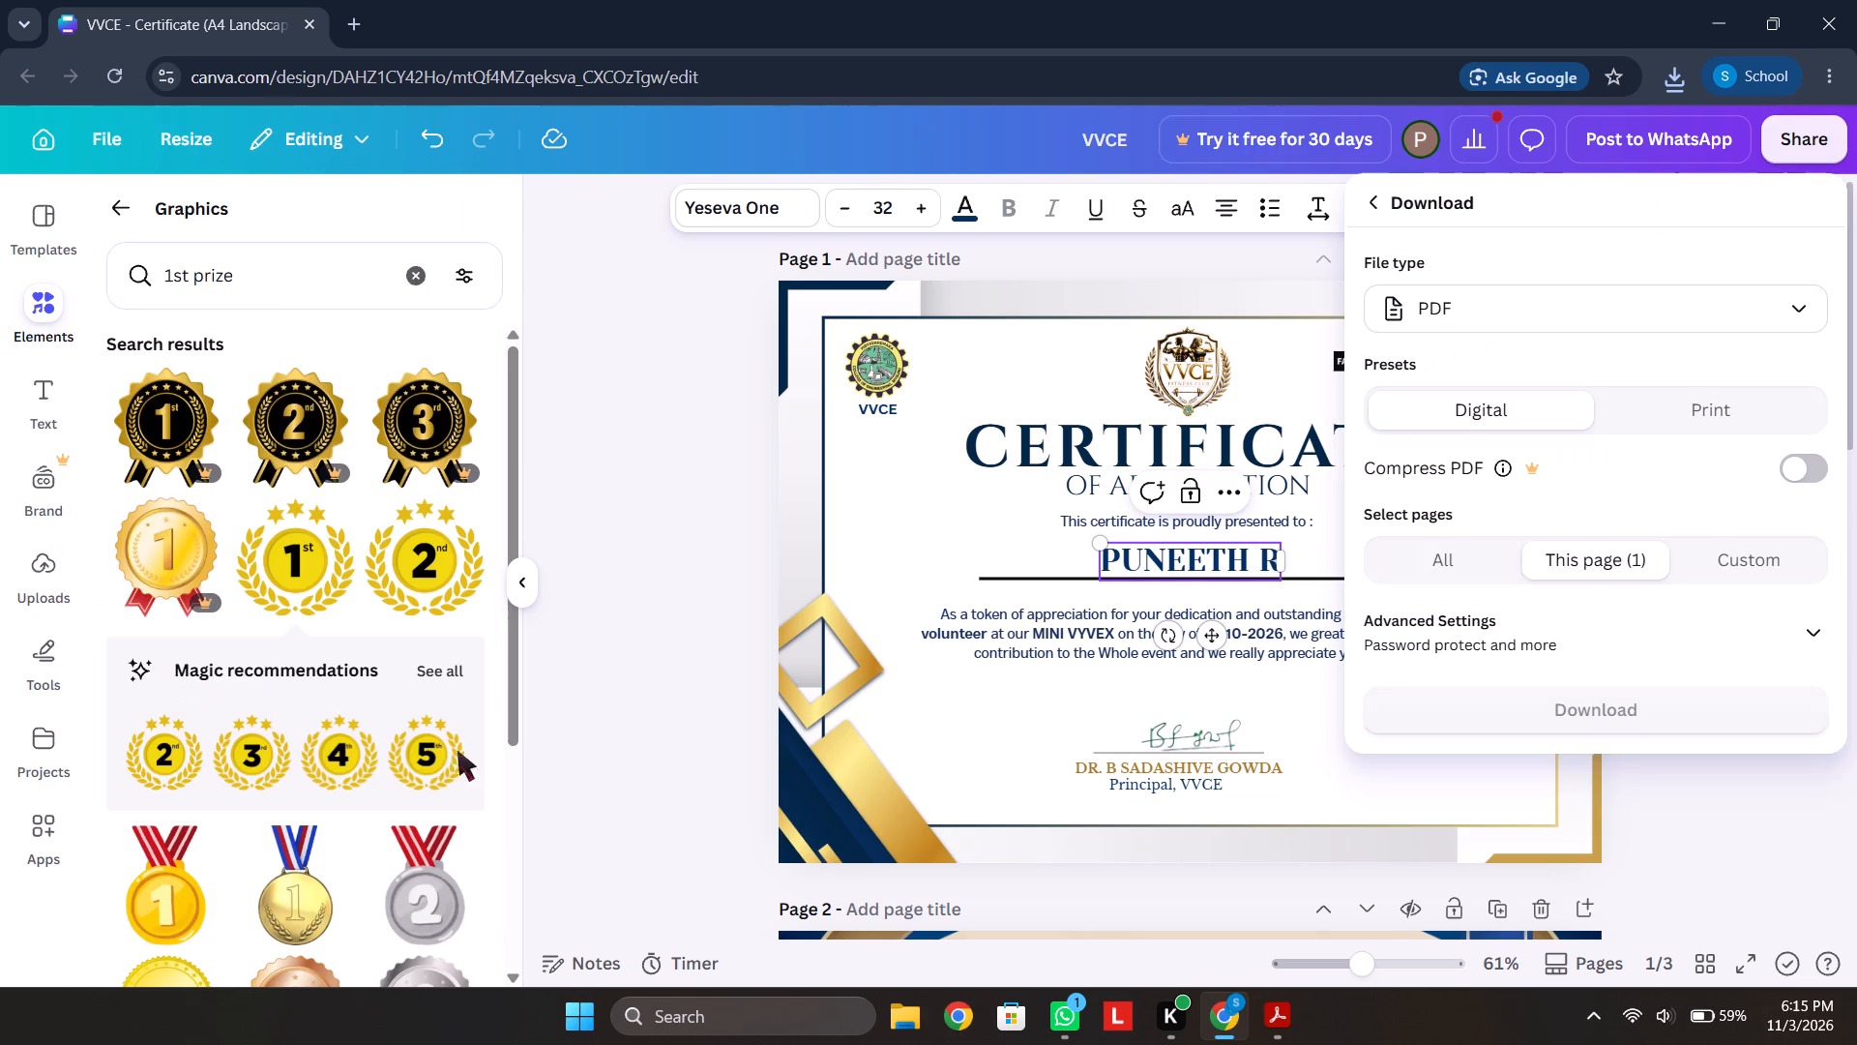
left_click(1507, 696)
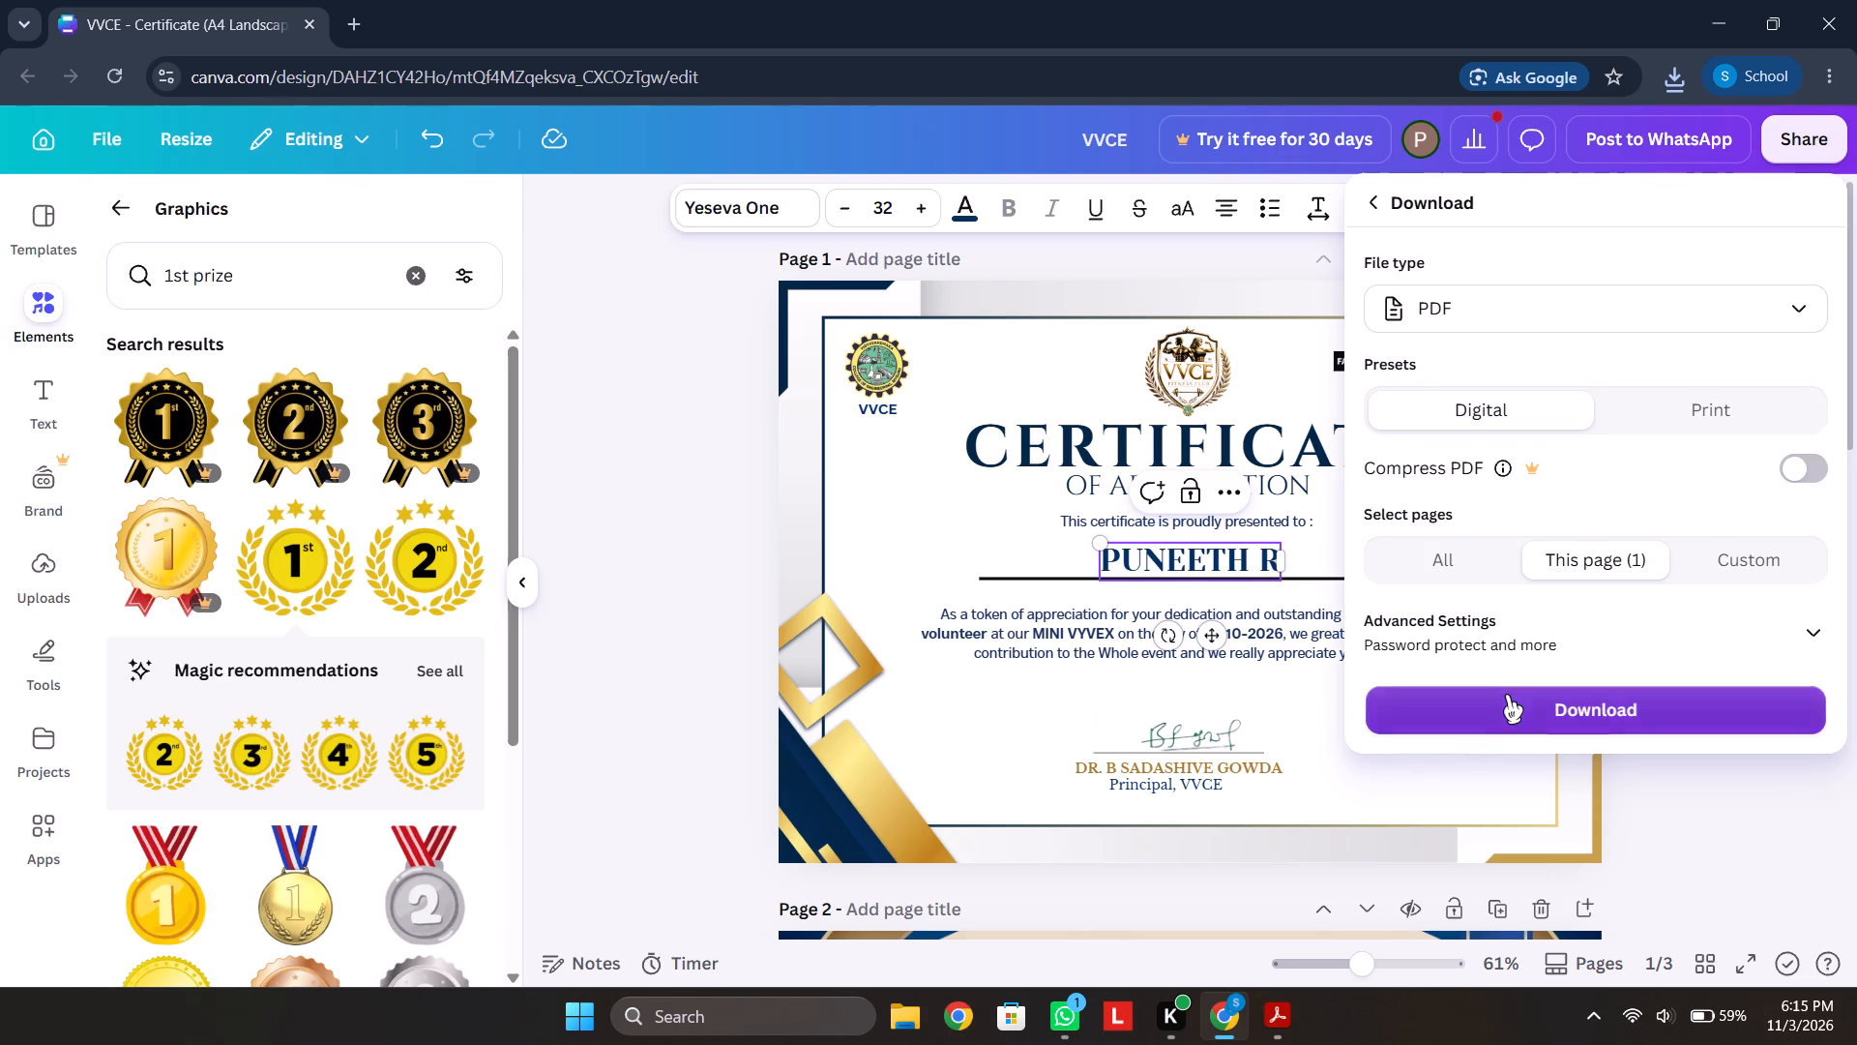
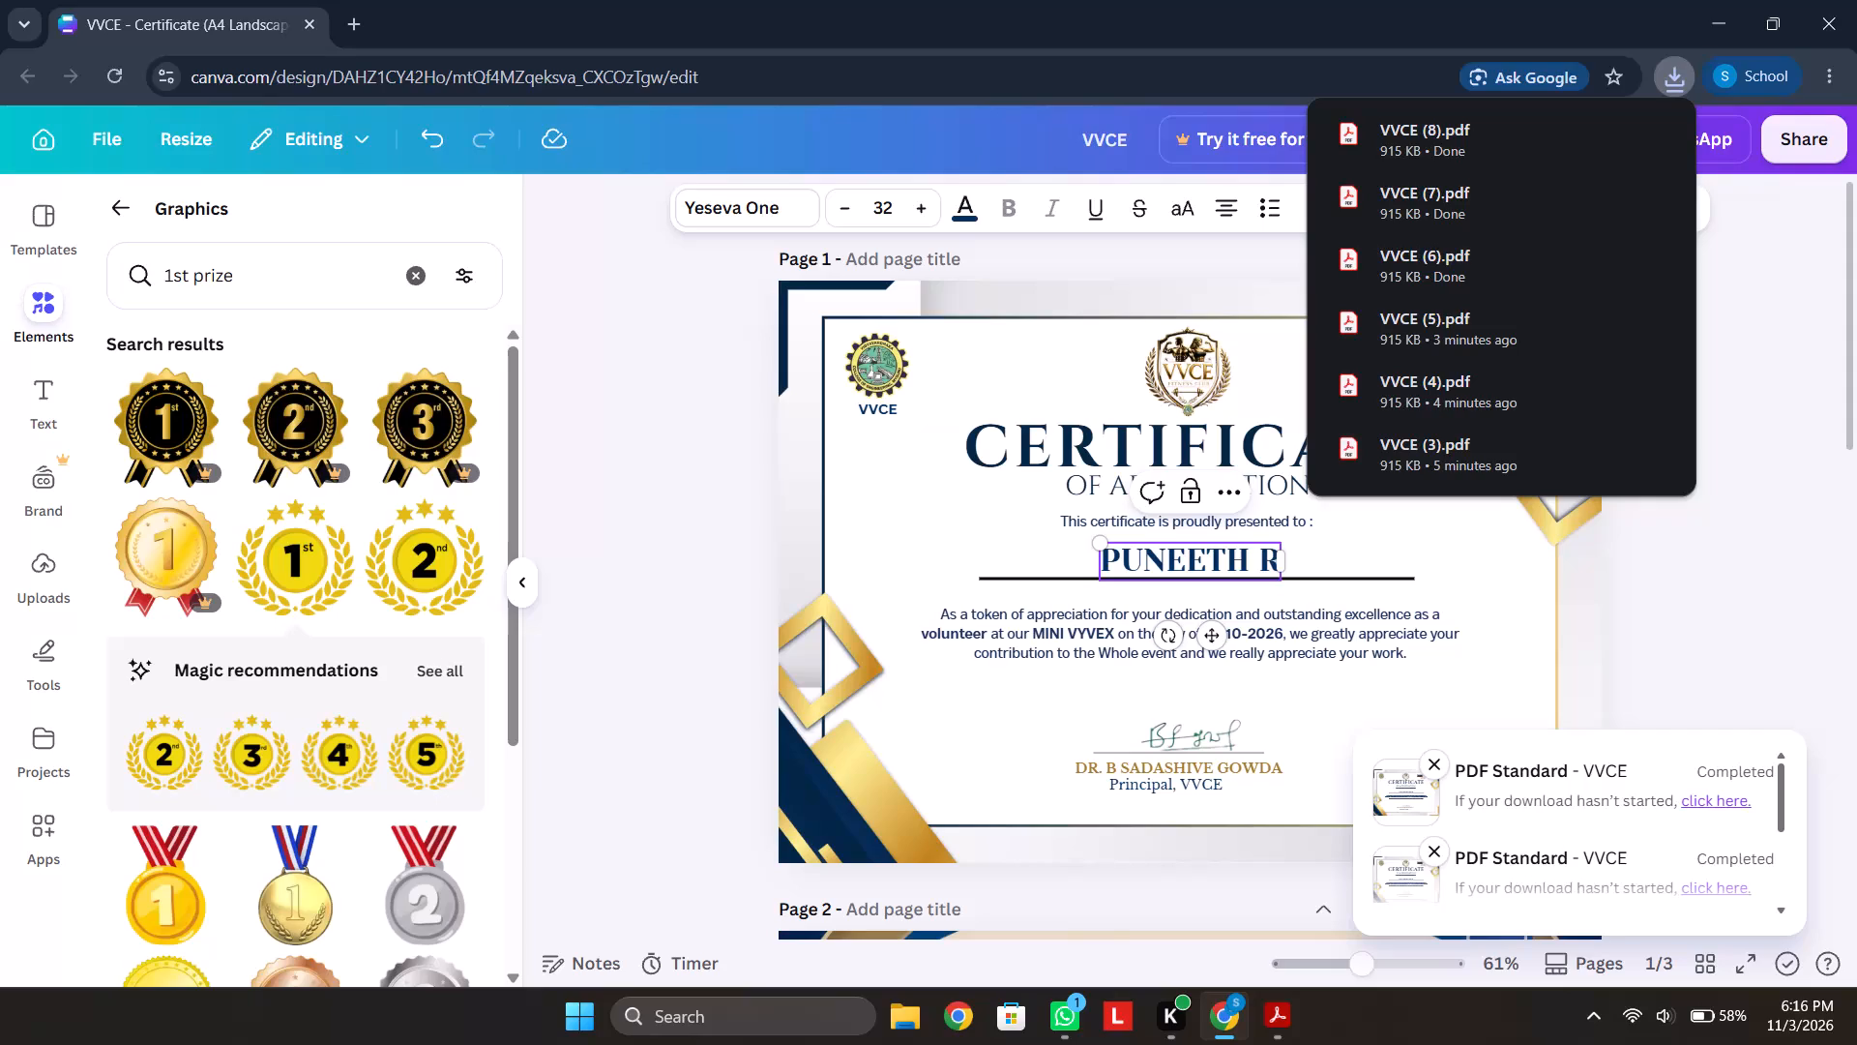
Replace the page 1 recipient with the next volunteer's name, download only this page as a digital PDF, and return from Acrobat to Canva.
triple_click(1215, 564)
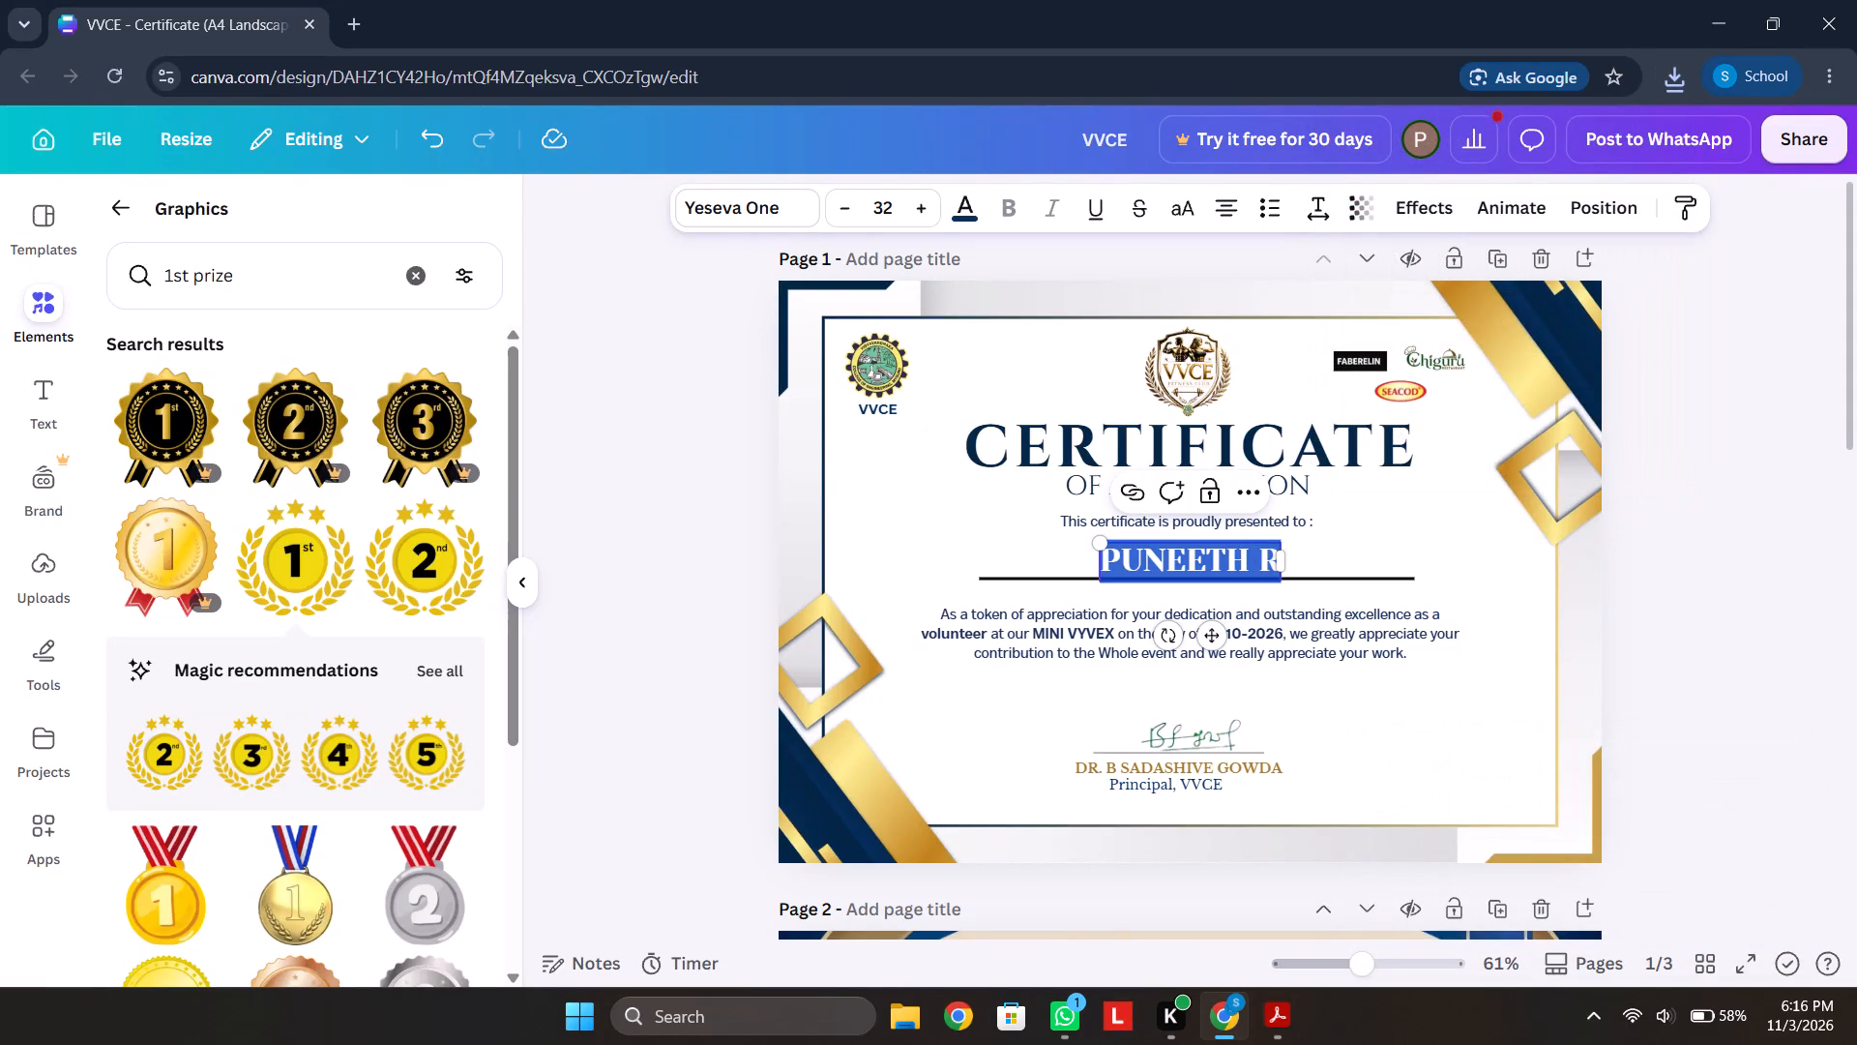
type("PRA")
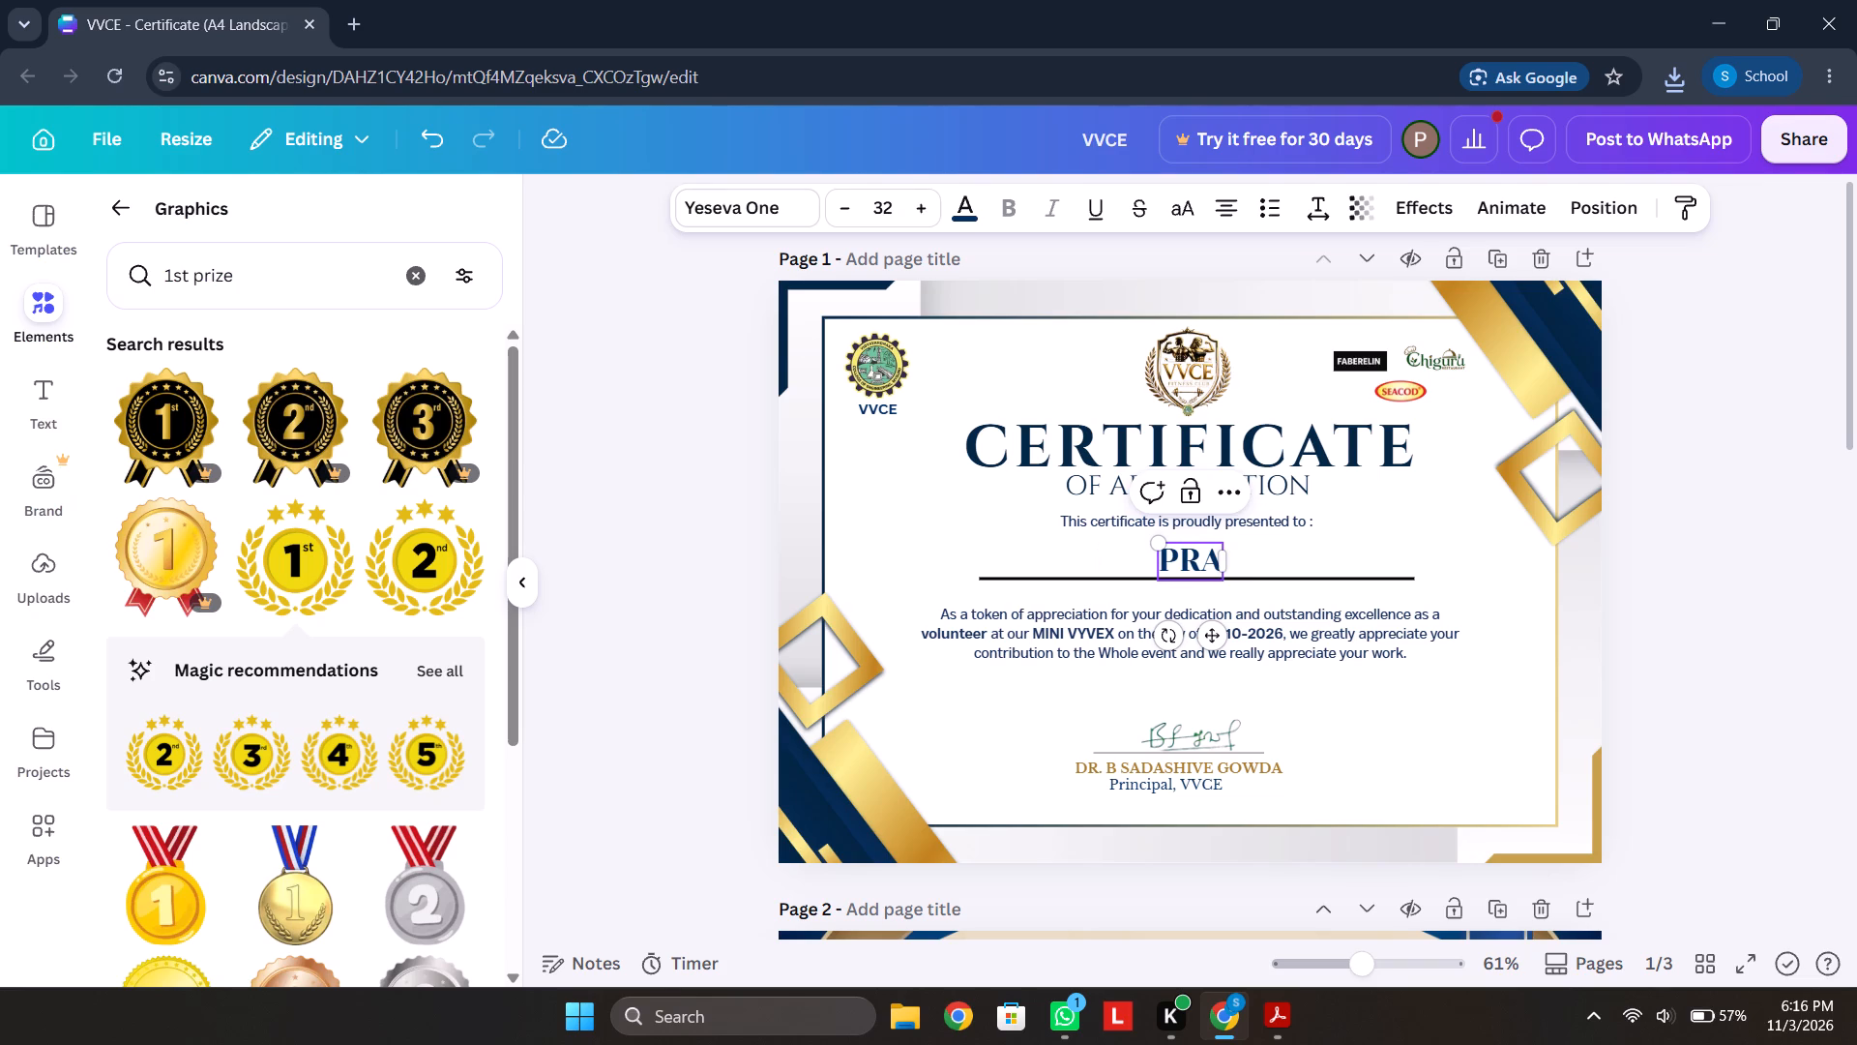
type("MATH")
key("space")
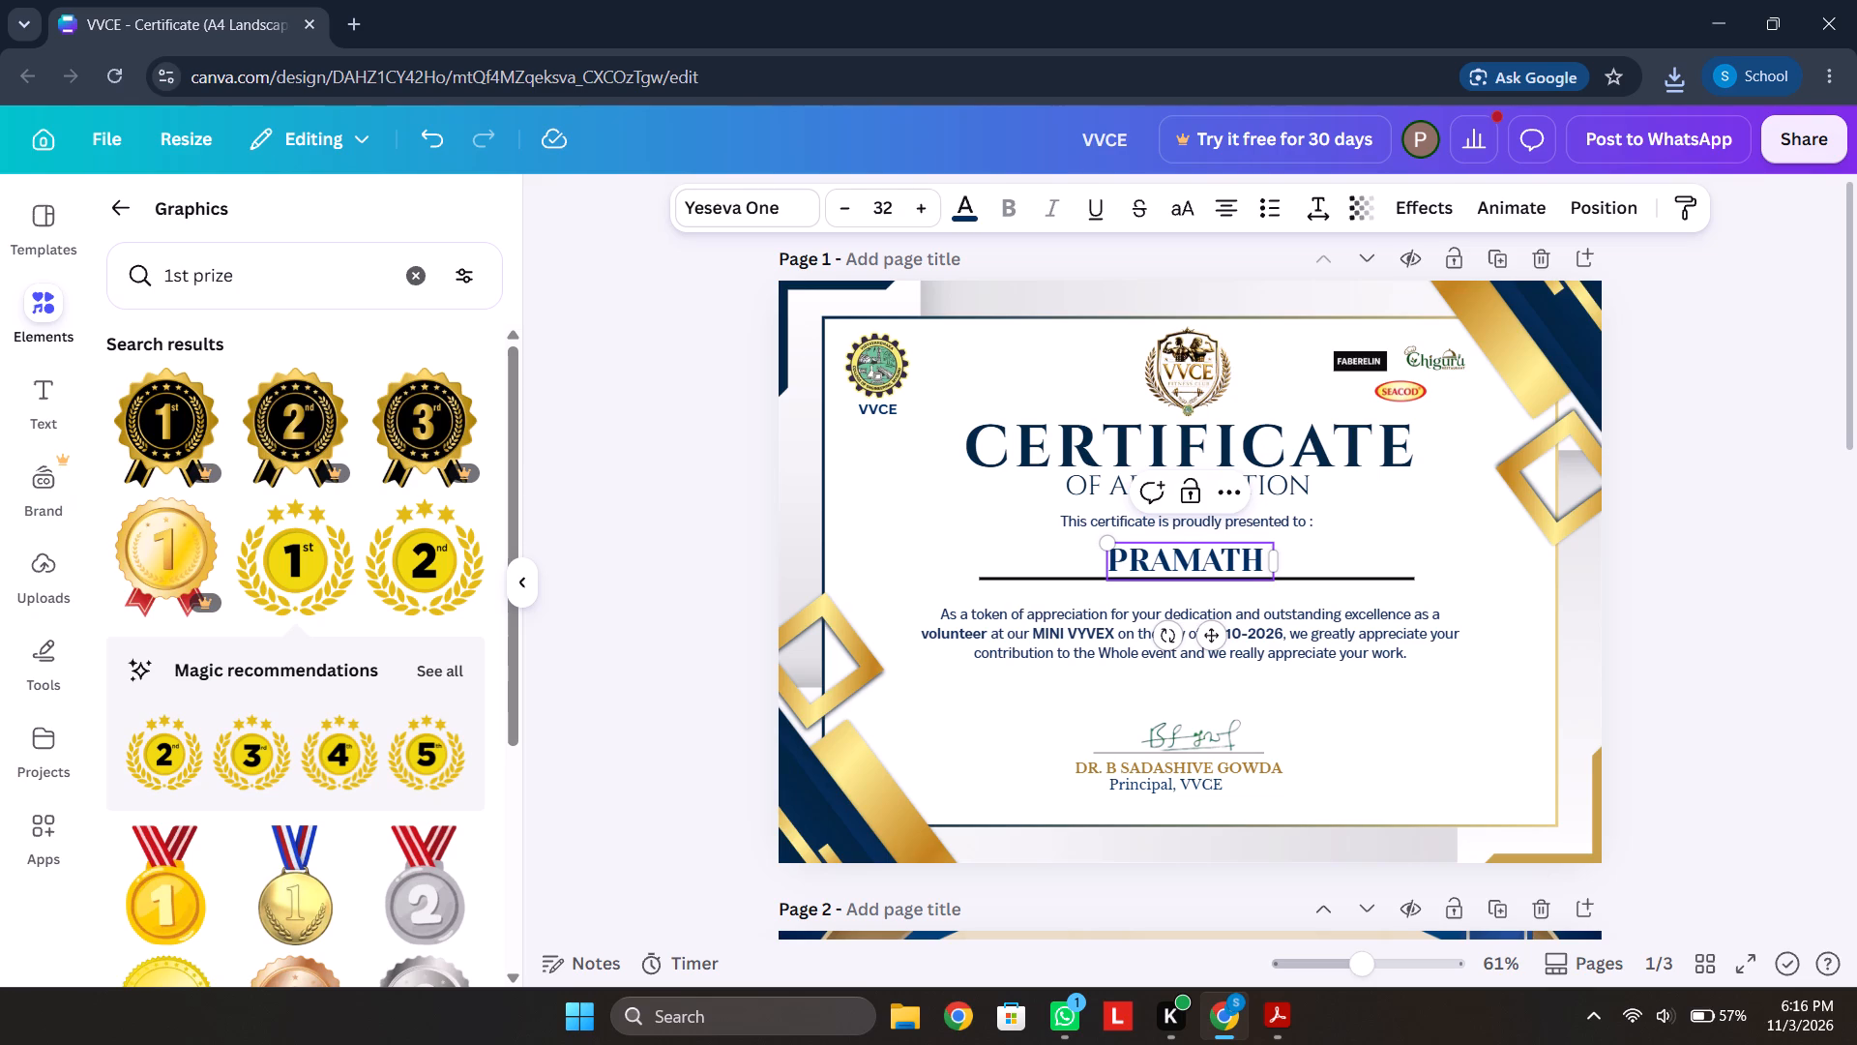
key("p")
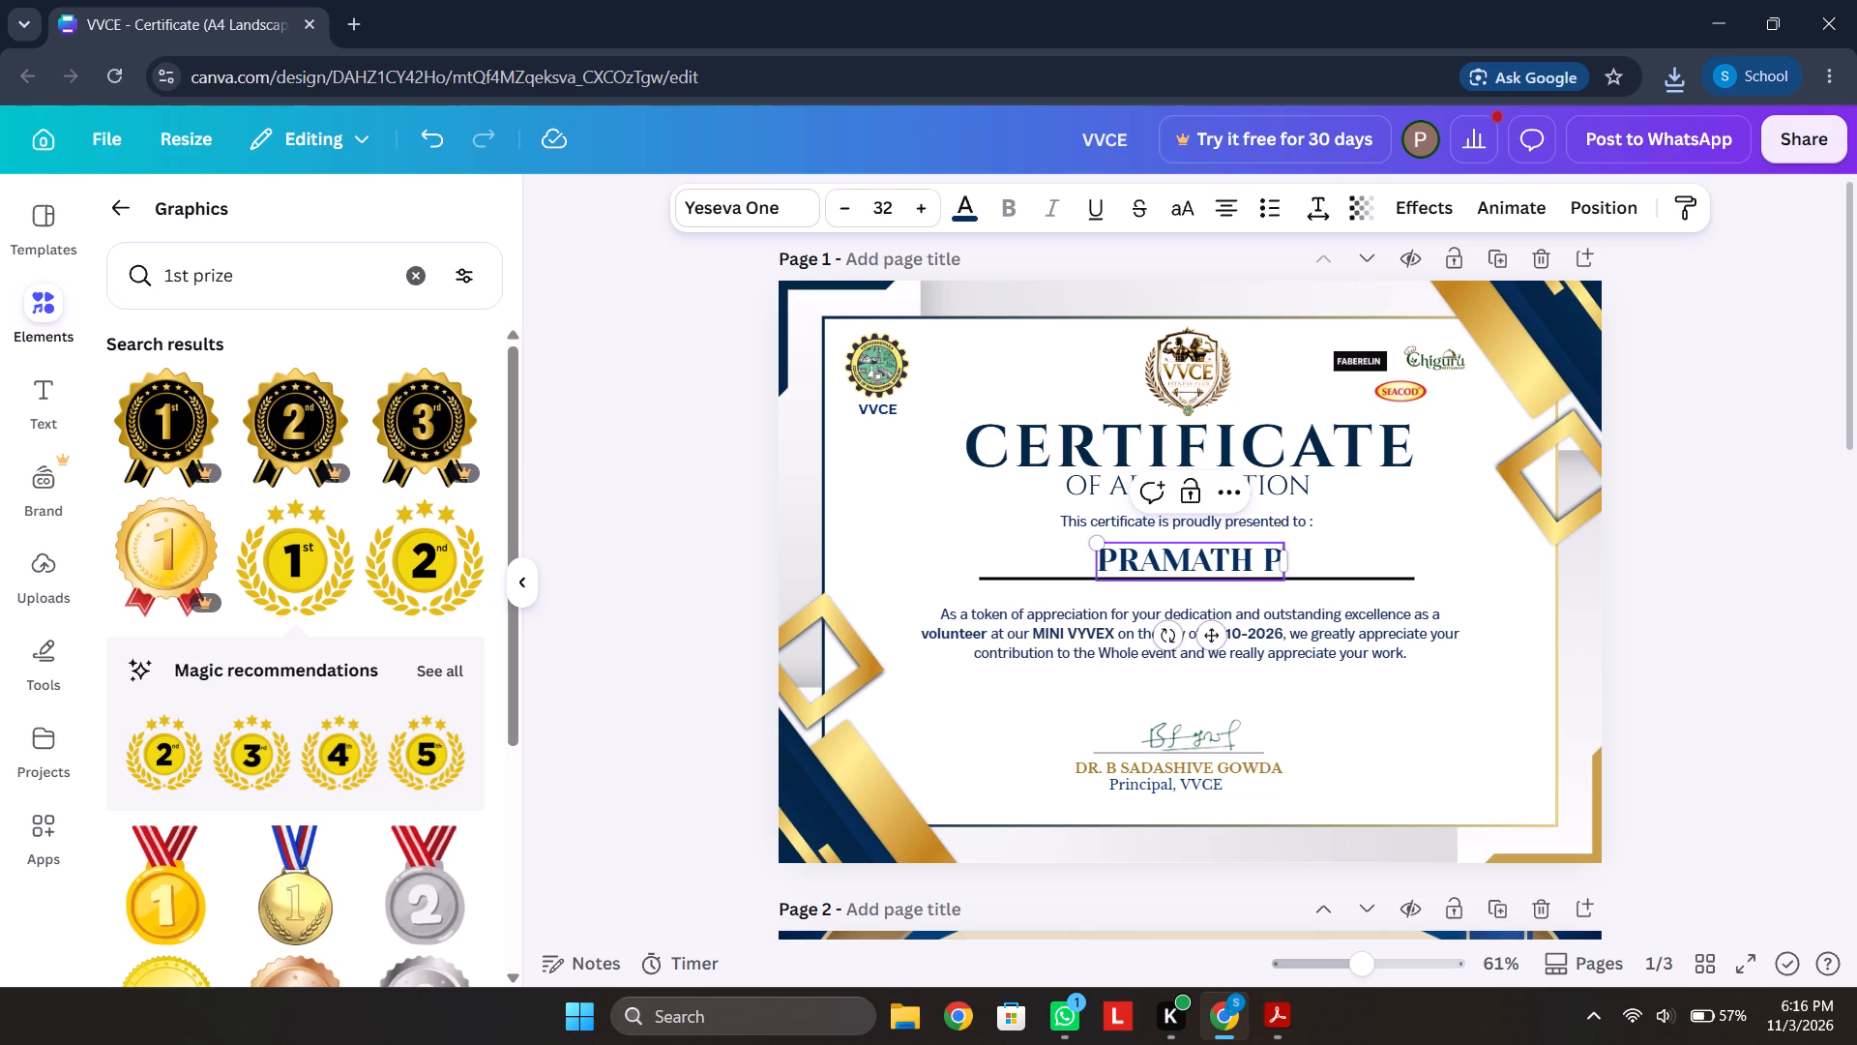
left_click(118, 140)
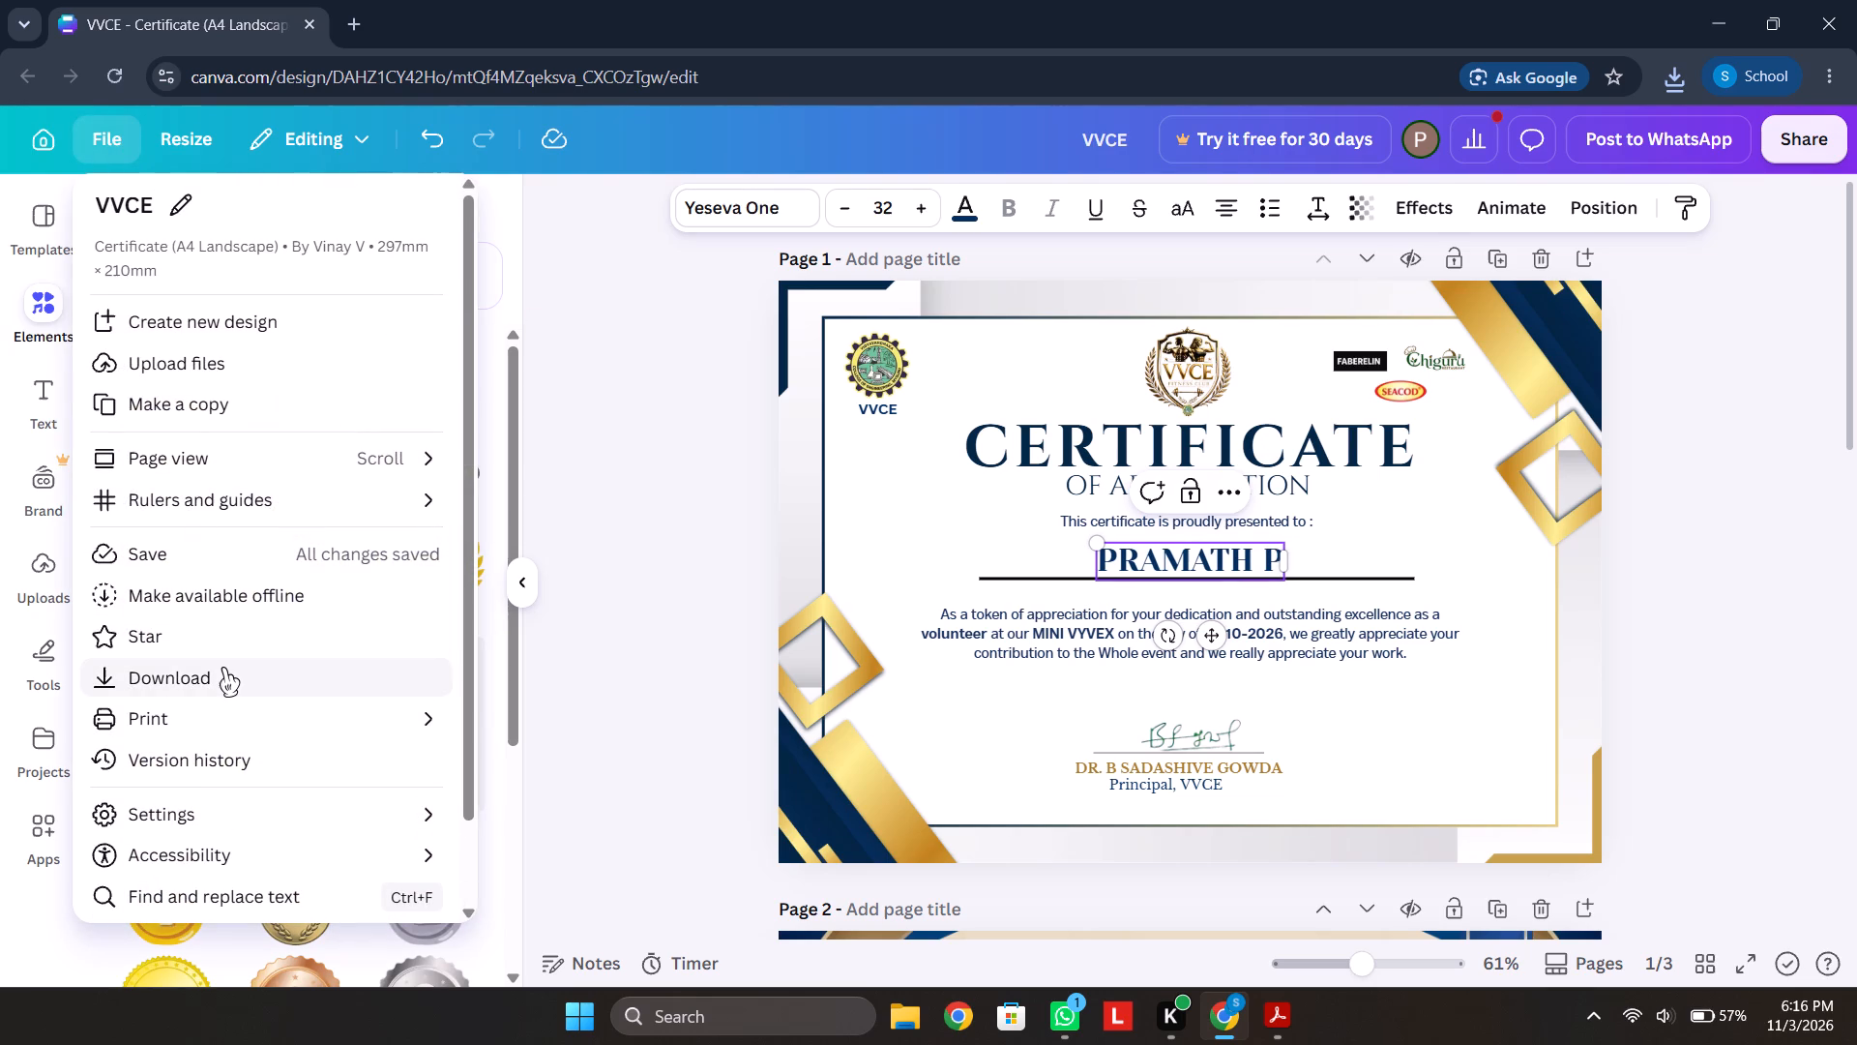
left_click(223, 670)
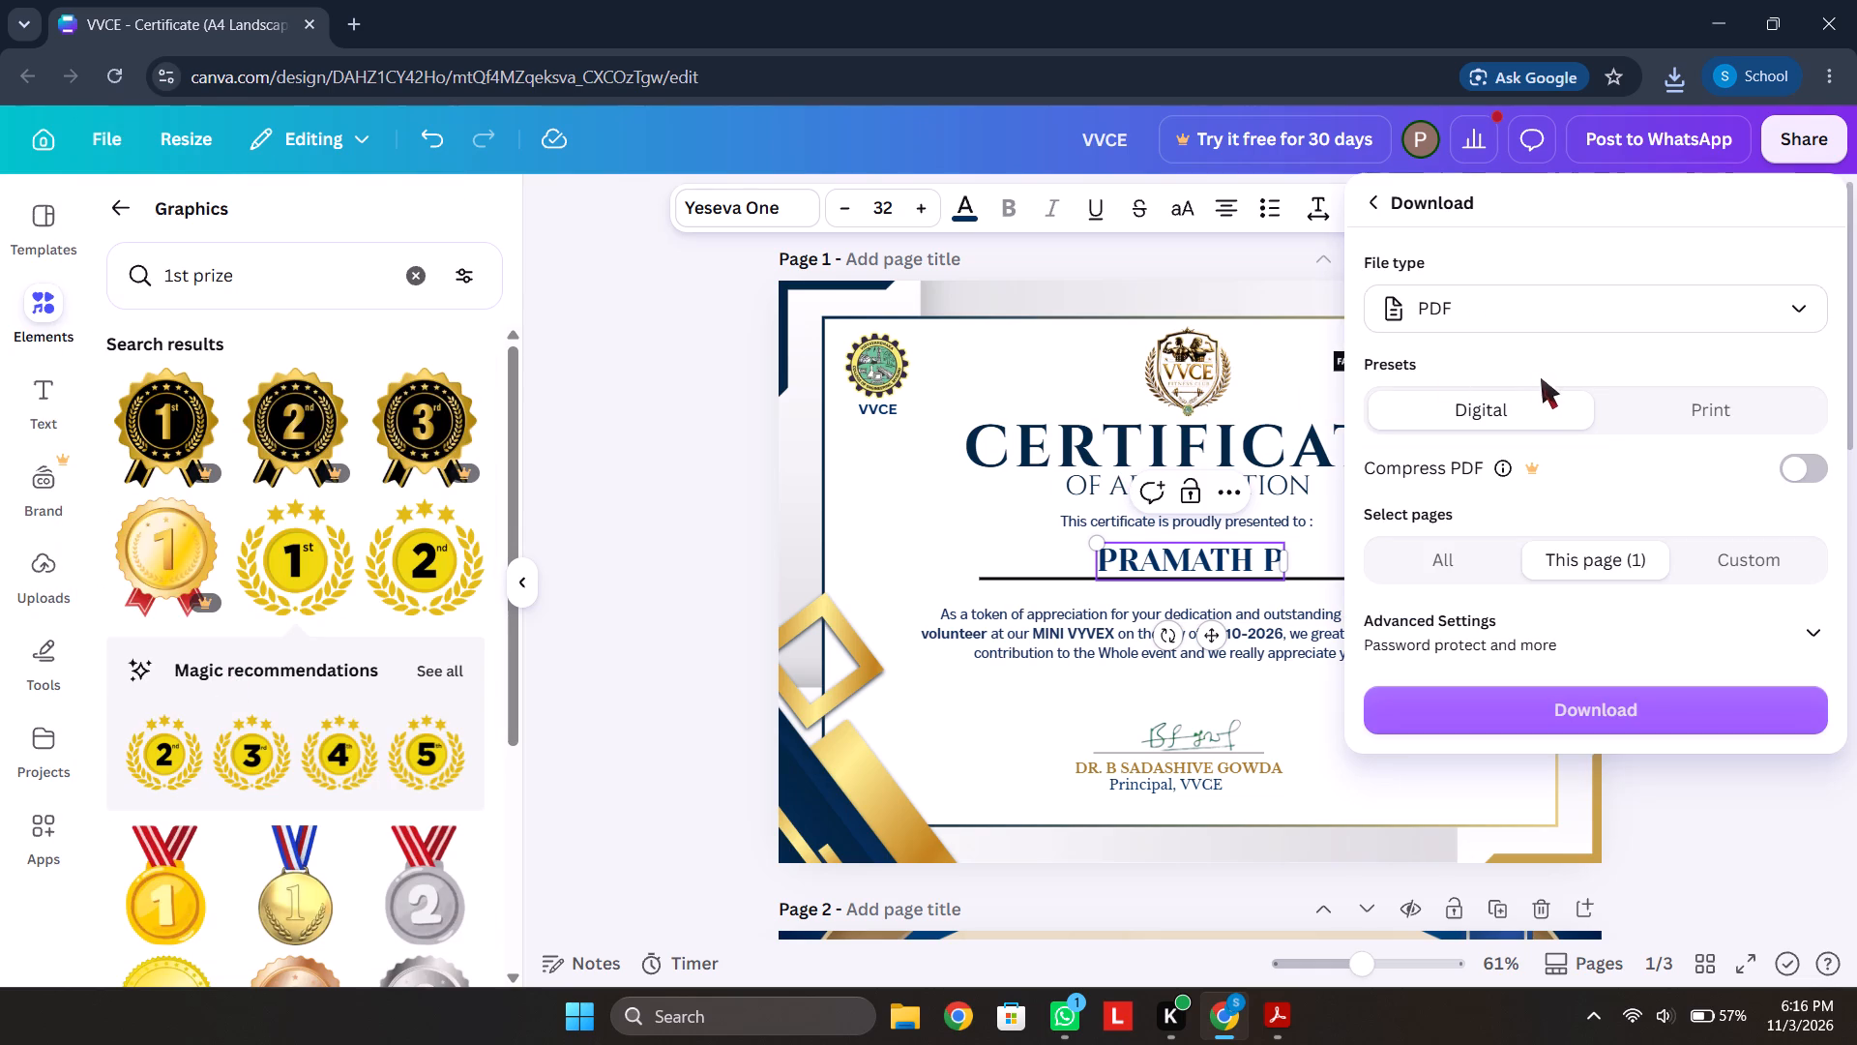
left_click(1526, 713)
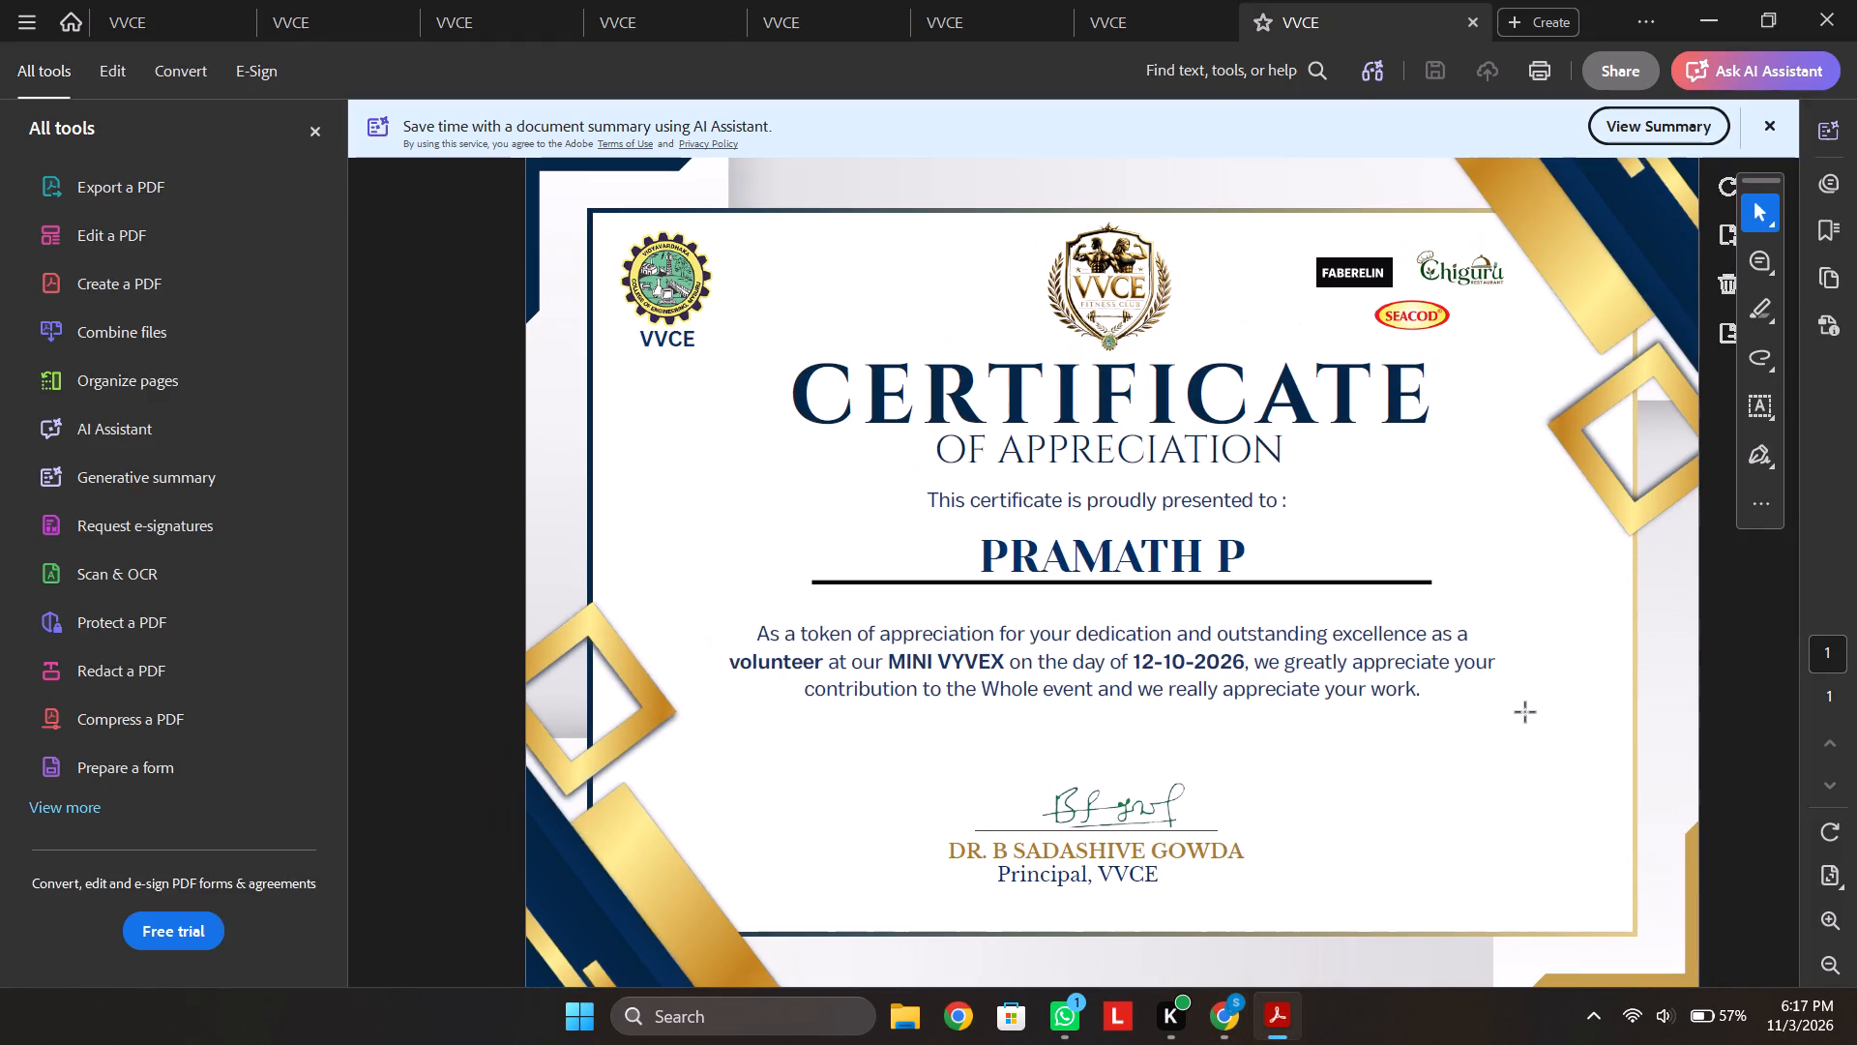
left_click(1719, 25)
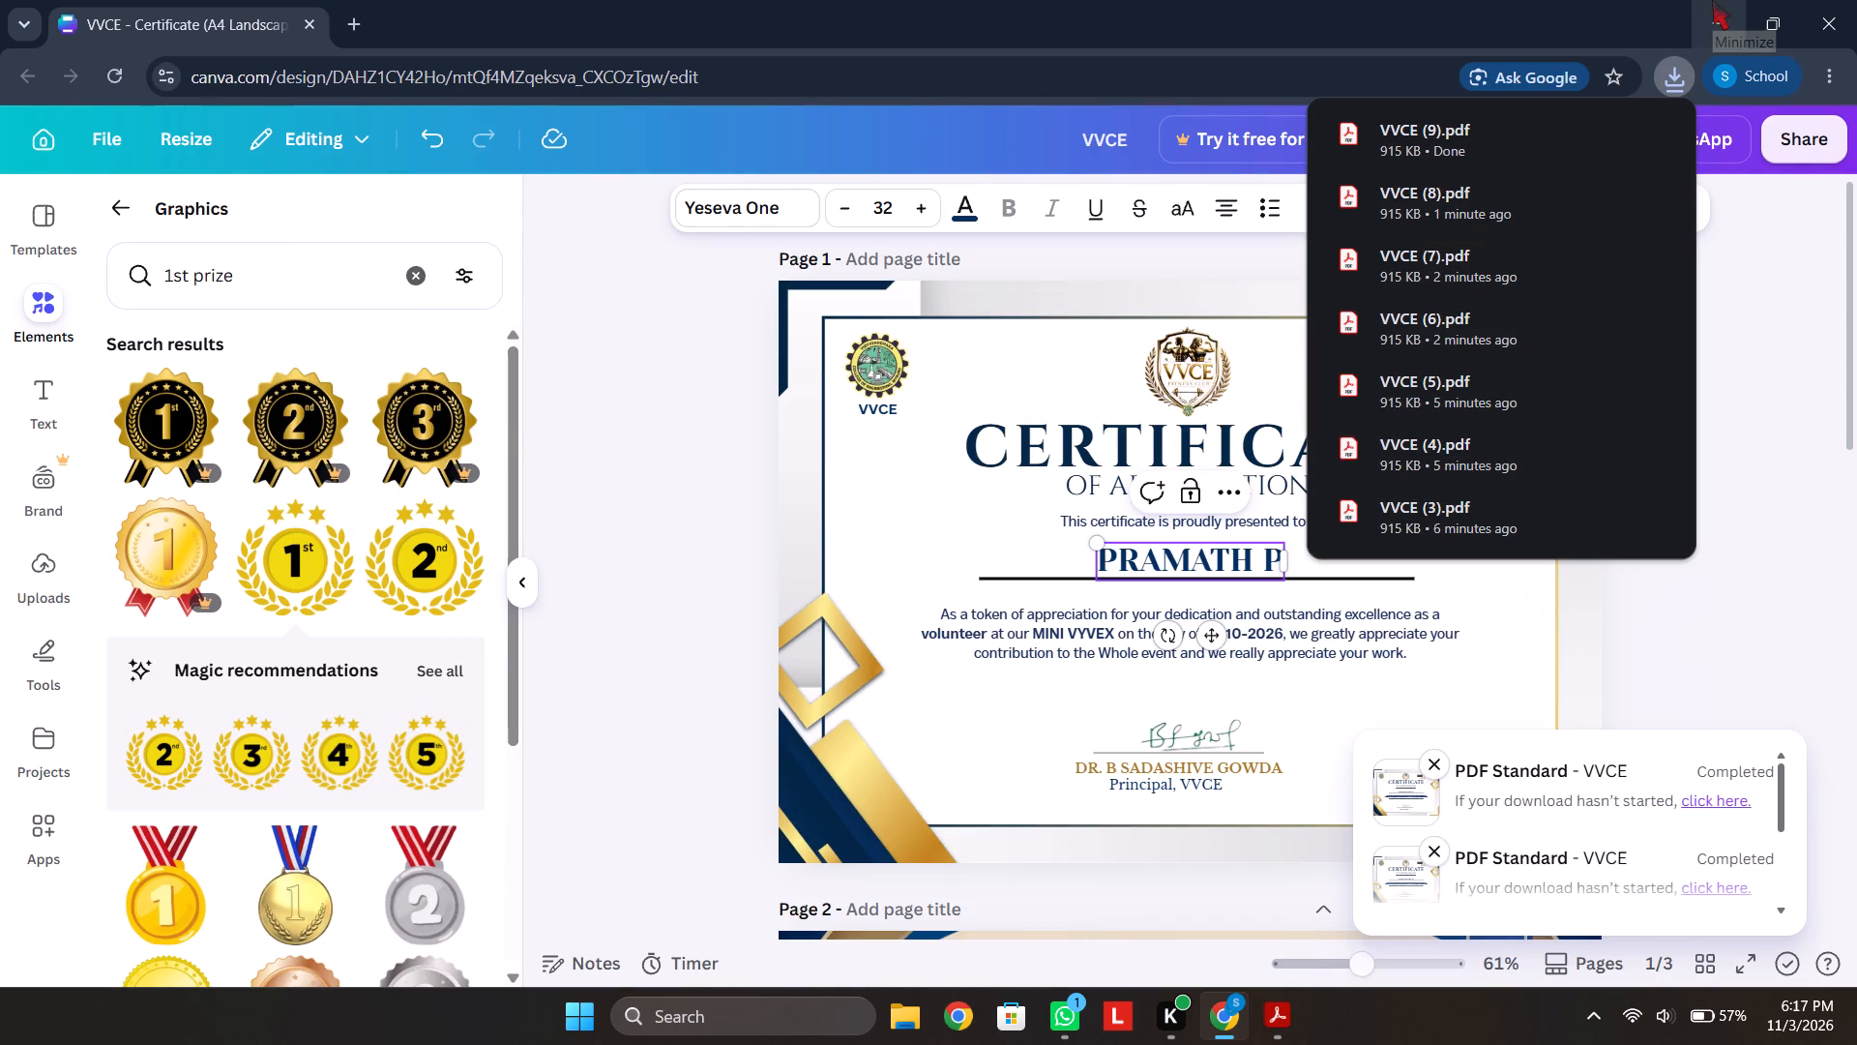